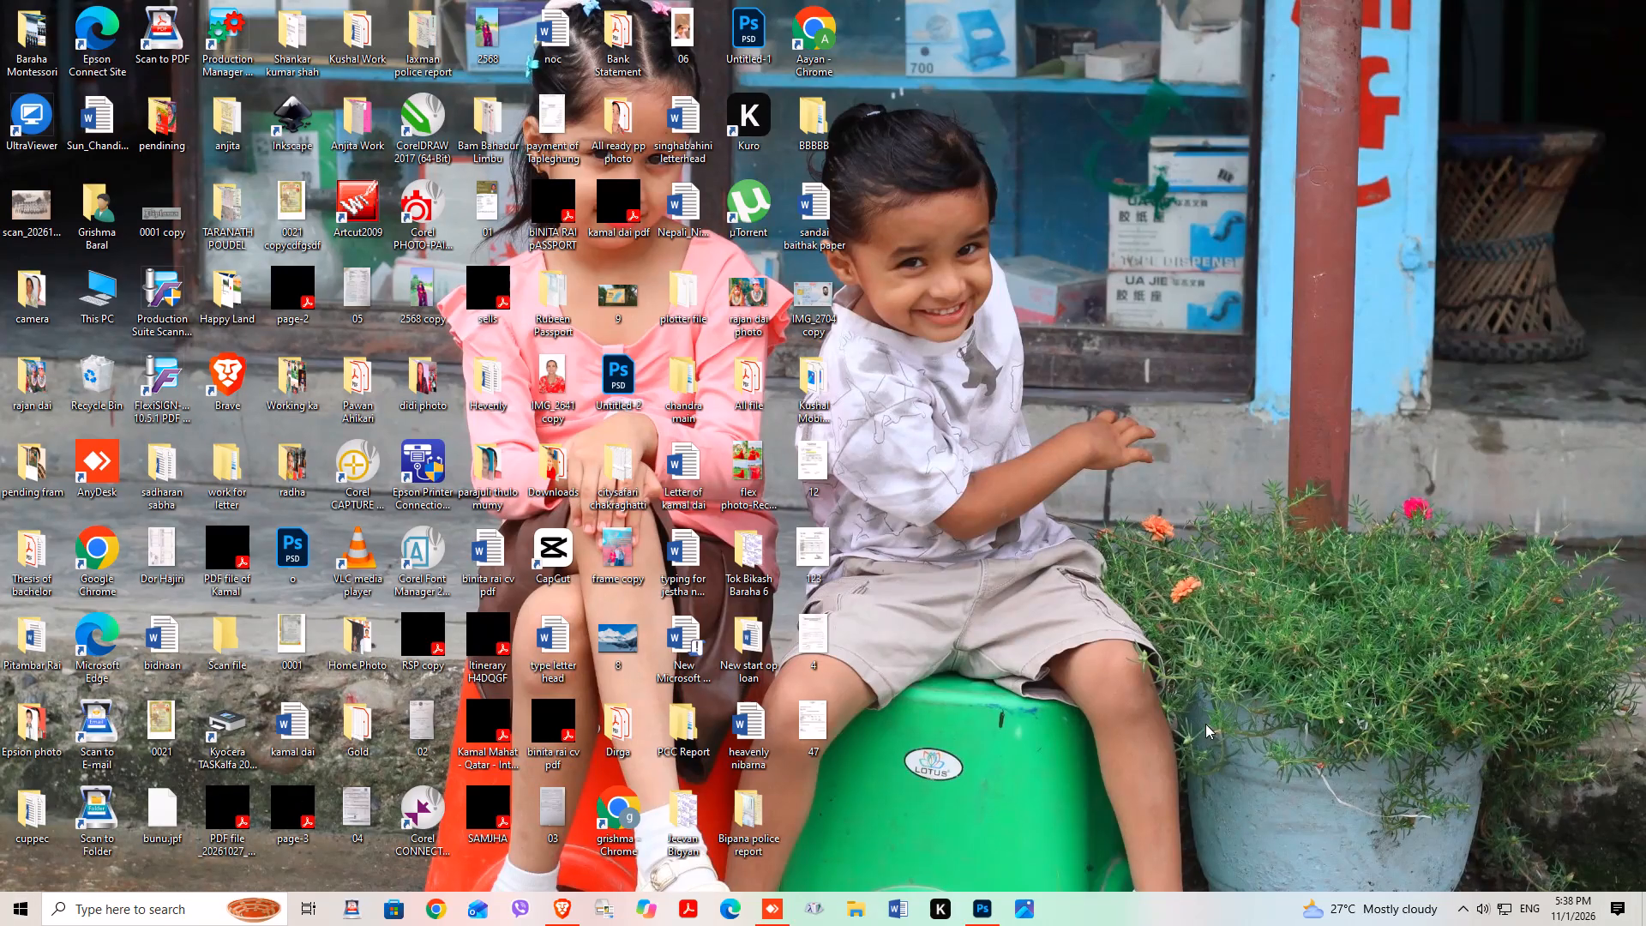
# Open Google Chrome with the profile labelled "Your Chrome".
pyautogui.click(437, 906)
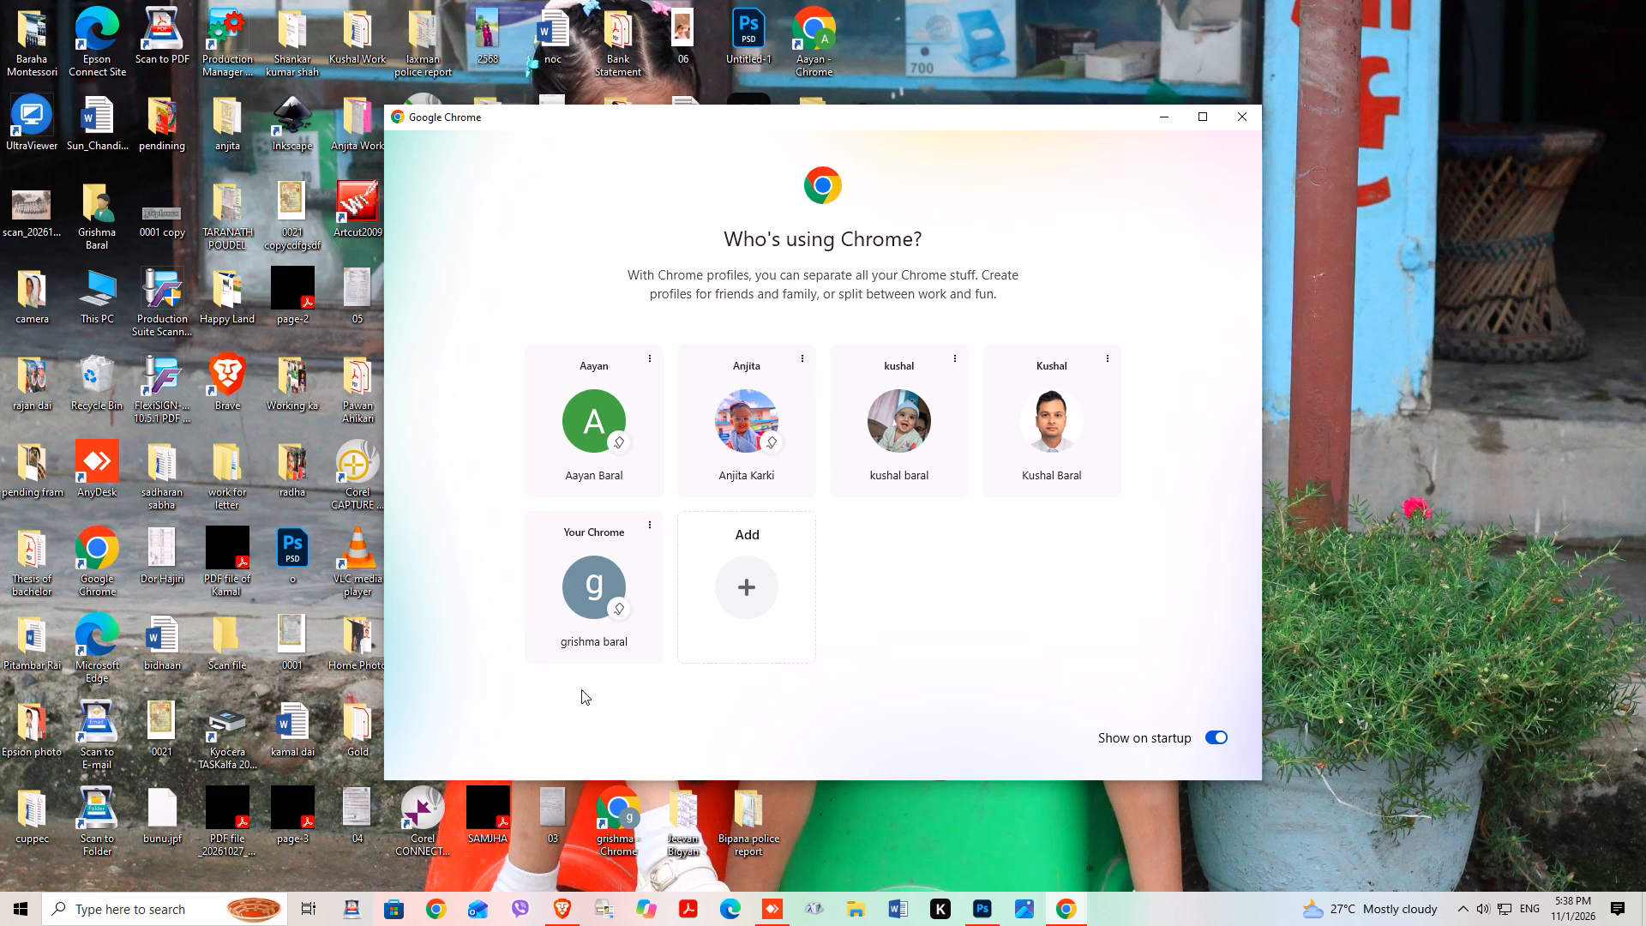
pyautogui.click(589, 606)
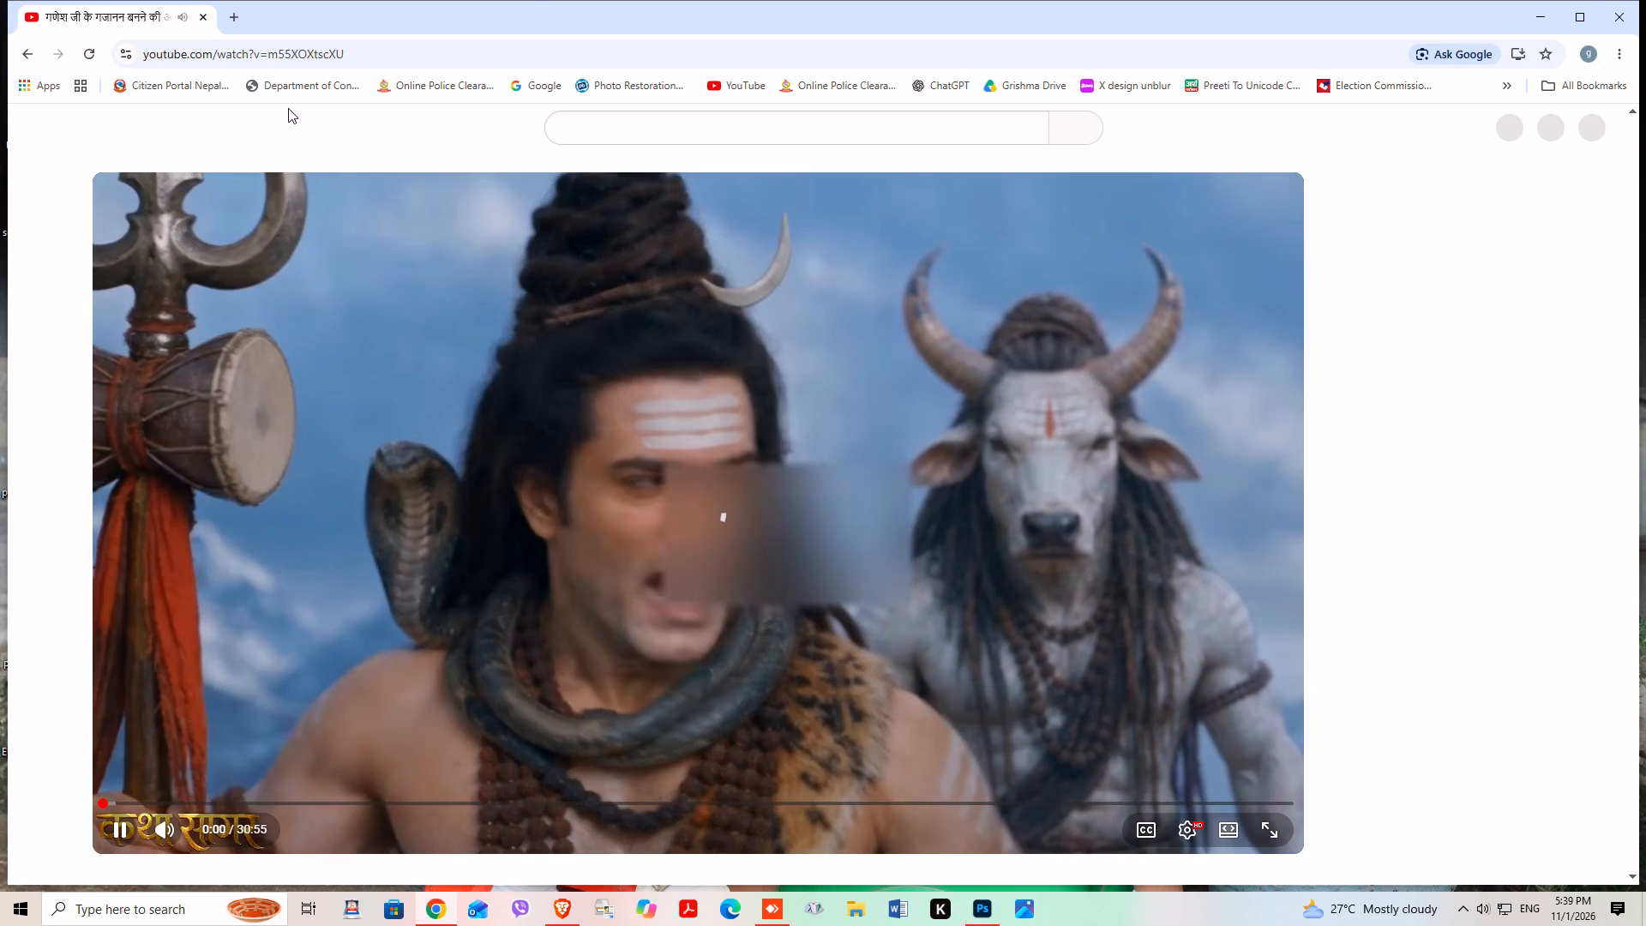
# Search Google in a new tab for "seven mahadesh photo" and show the image results.
pyautogui.click(226, 20)
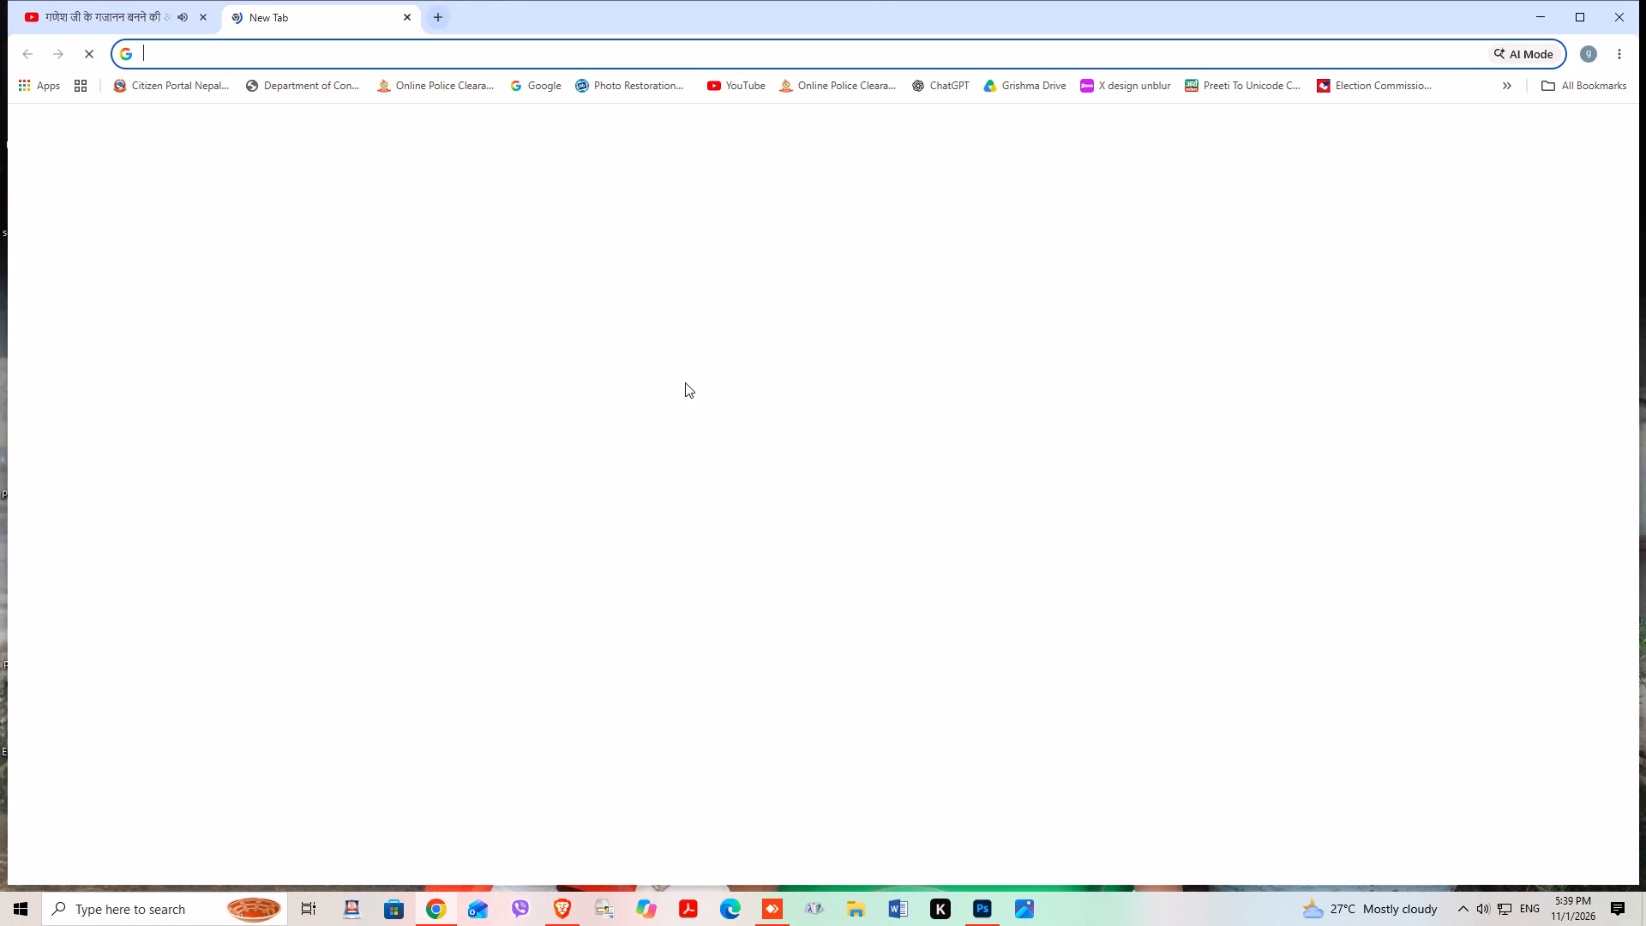
pyautogui.click(654, 358)
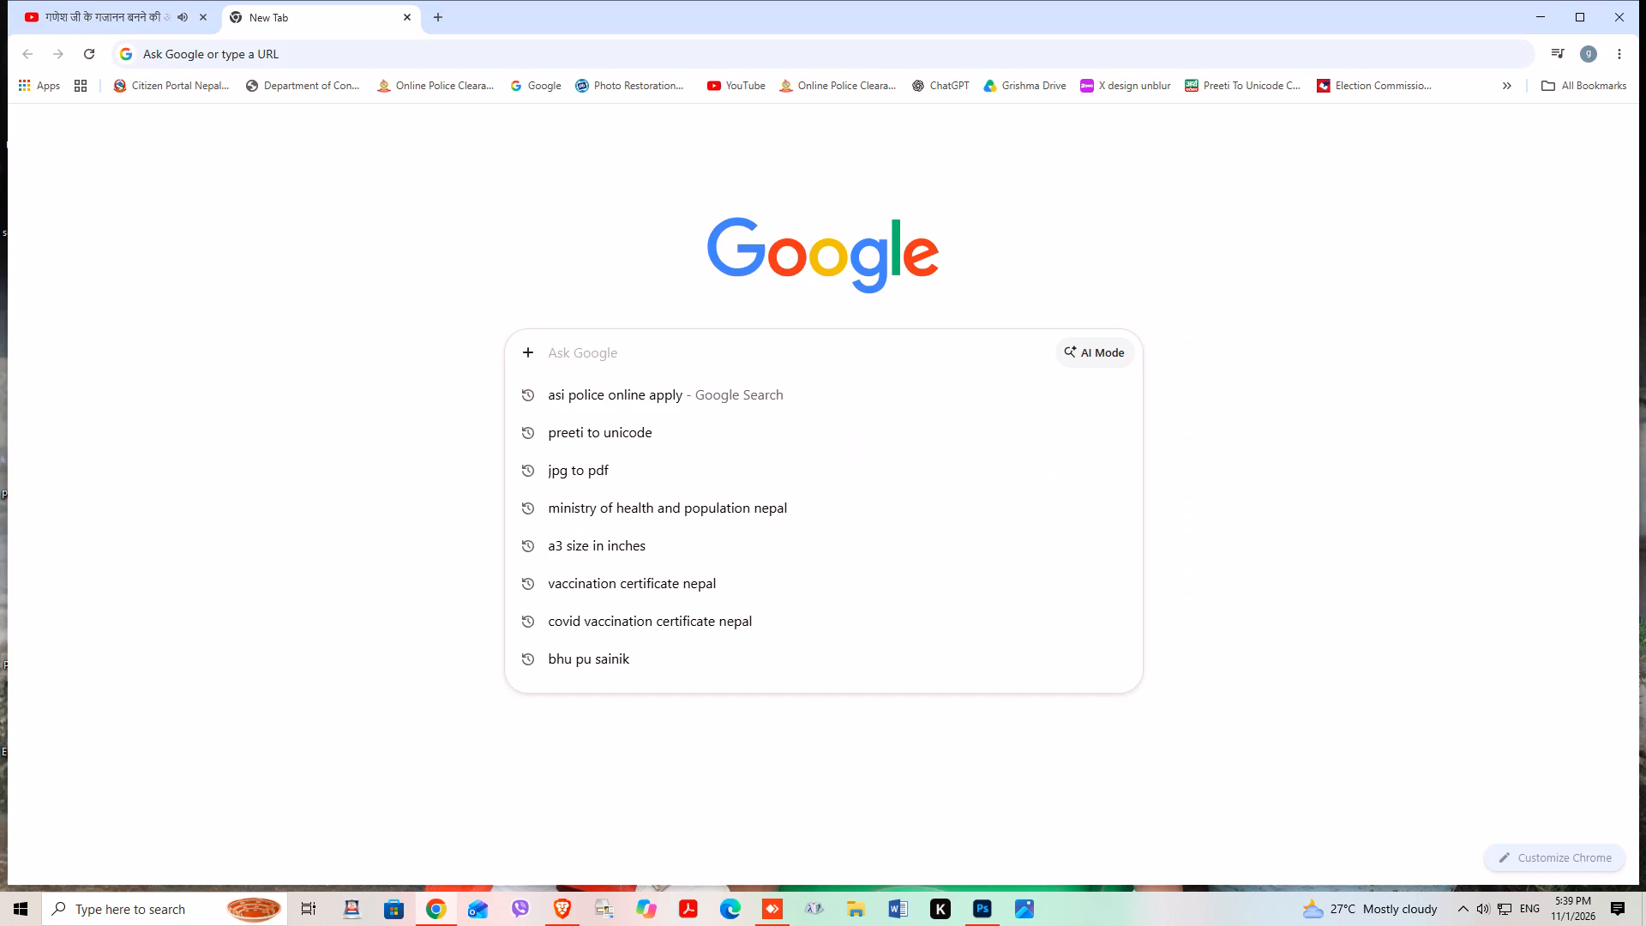
pyautogui.write('seven')
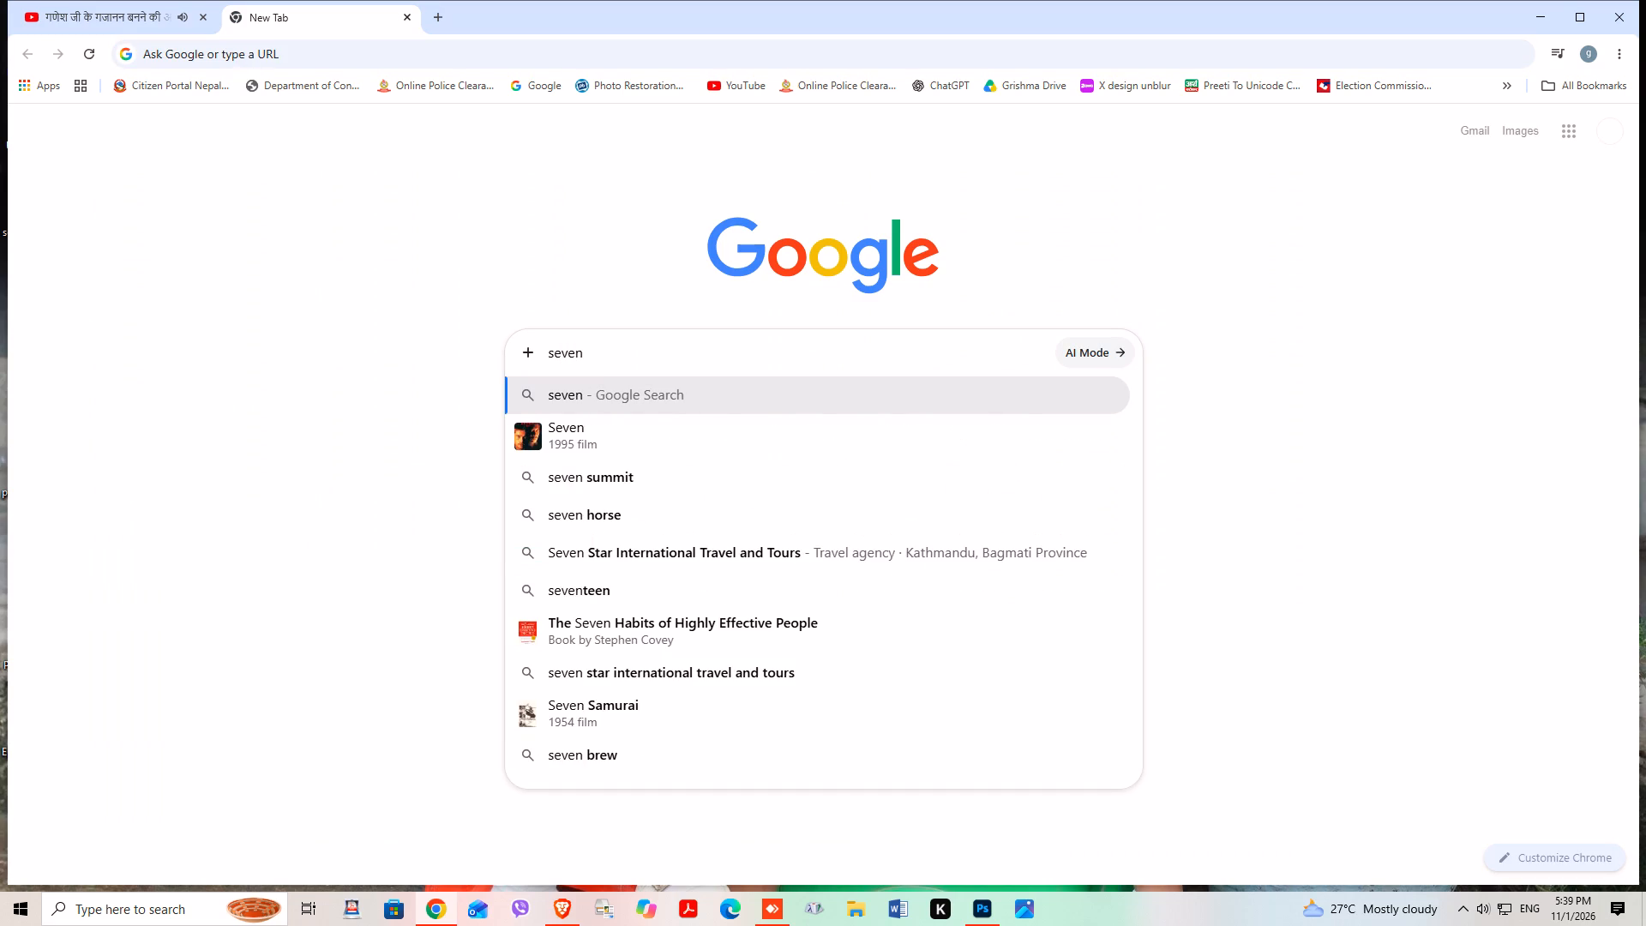
pyautogui.press('space')
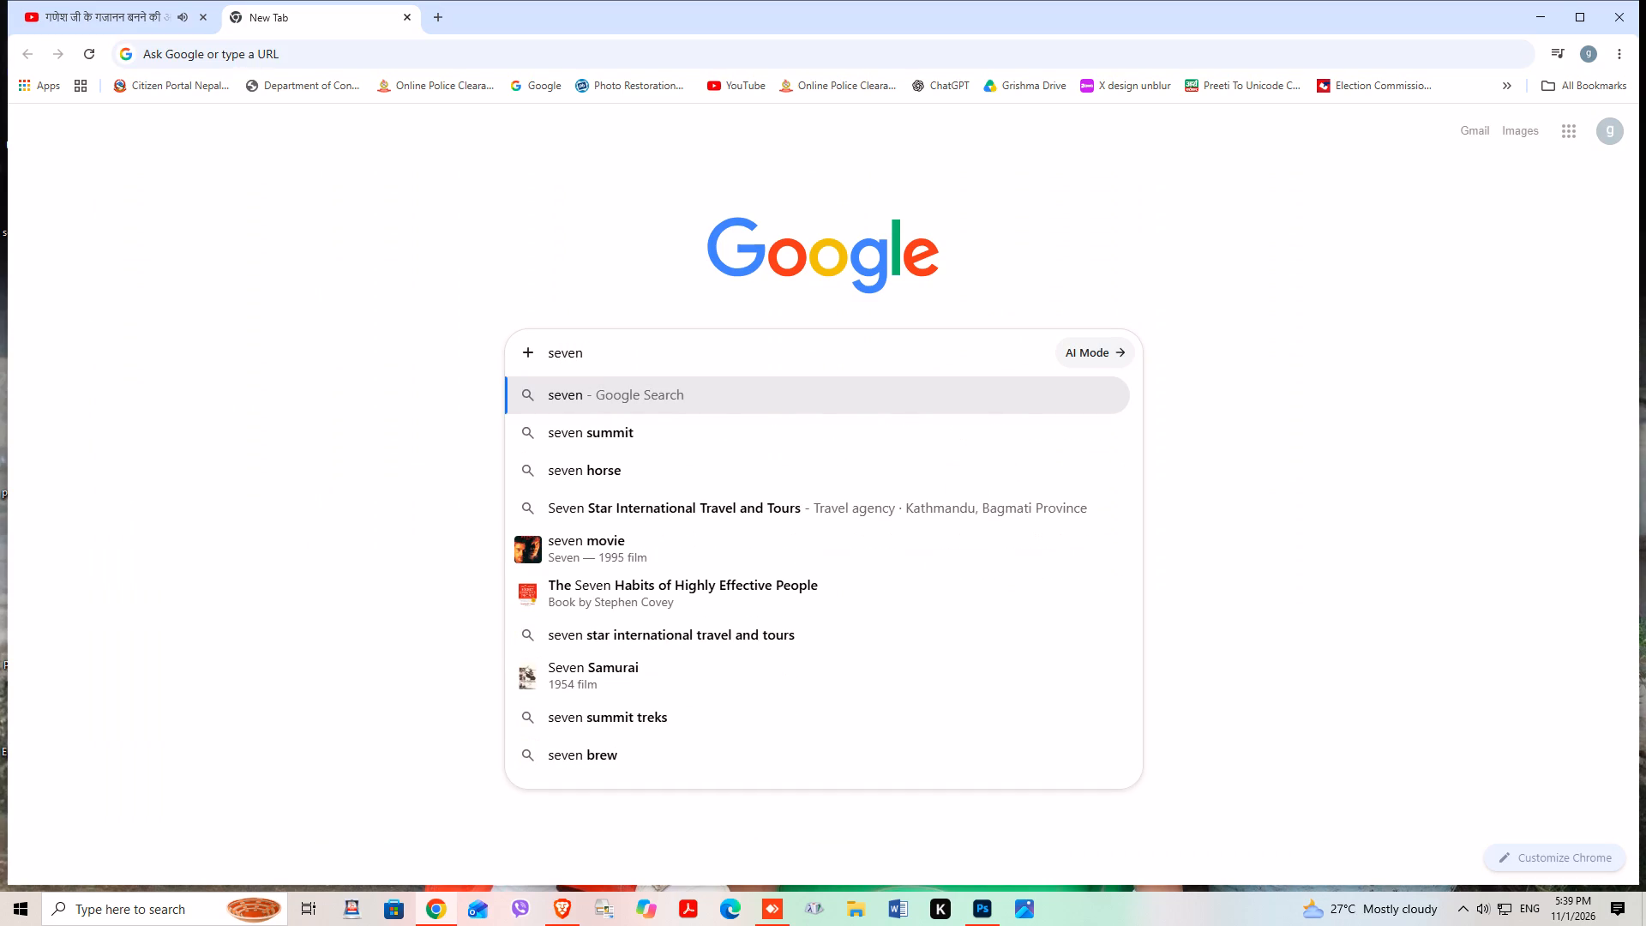
pyautogui.write('mahade')
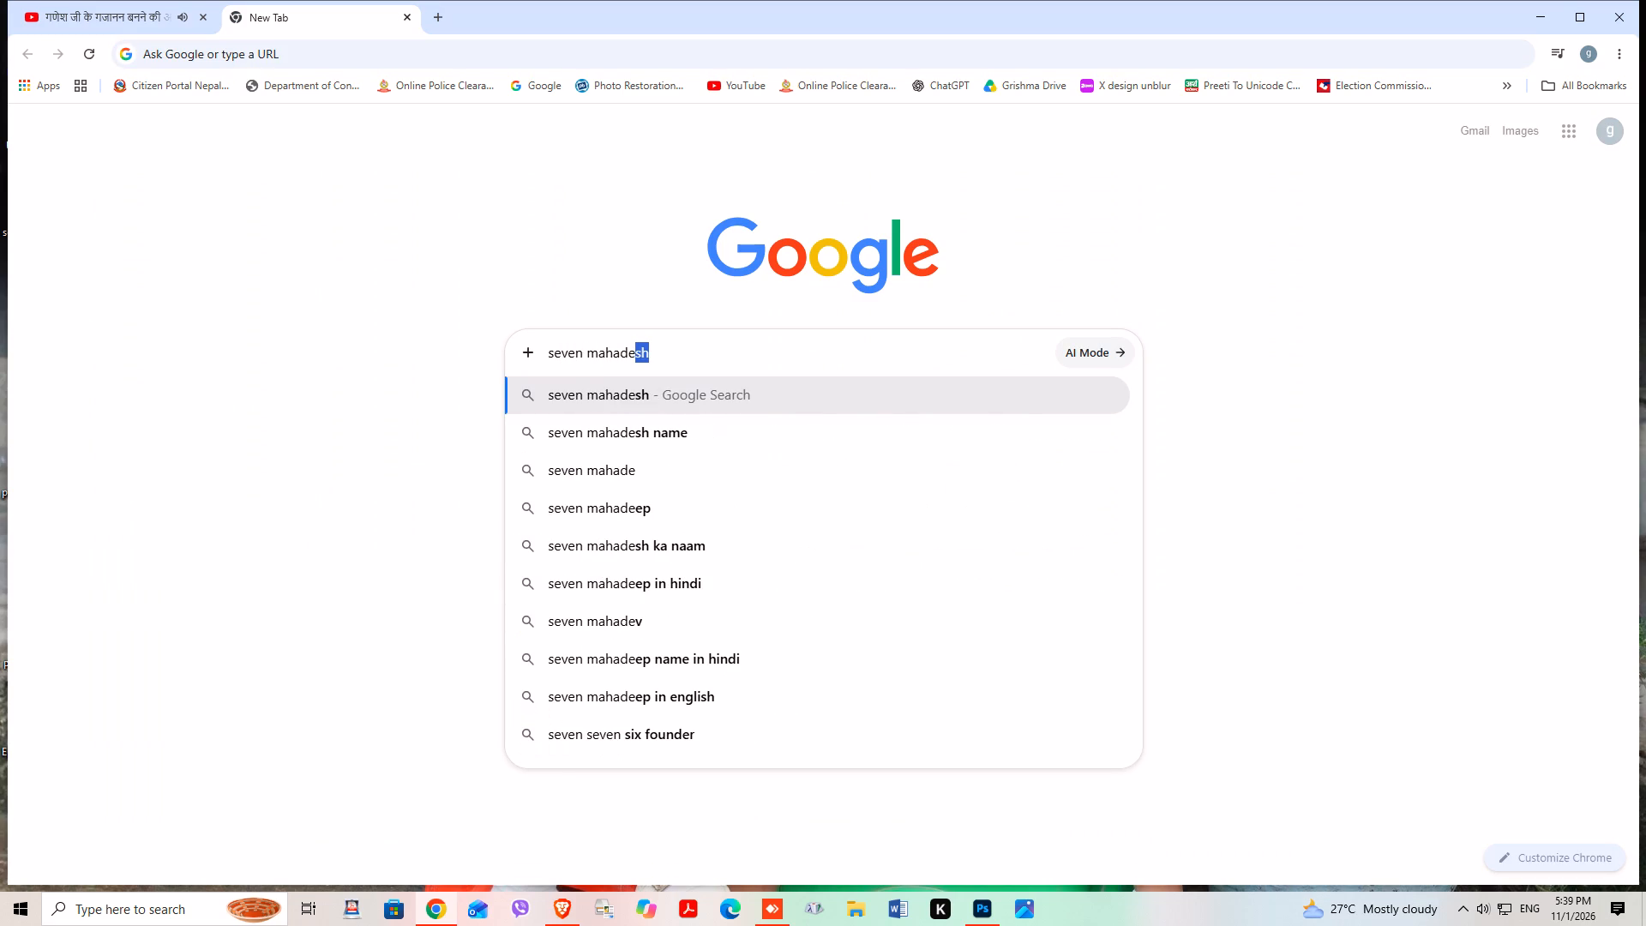
pyautogui.write('sh')
pyautogui.press('space')
pyautogui.write('photo')
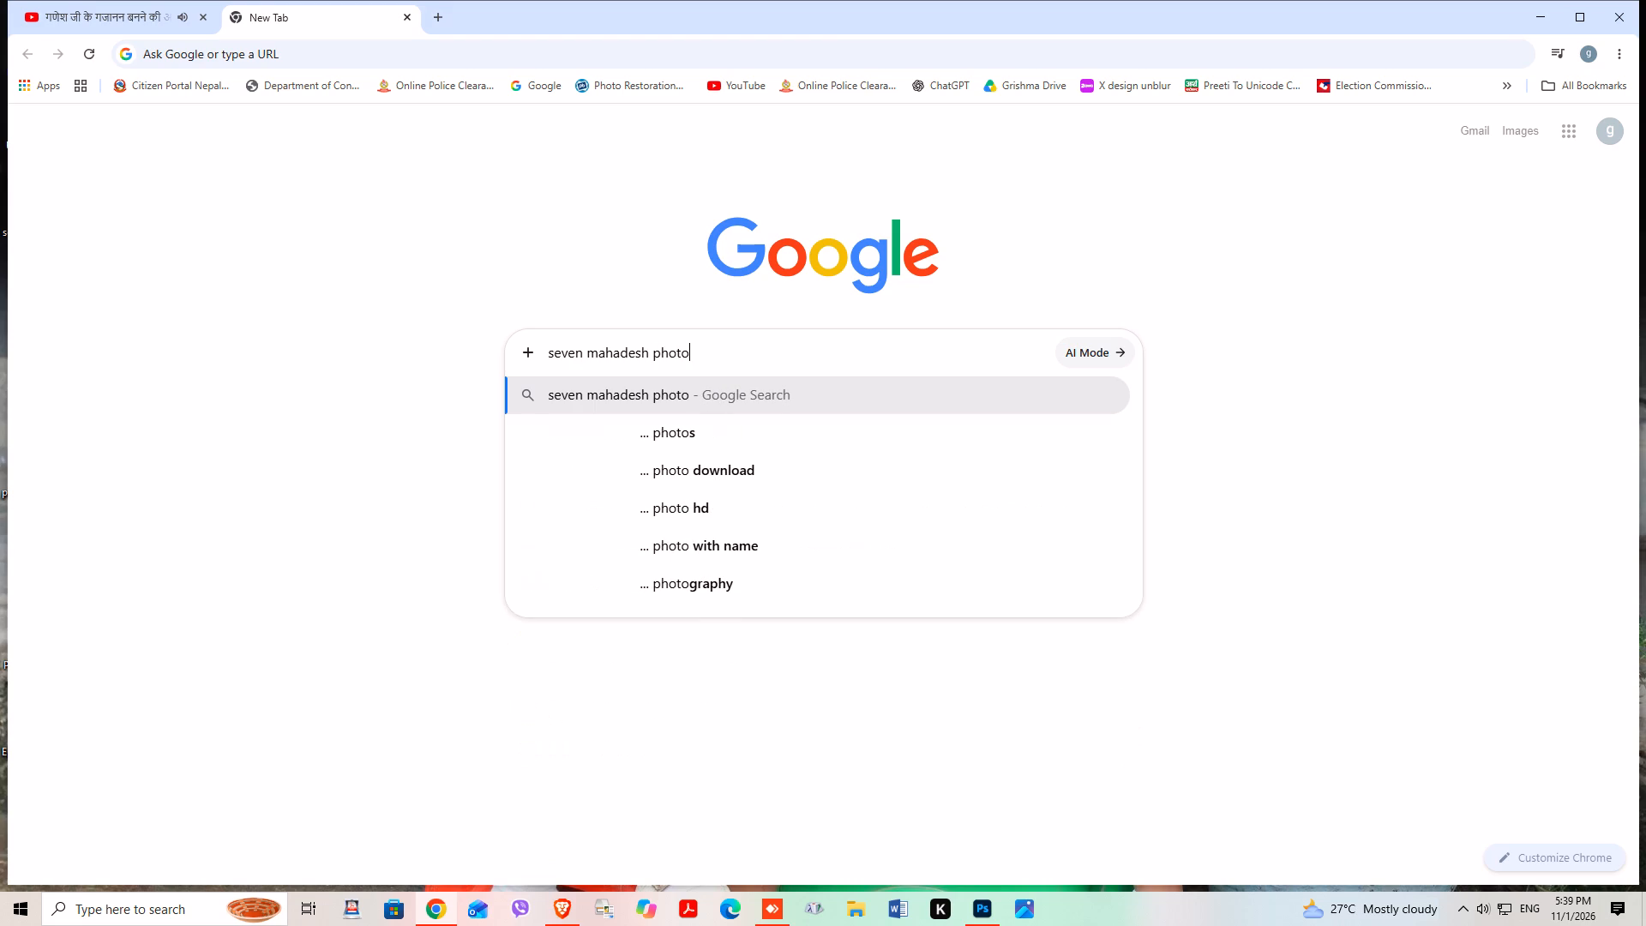
pyautogui.press('Return')
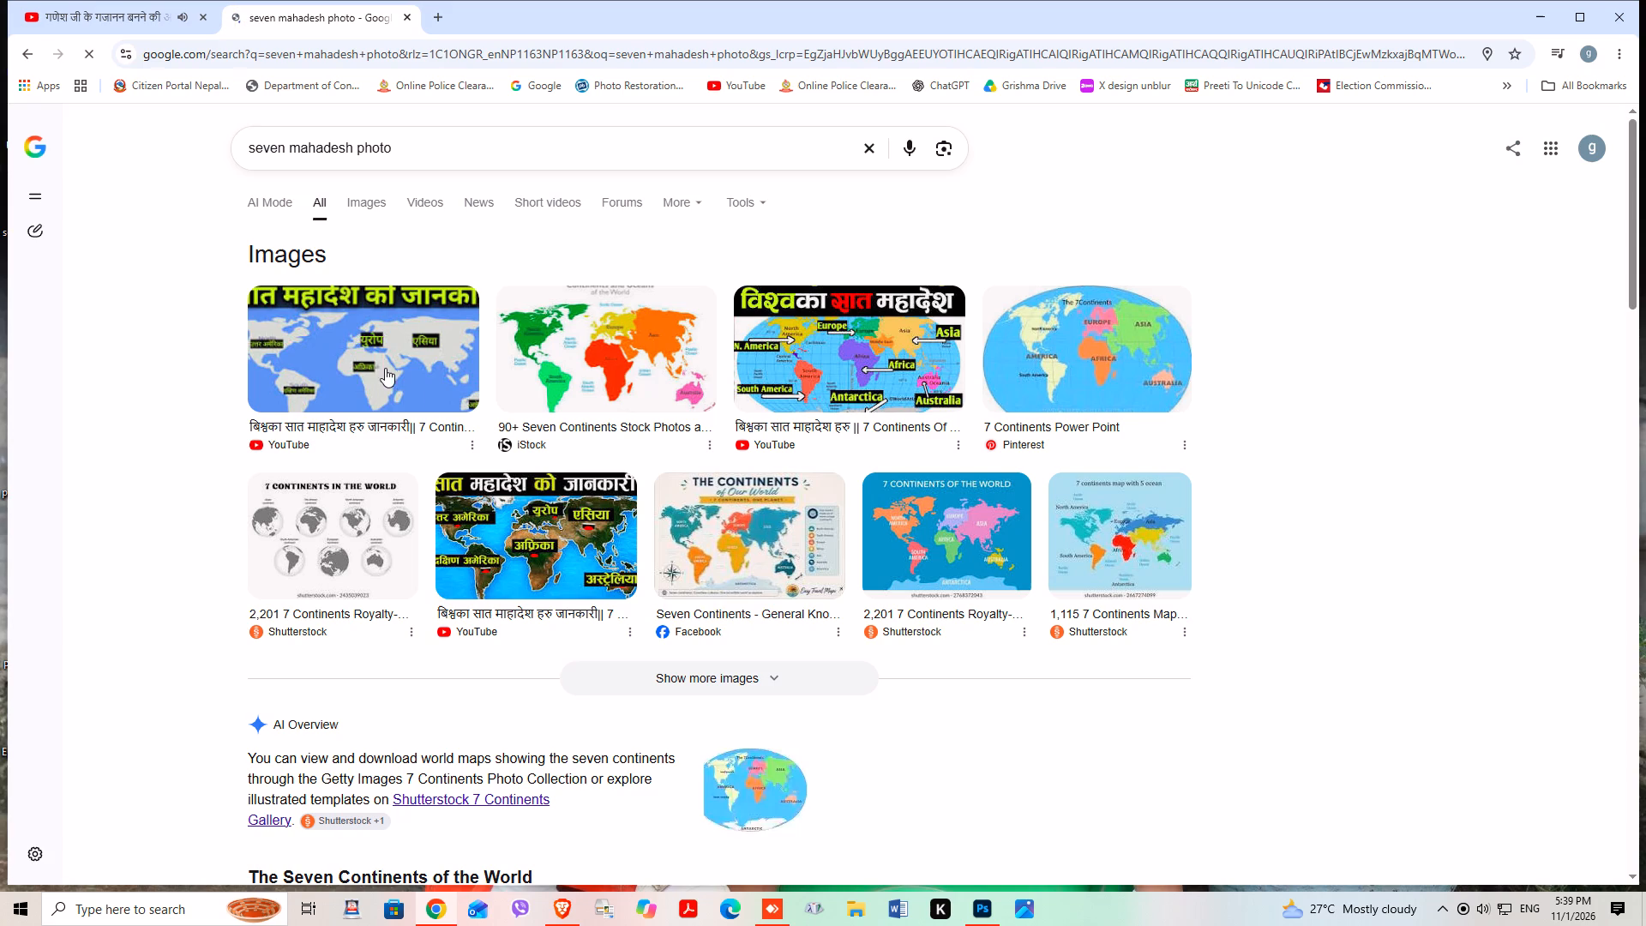
pyautogui.click(356, 205)
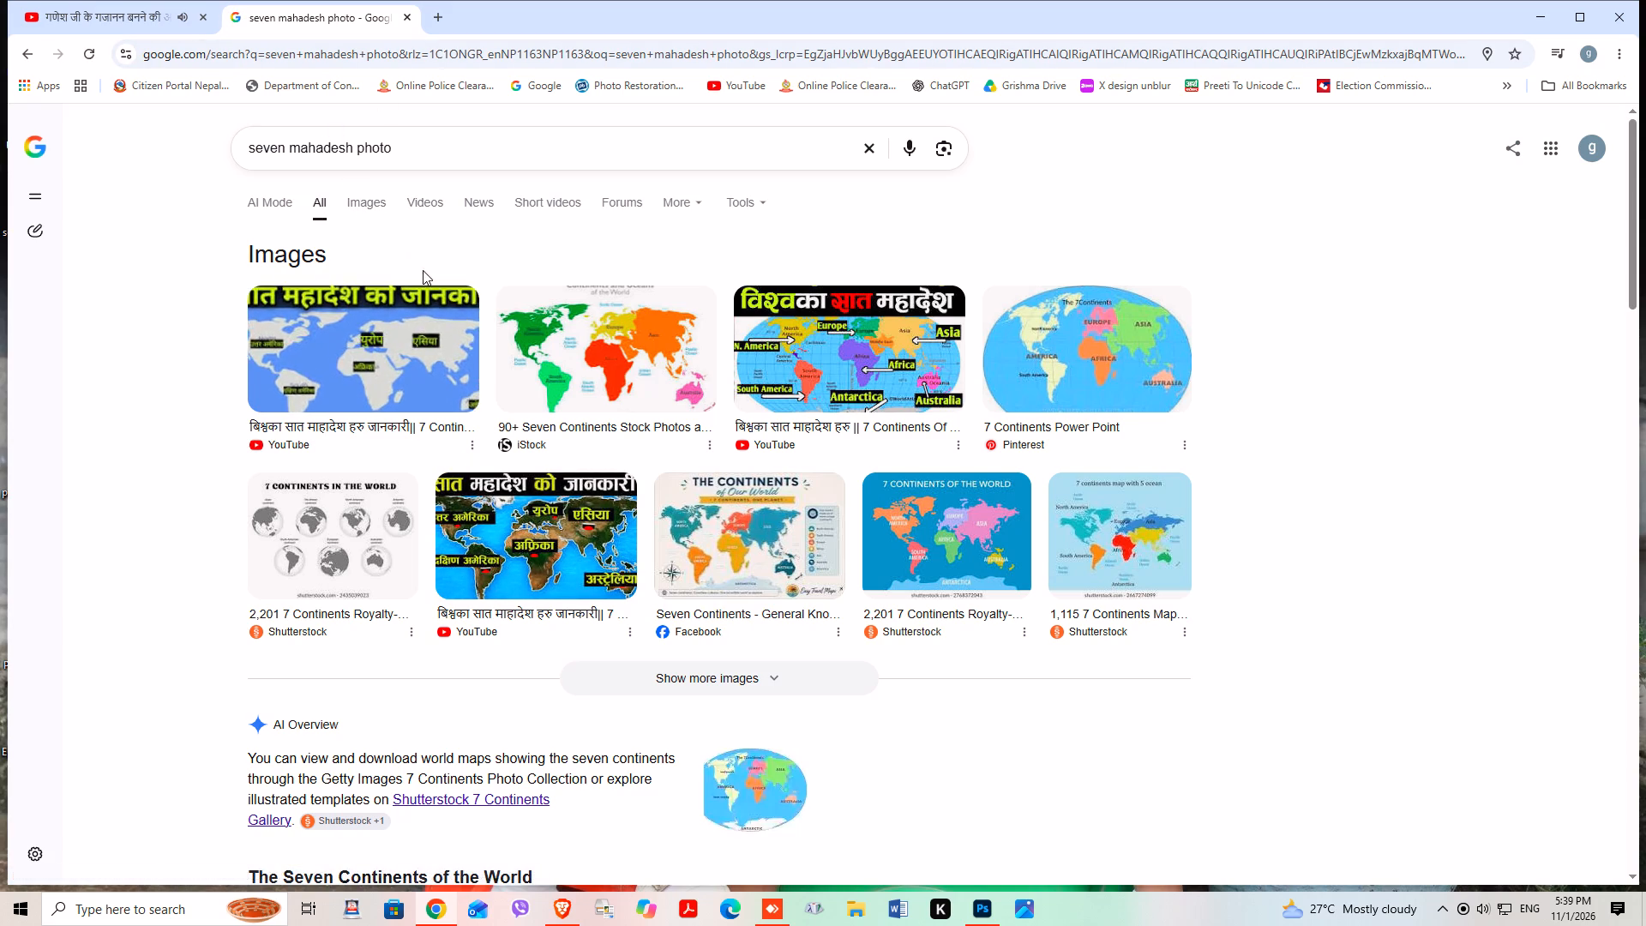
pyautogui.click(369, 197)
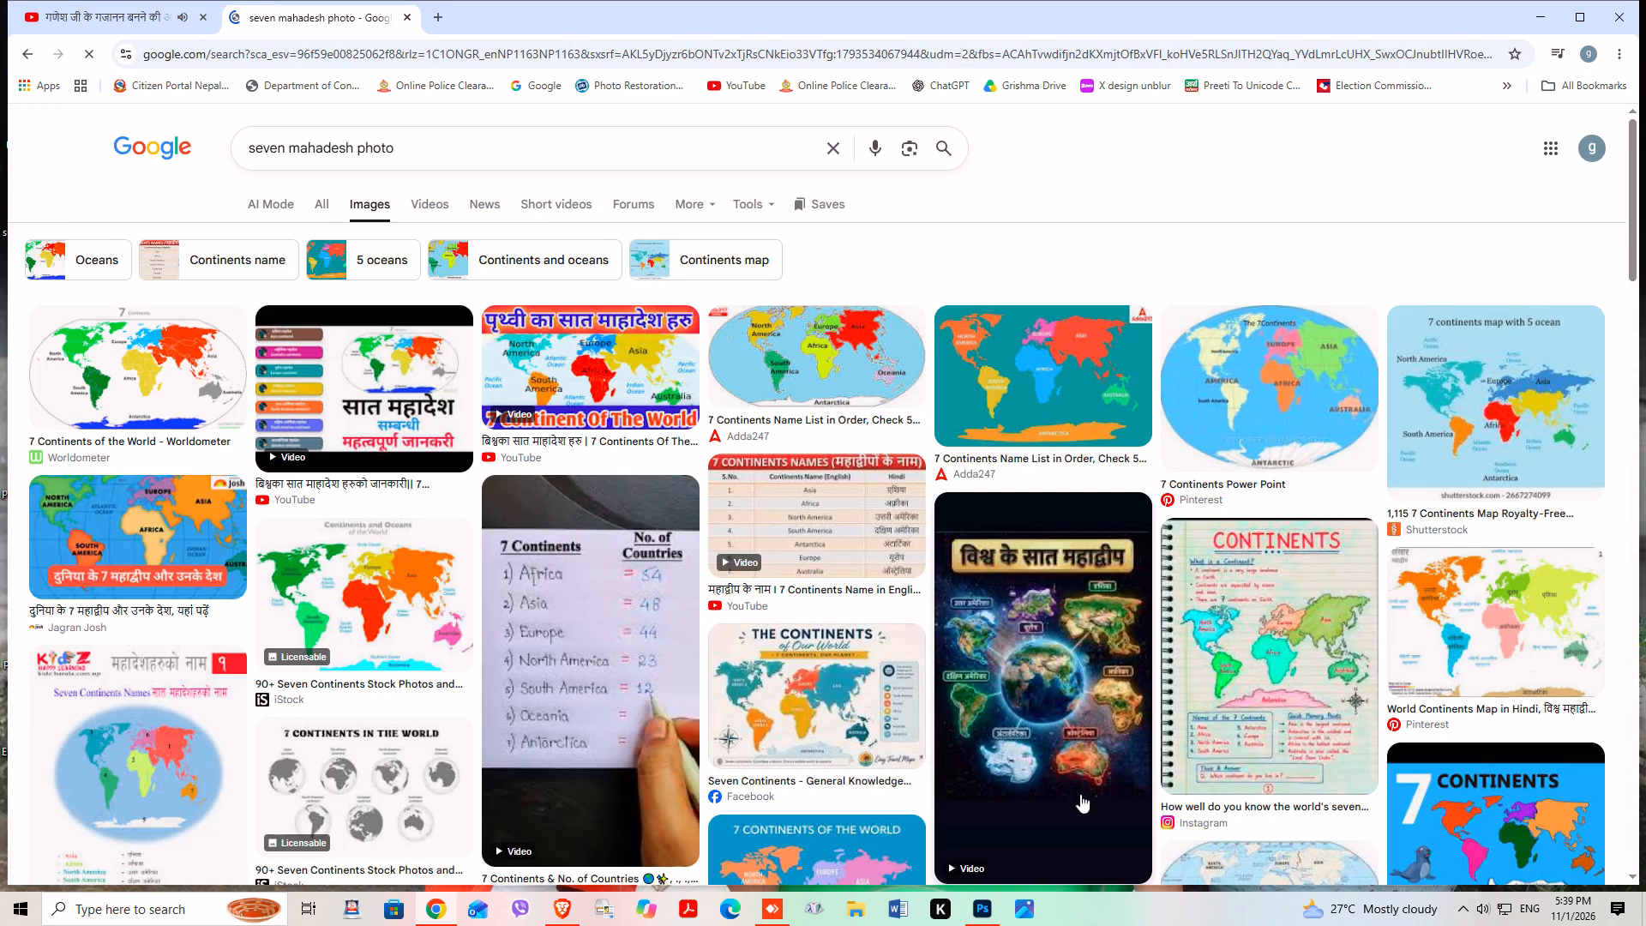
# Open the Jagran Josh seven-continents map image and examine its preview and the related continent map images.
pyautogui.click(163, 533)
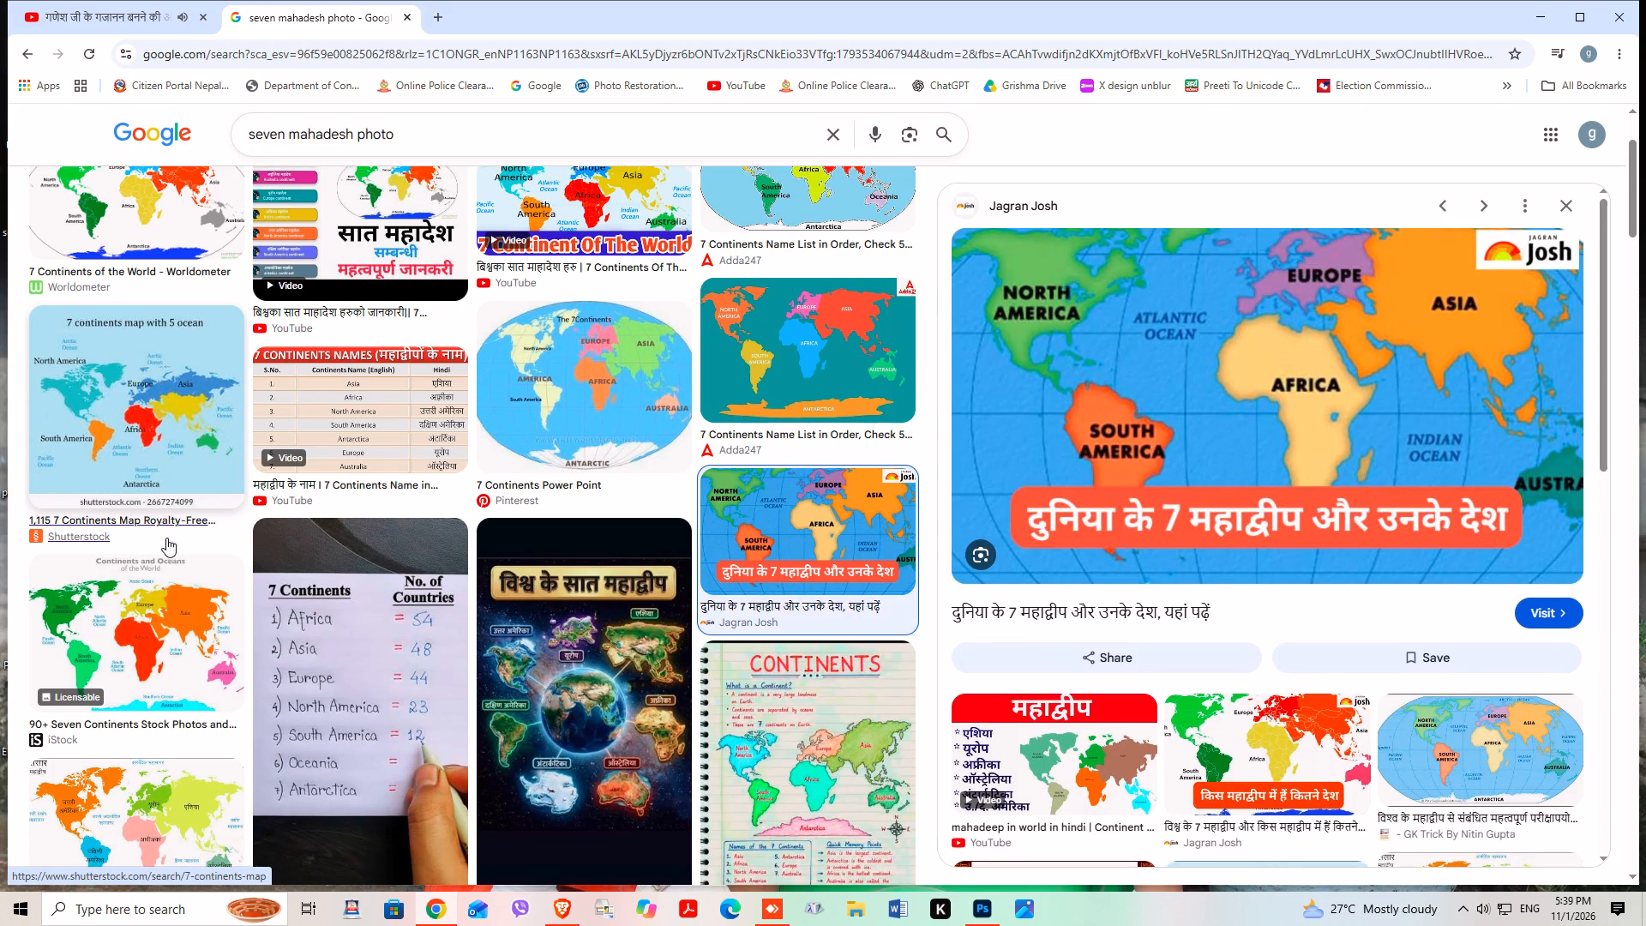
pyautogui.scroll(-8, 1227, 750)
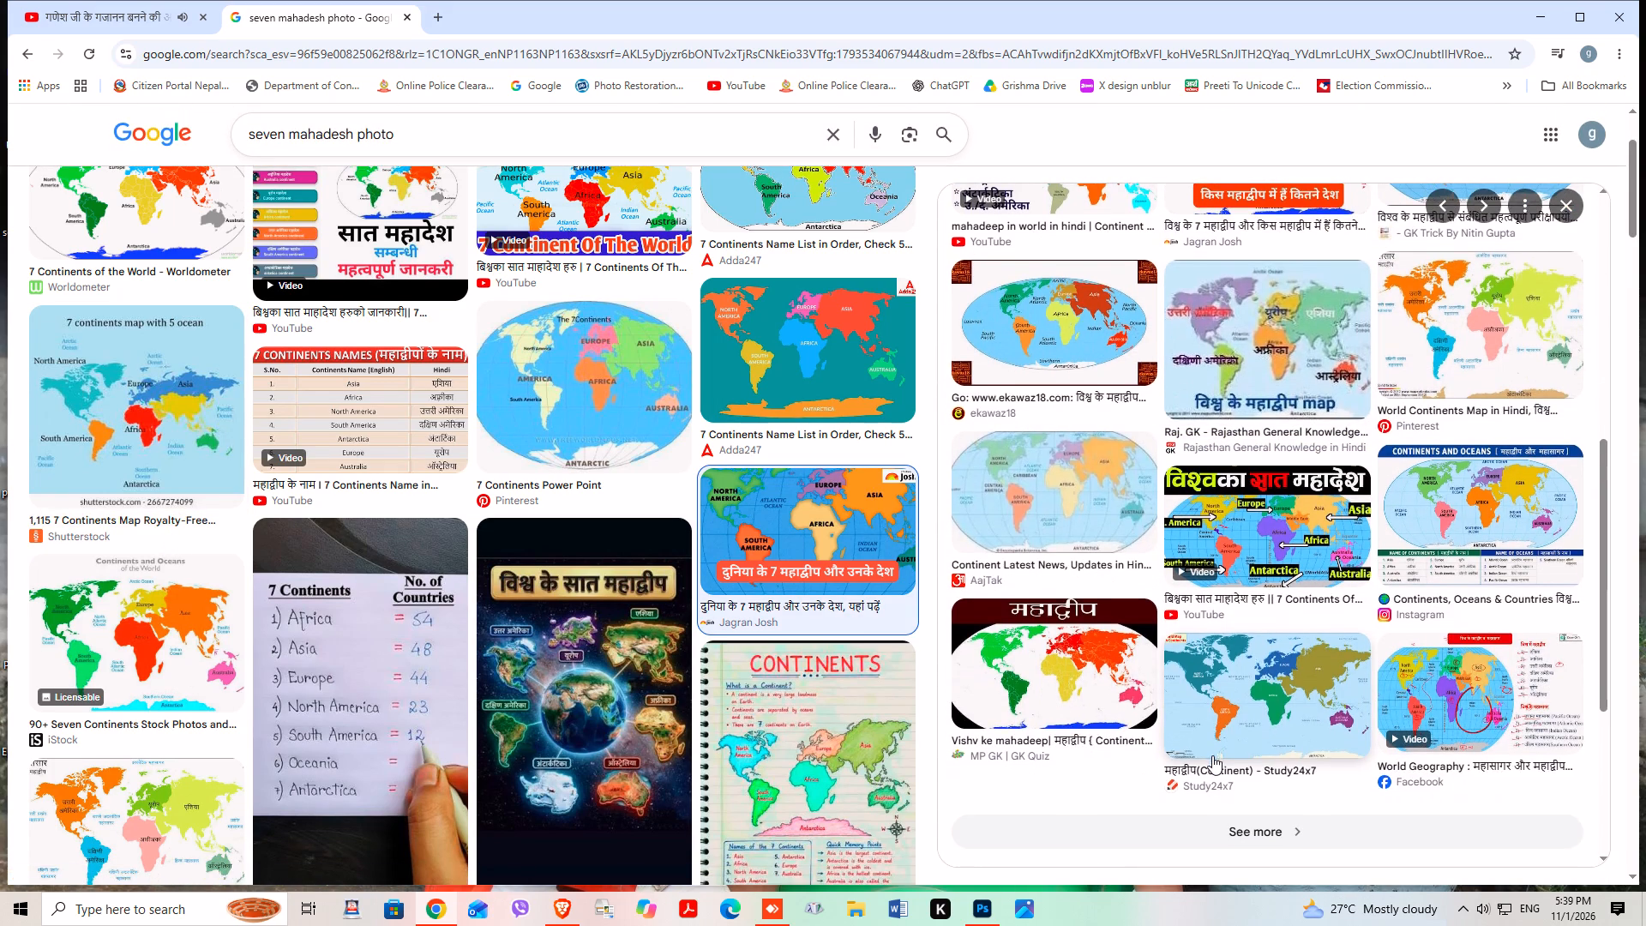
pyautogui.scroll(7, 1212, 755)
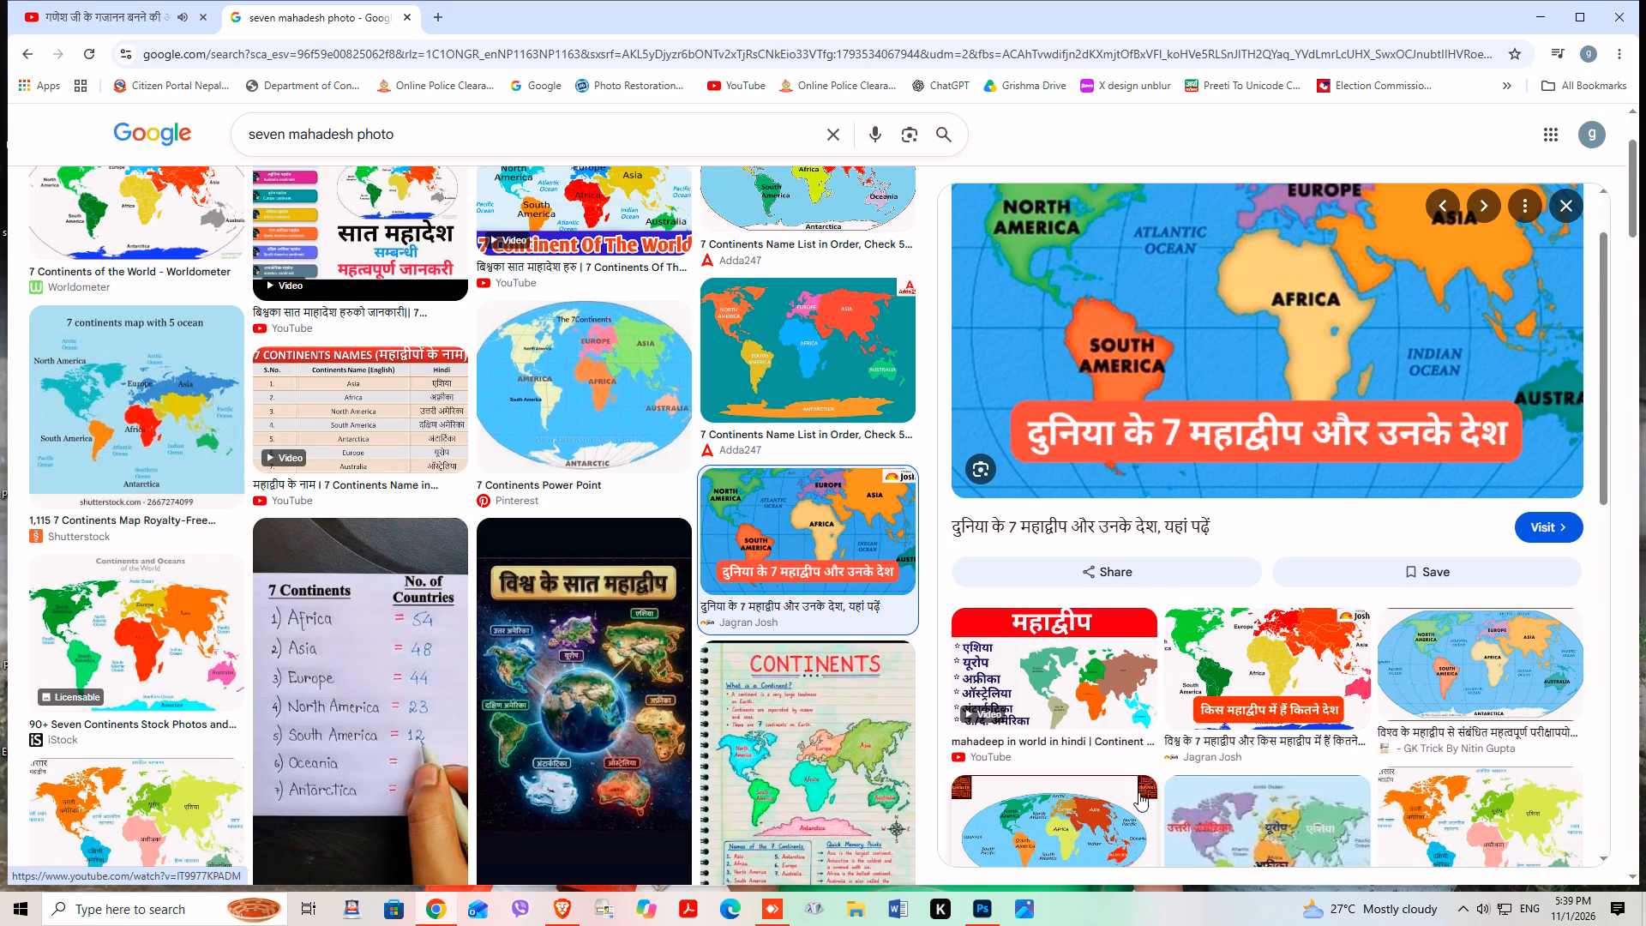
pyautogui.scroll(-1, 1147, 804)
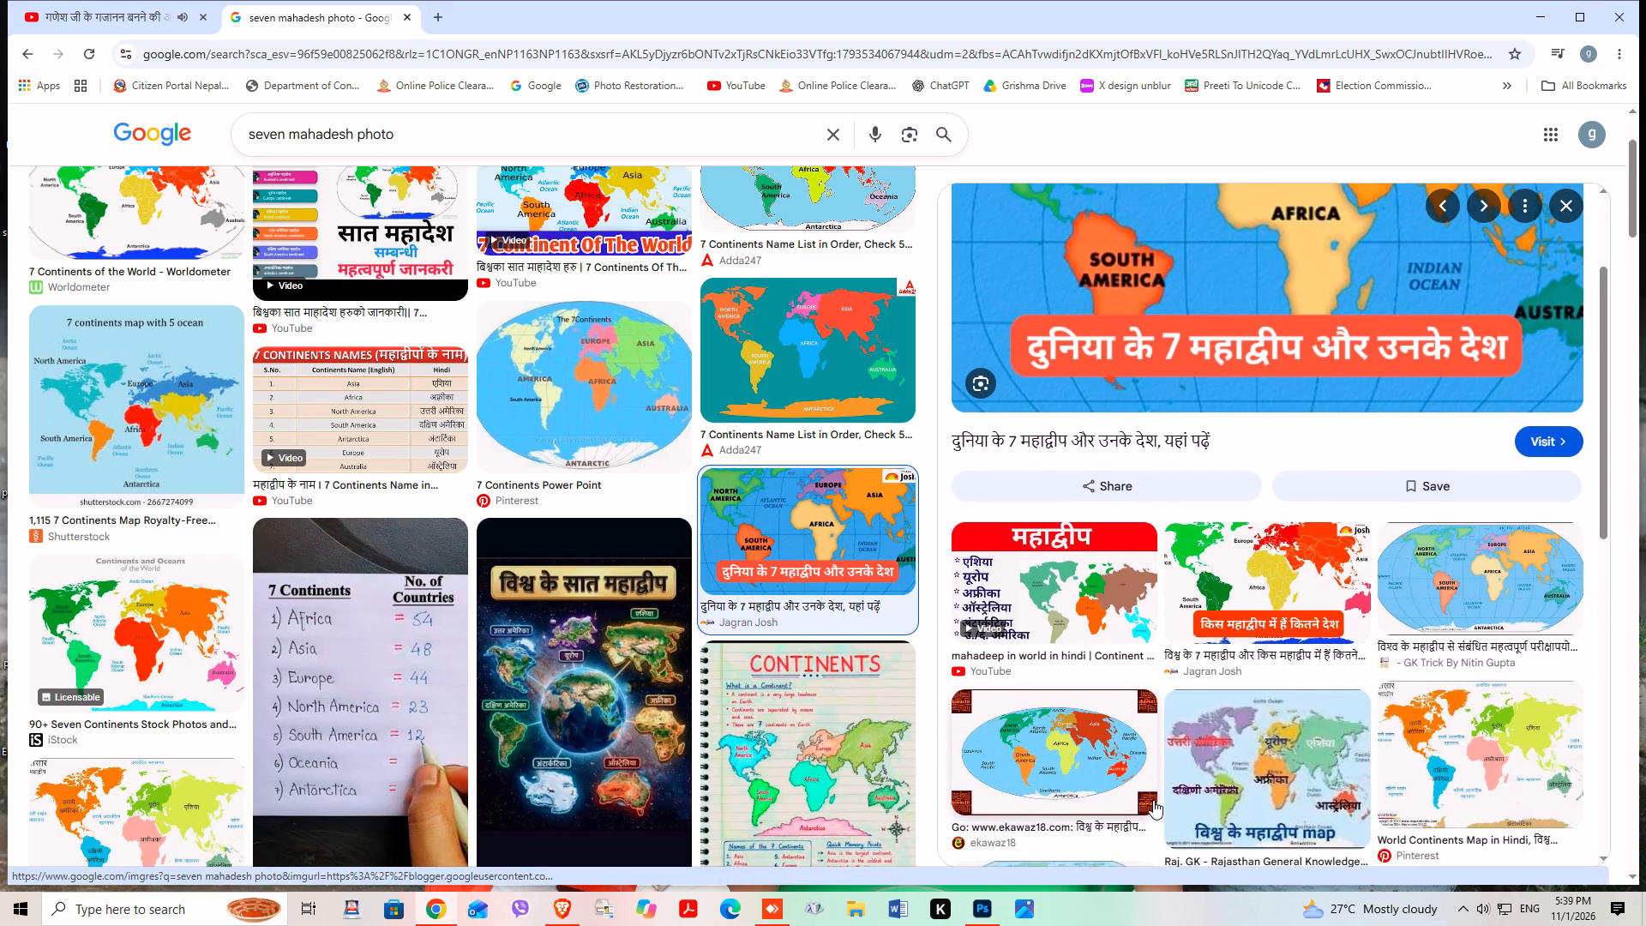
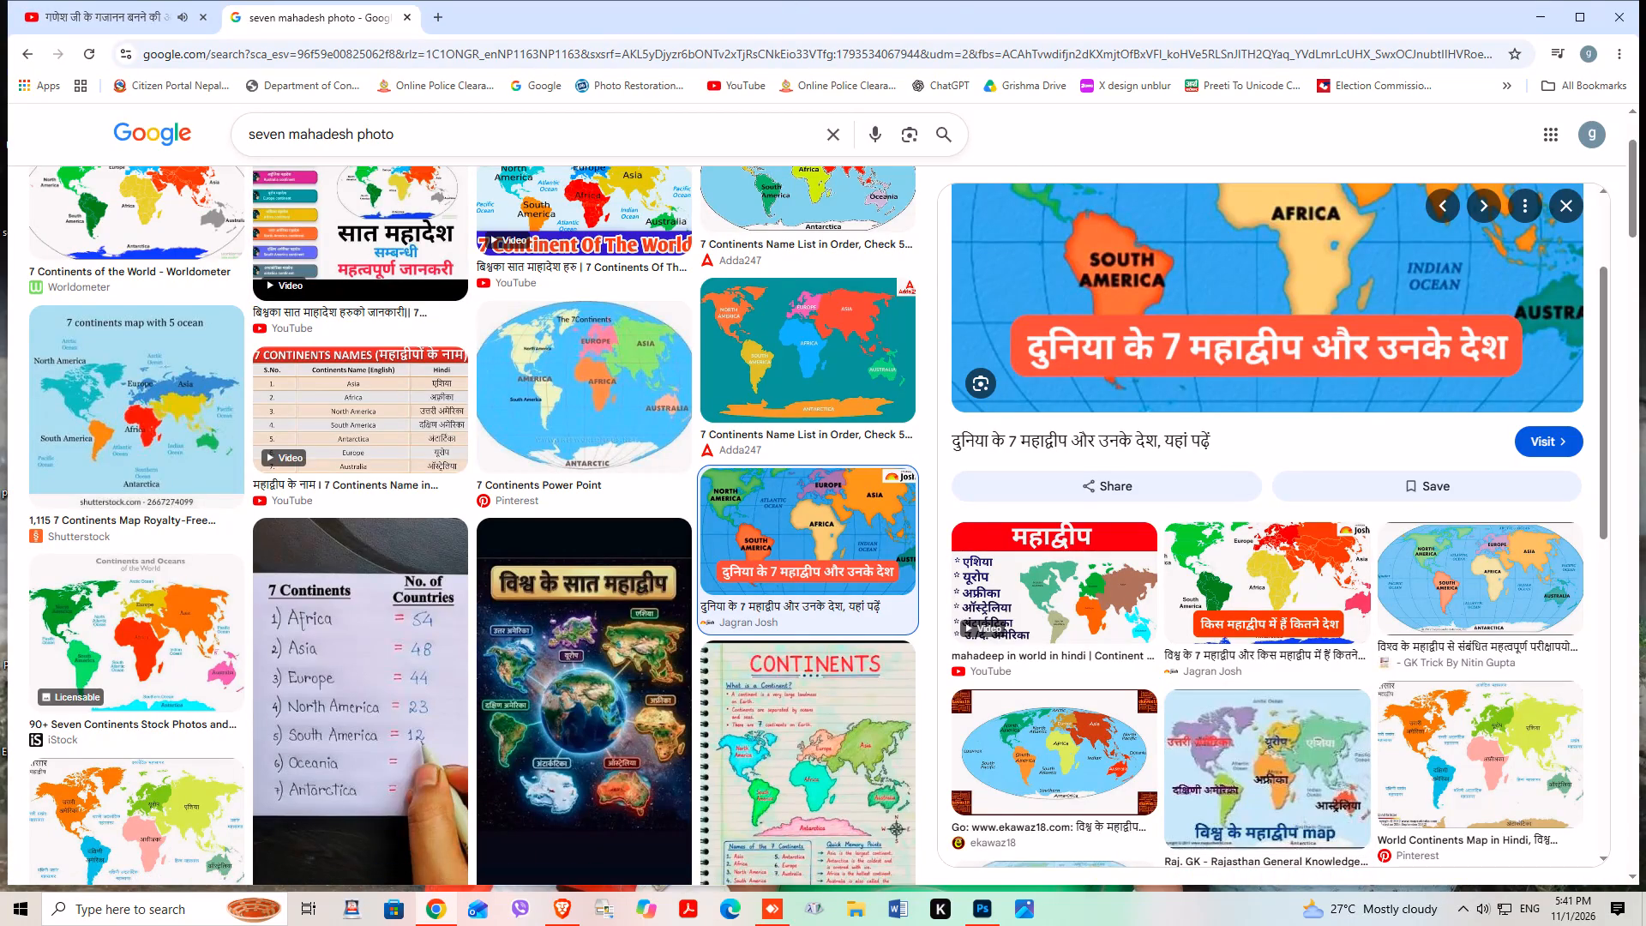
# Search Google Images for "Africa mahadesh photo".
pyautogui.click(283, 133)
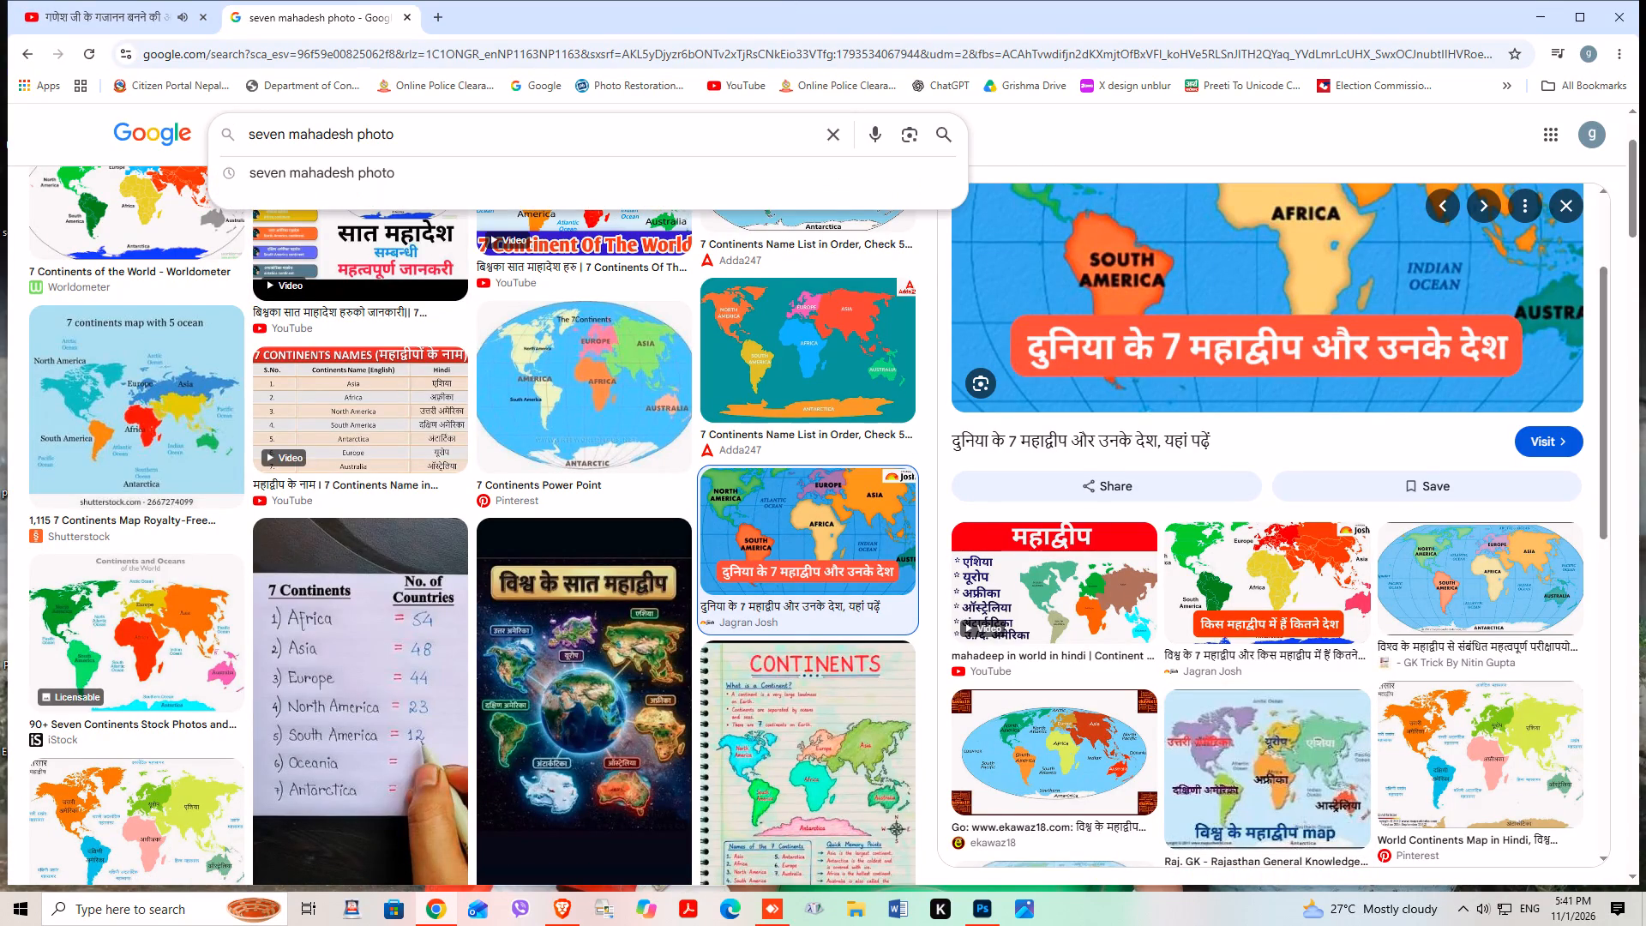
pyautogui.press('BackSpace')
pyautogui.press('BackSpace')
pyautogui.press('BackSpace')
pyautogui.press('BackSpace')
pyautogui.press('BackSpace')
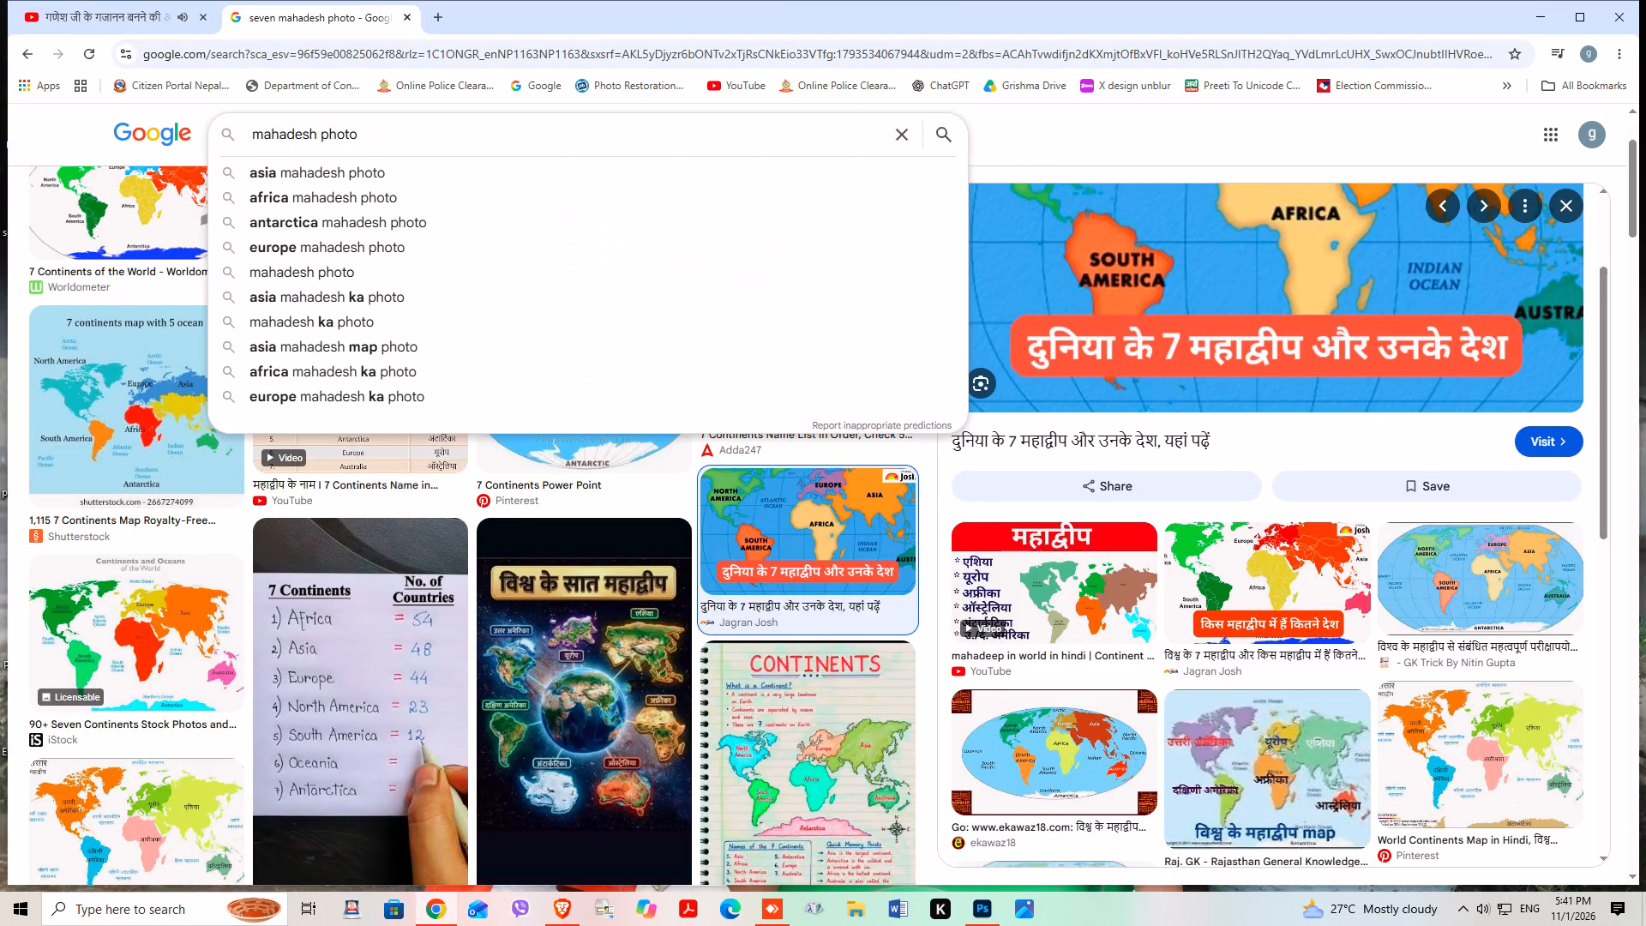
pyautogui.write('Afri')
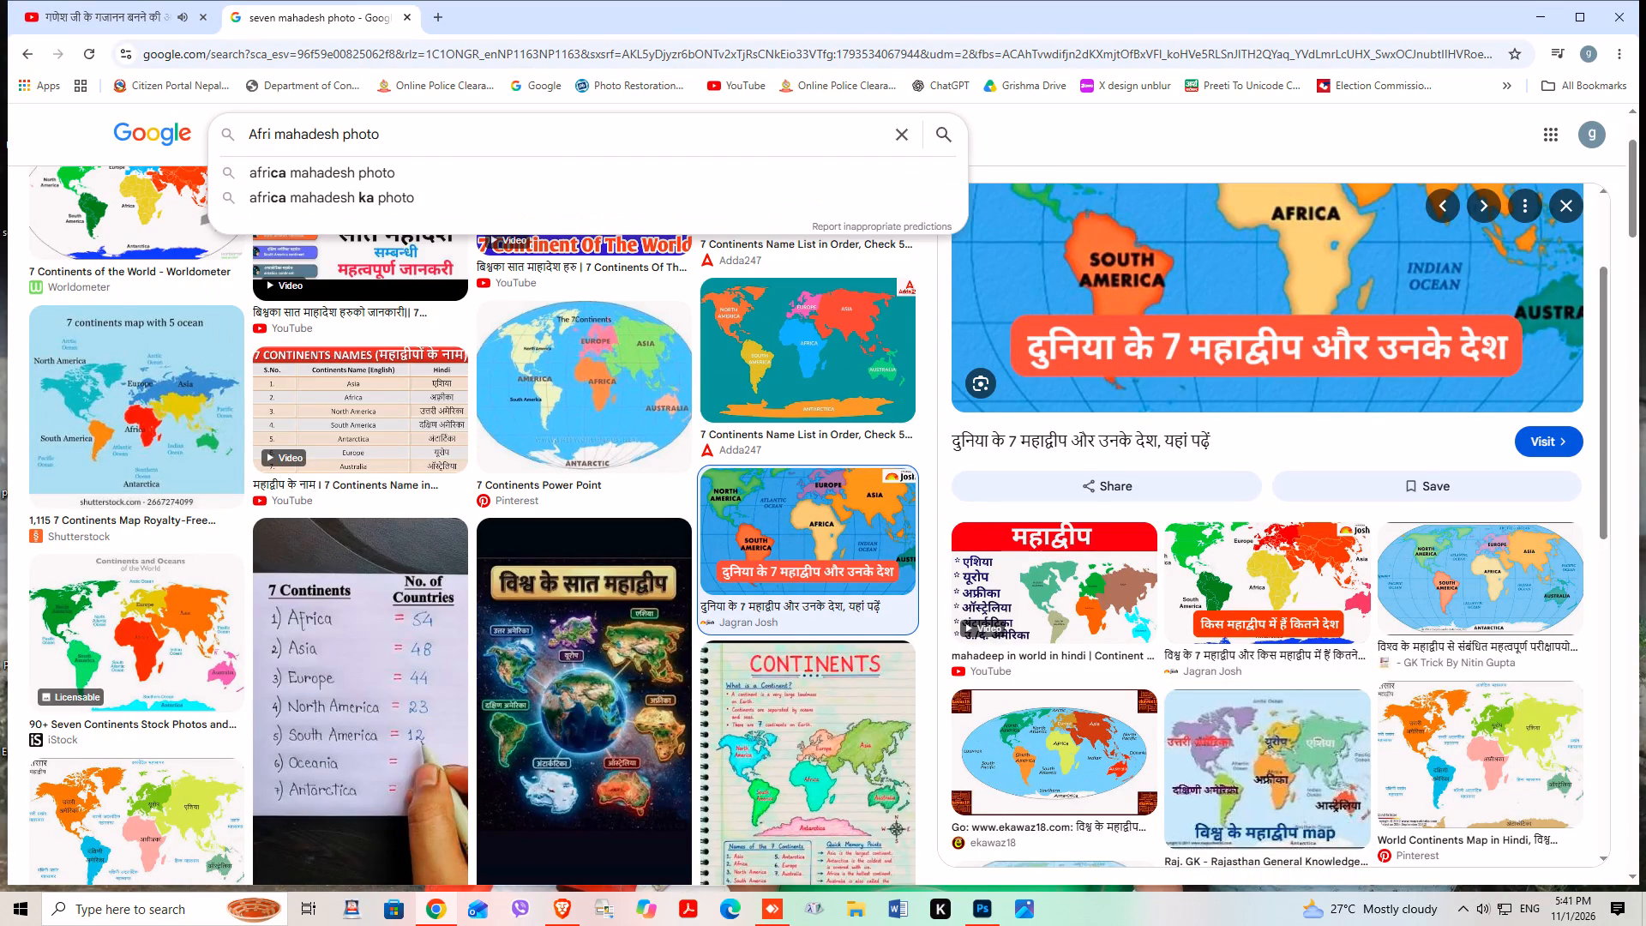
pyautogui.write('ca')
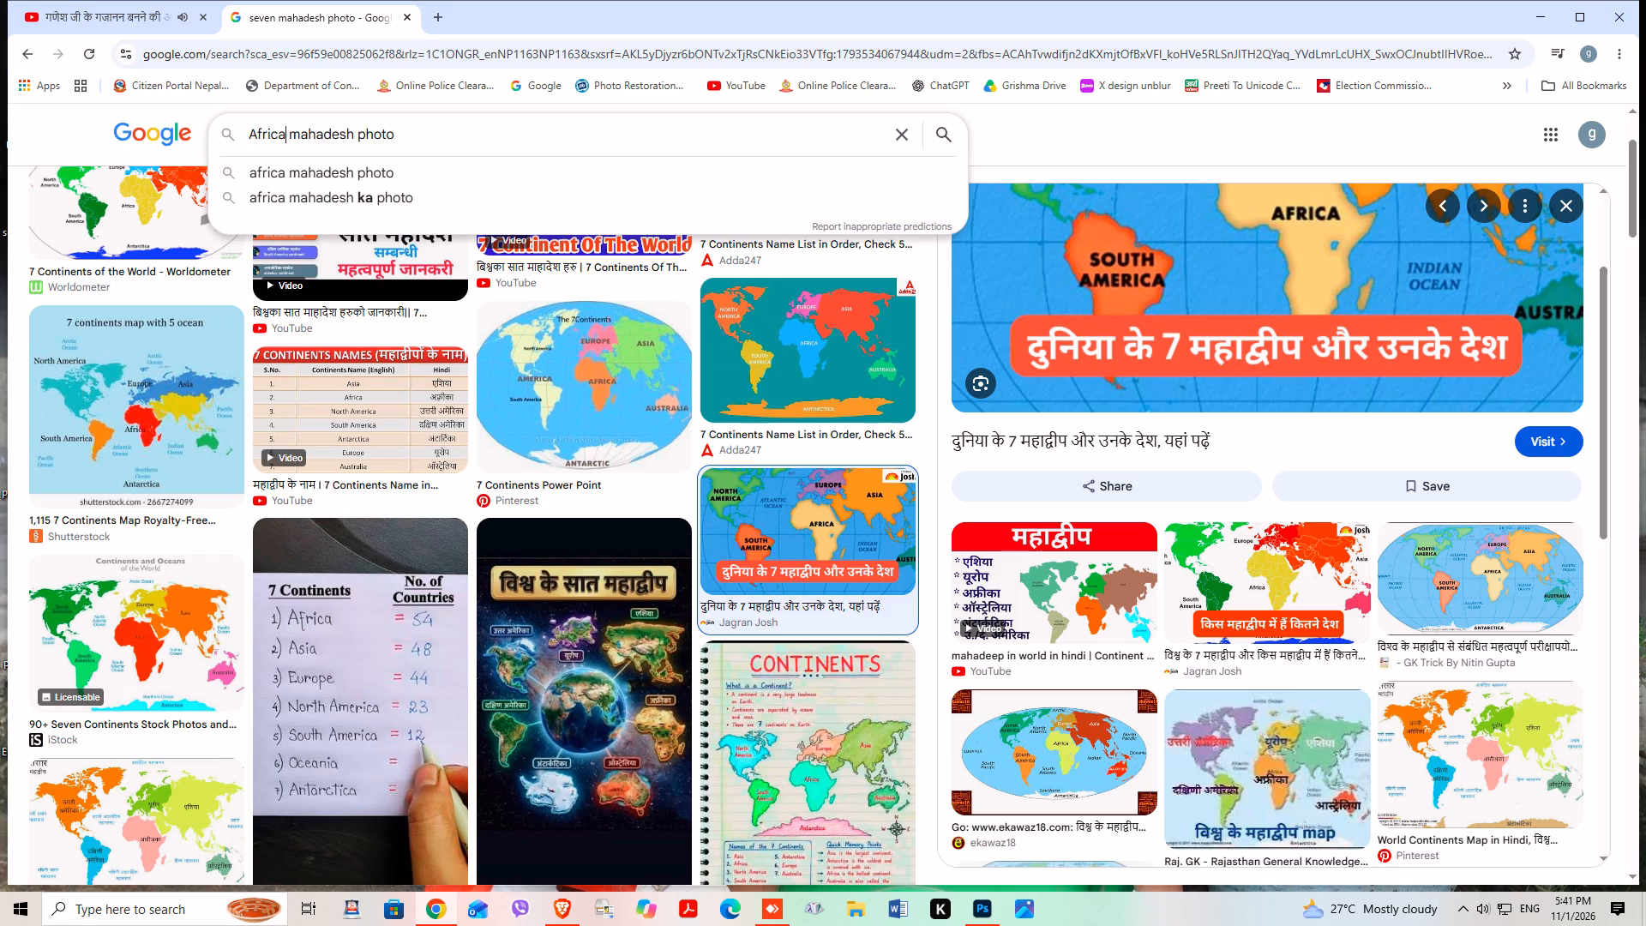
pyautogui.press('Return')
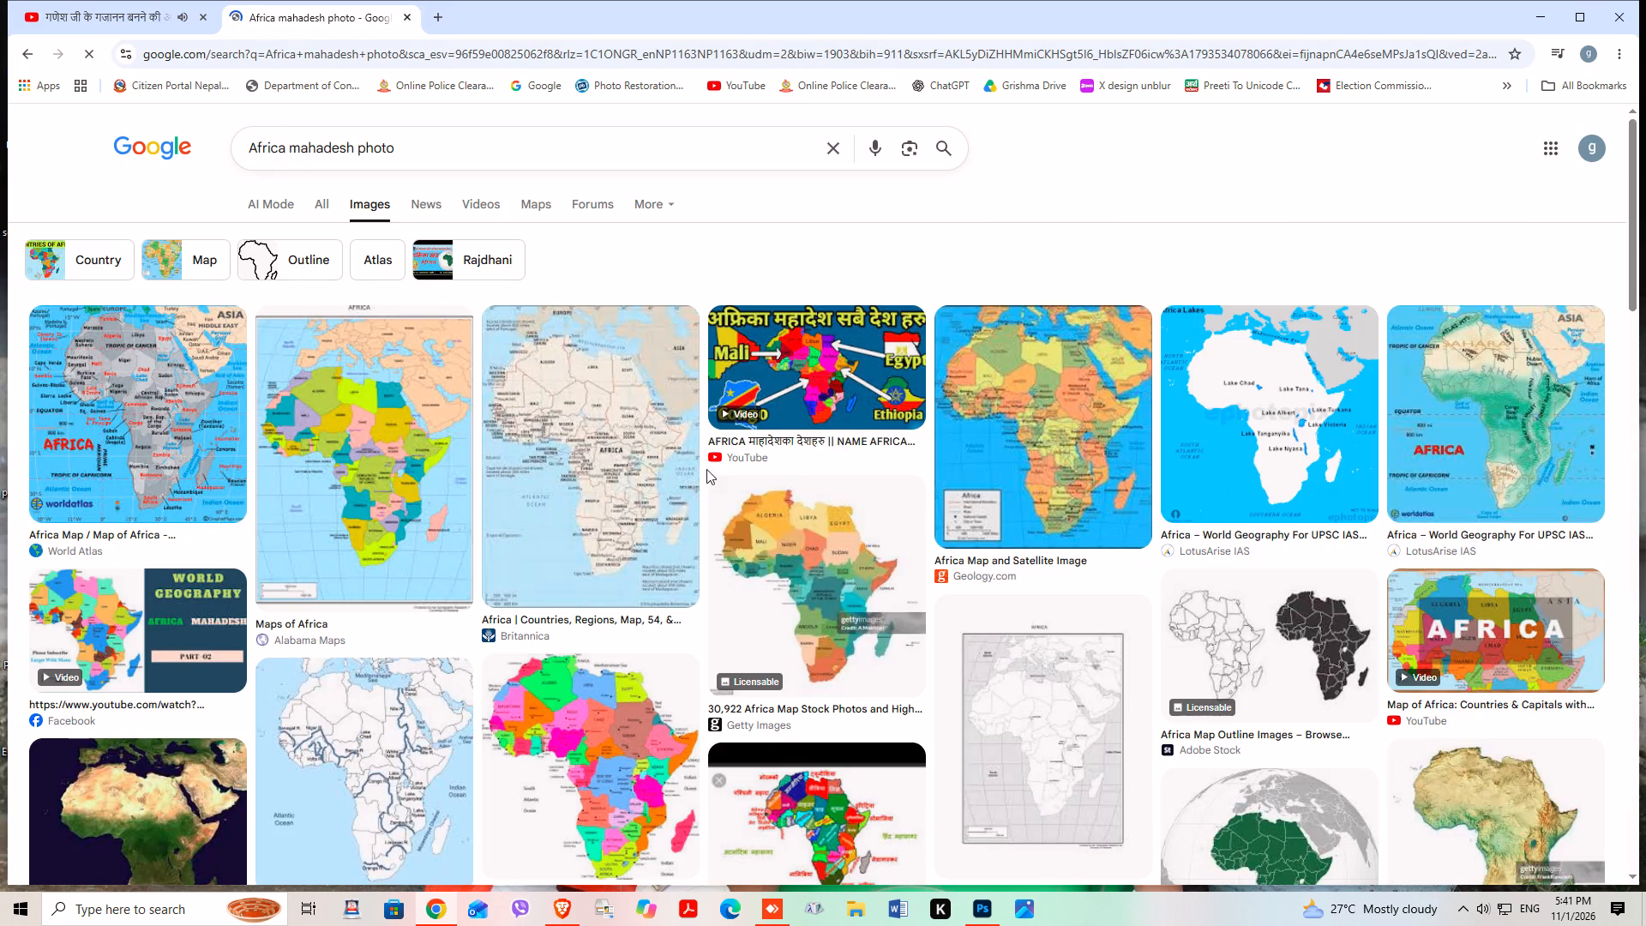
# Open the preview of the YouTube "Map of Africa: Countries & Capitals" image and examine the related Africa maps.
pyautogui.click(1460, 629)
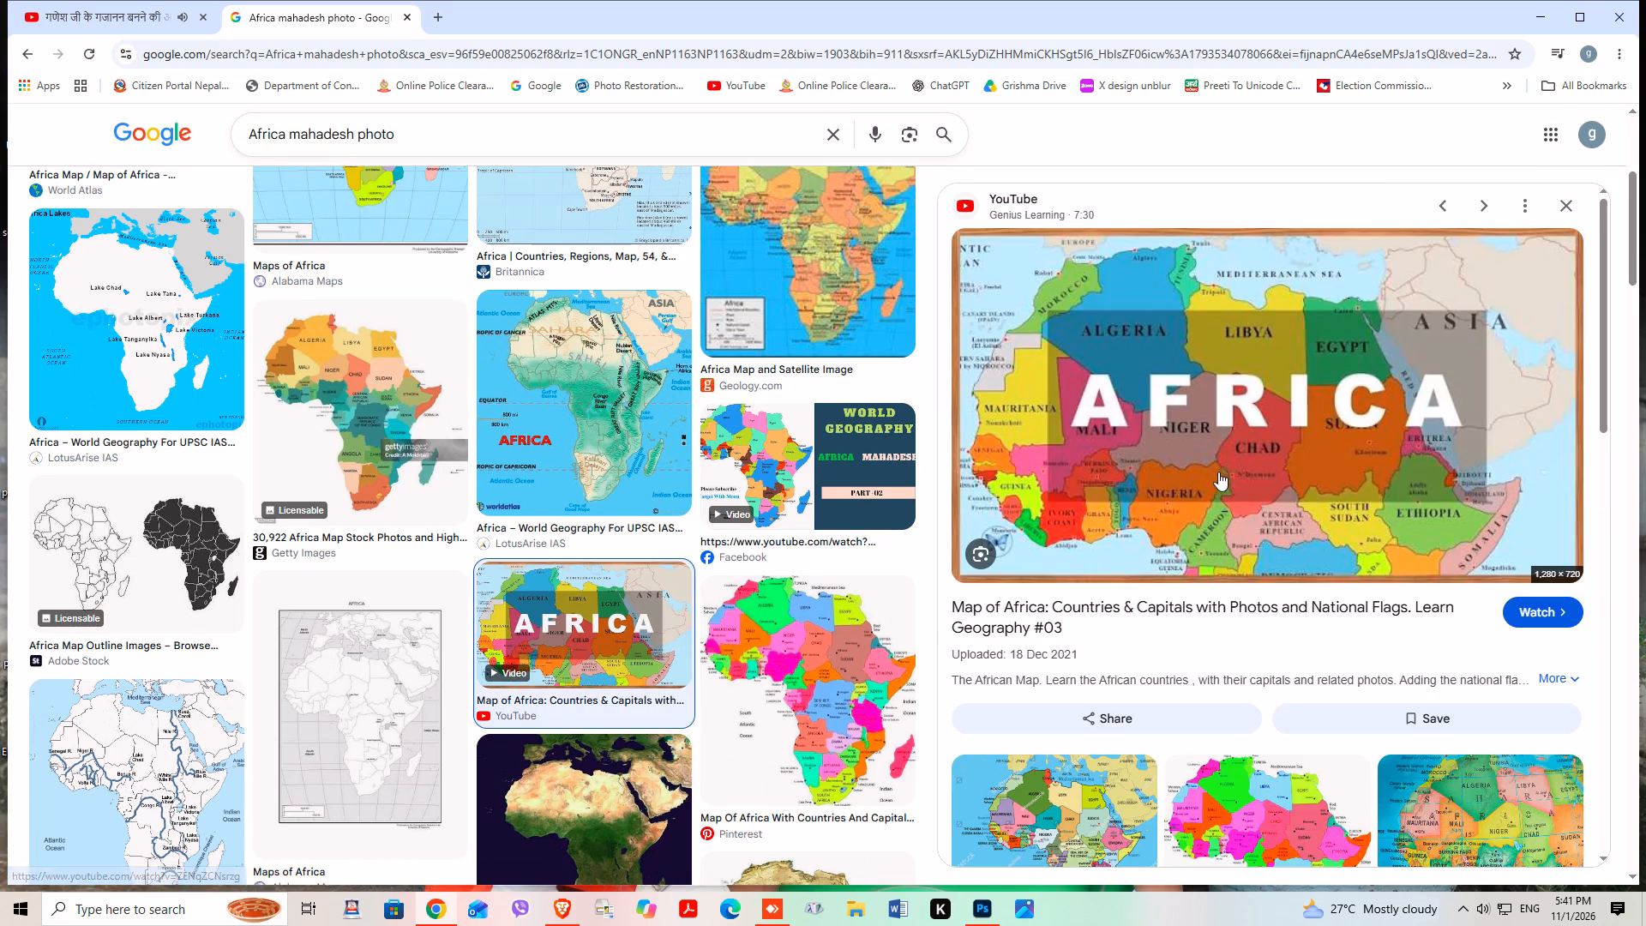
pyautogui.scroll(-2, 1152, 754)
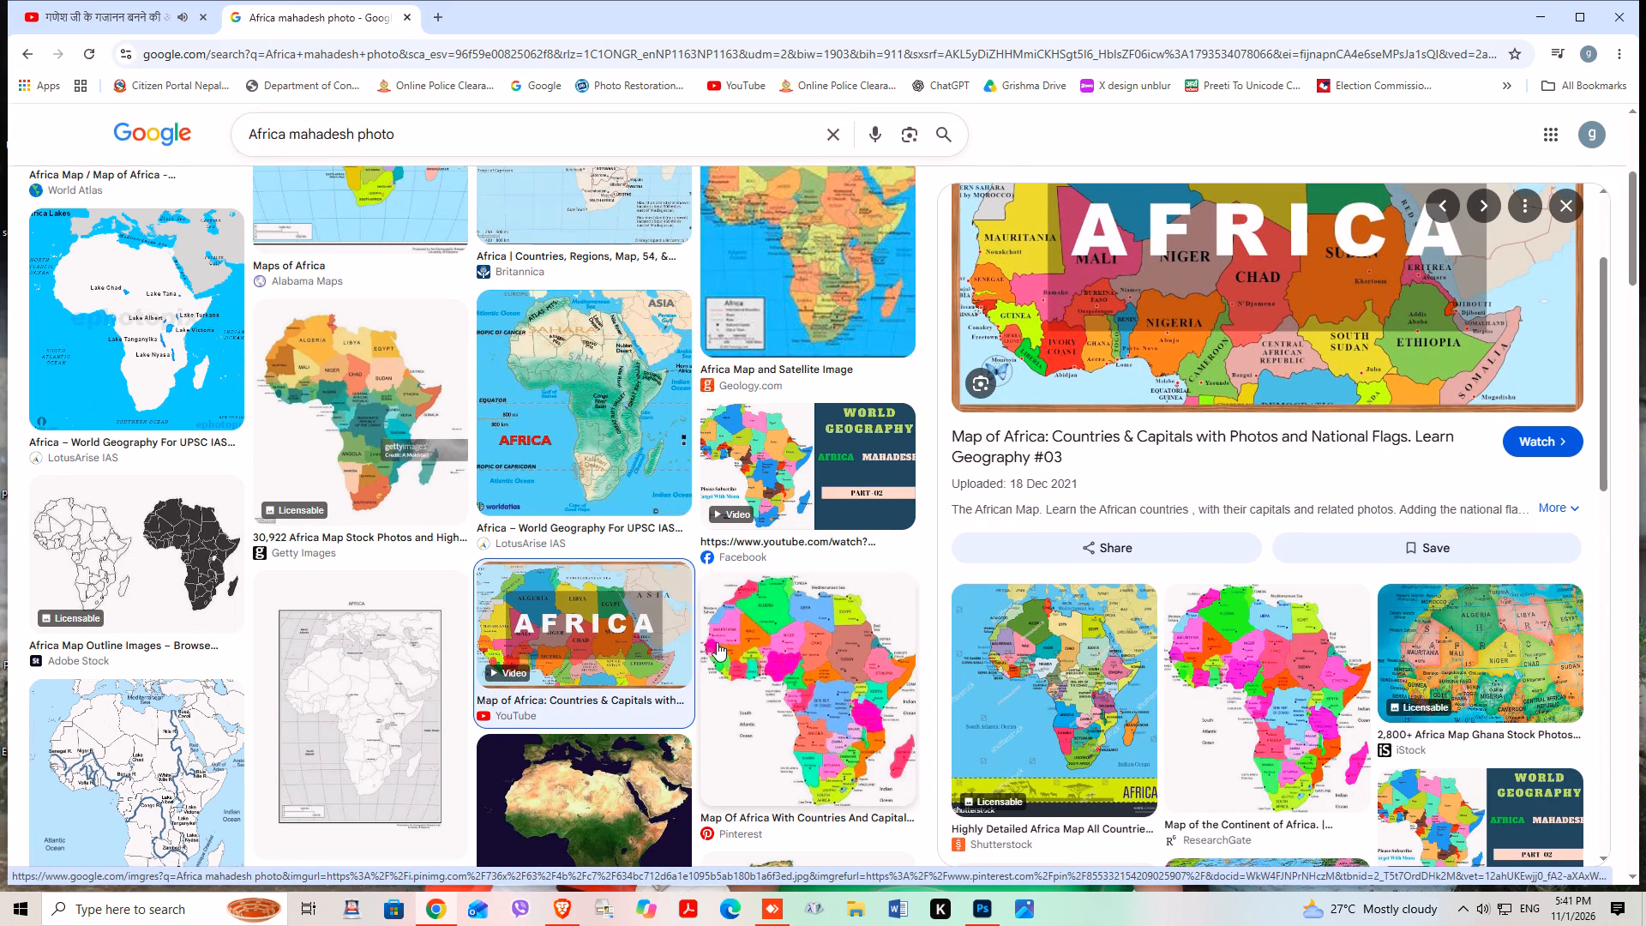
pyautogui.scroll(5, 351, 465)
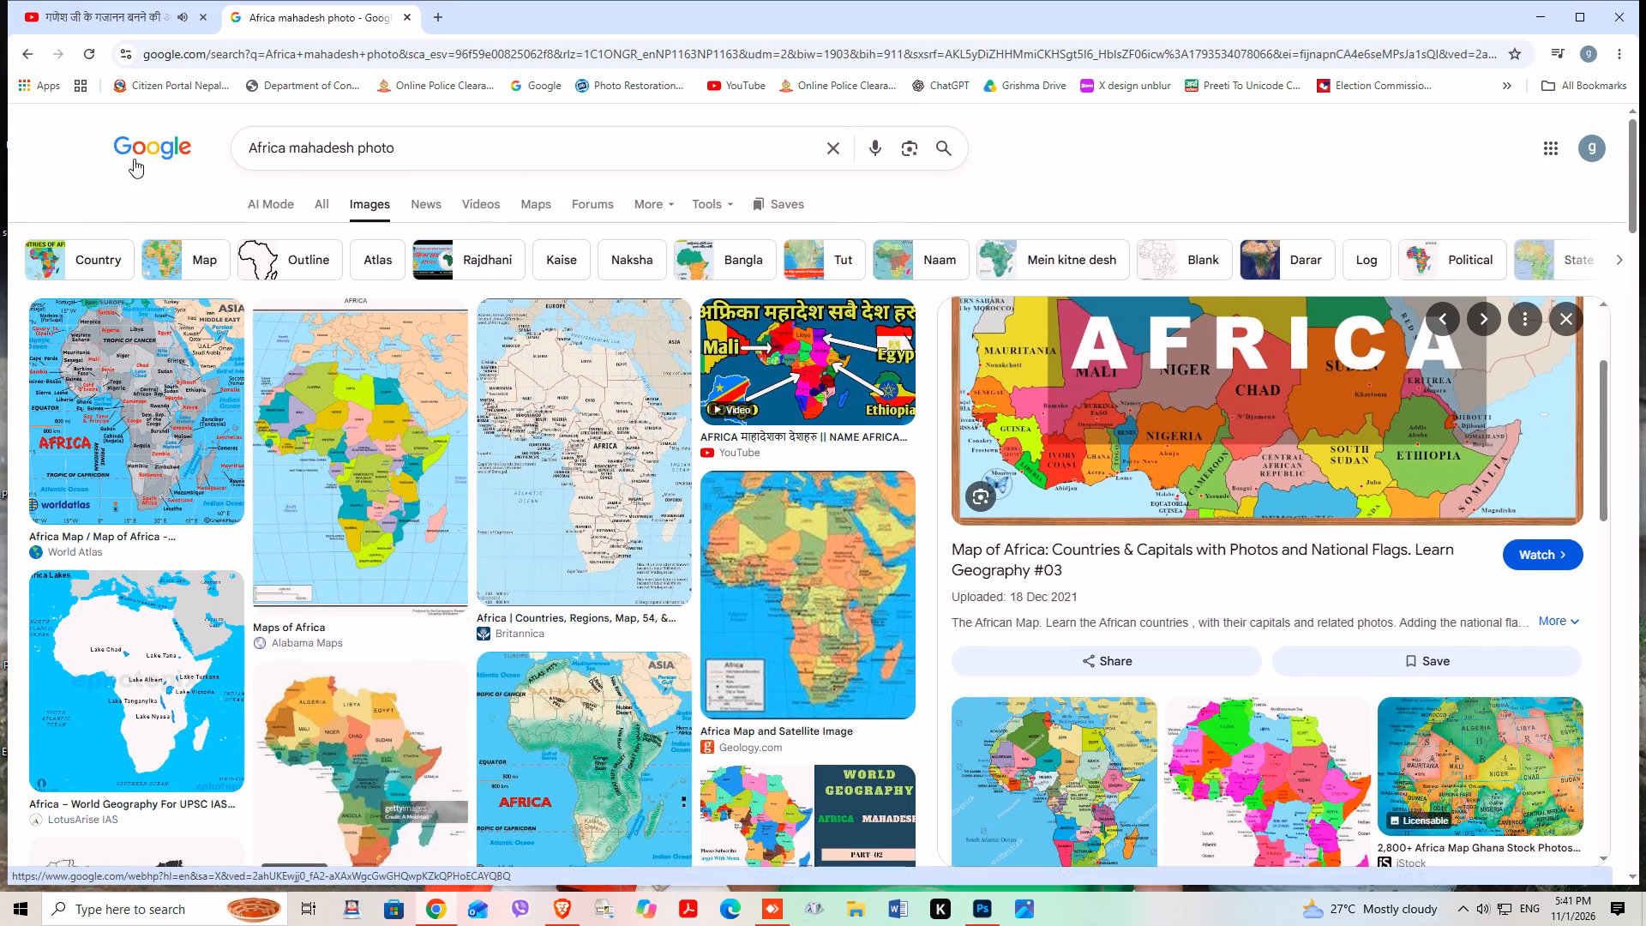
# Change the image search to "Africa mahadesh png".
pyautogui.click(420, 153)
pyautogui.press('BackSpace')
pyautogui.press('BackSpace')
pyautogui.press('BackSpace')
pyautogui.press('BackSpace')
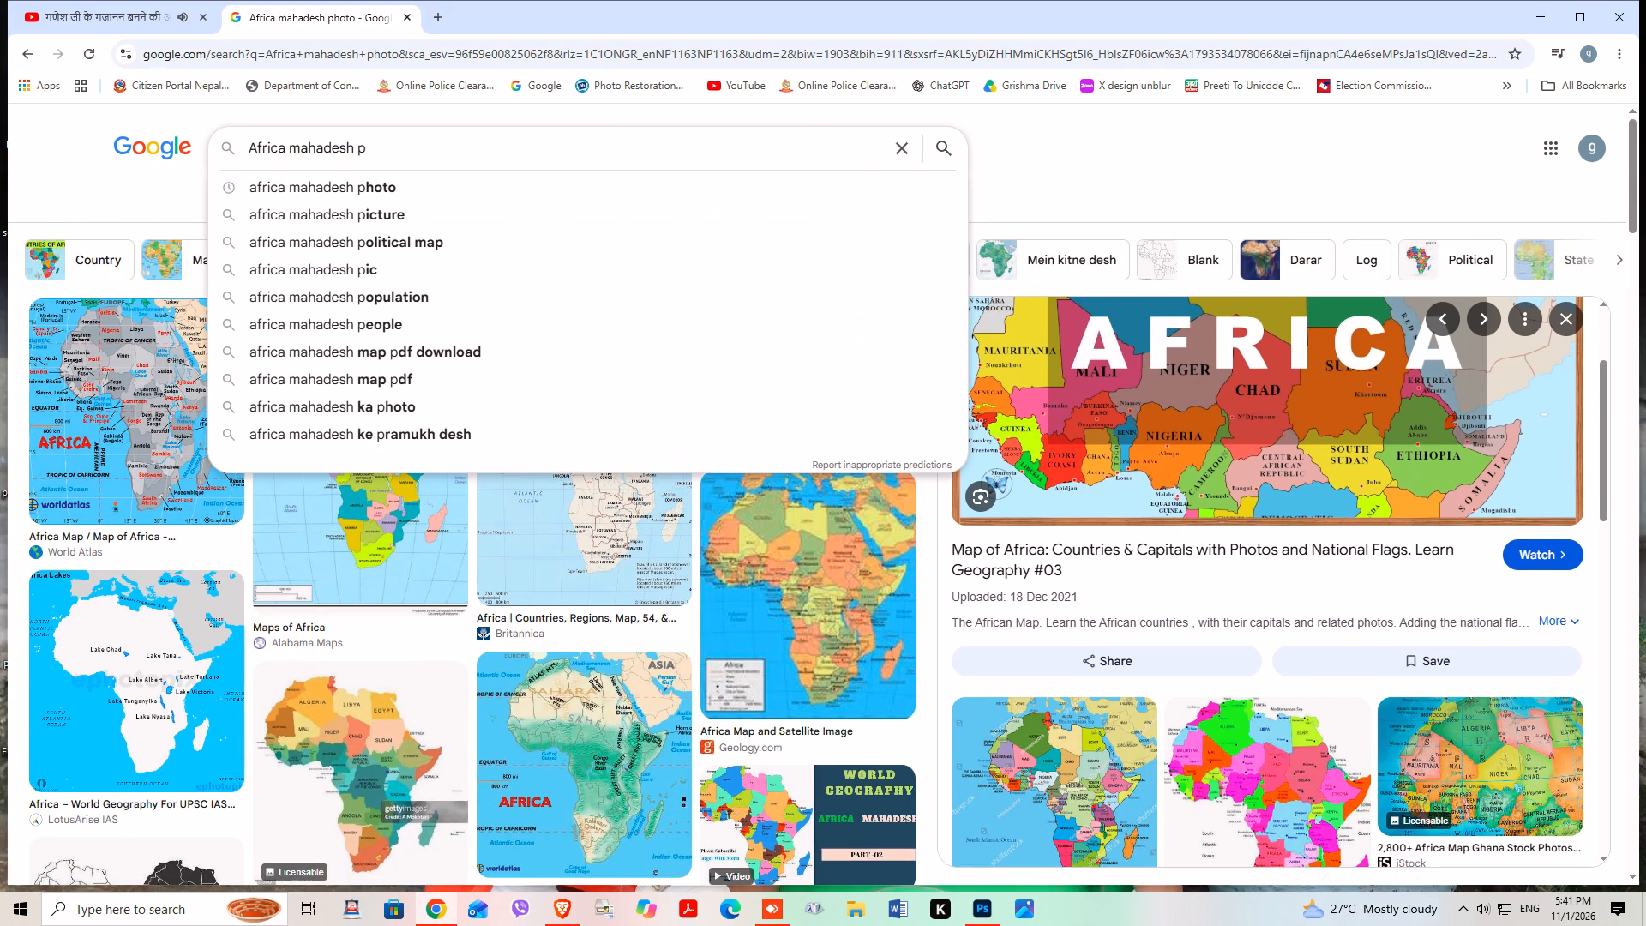
pyautogui.write('ng')
pyautogui.press('Return')
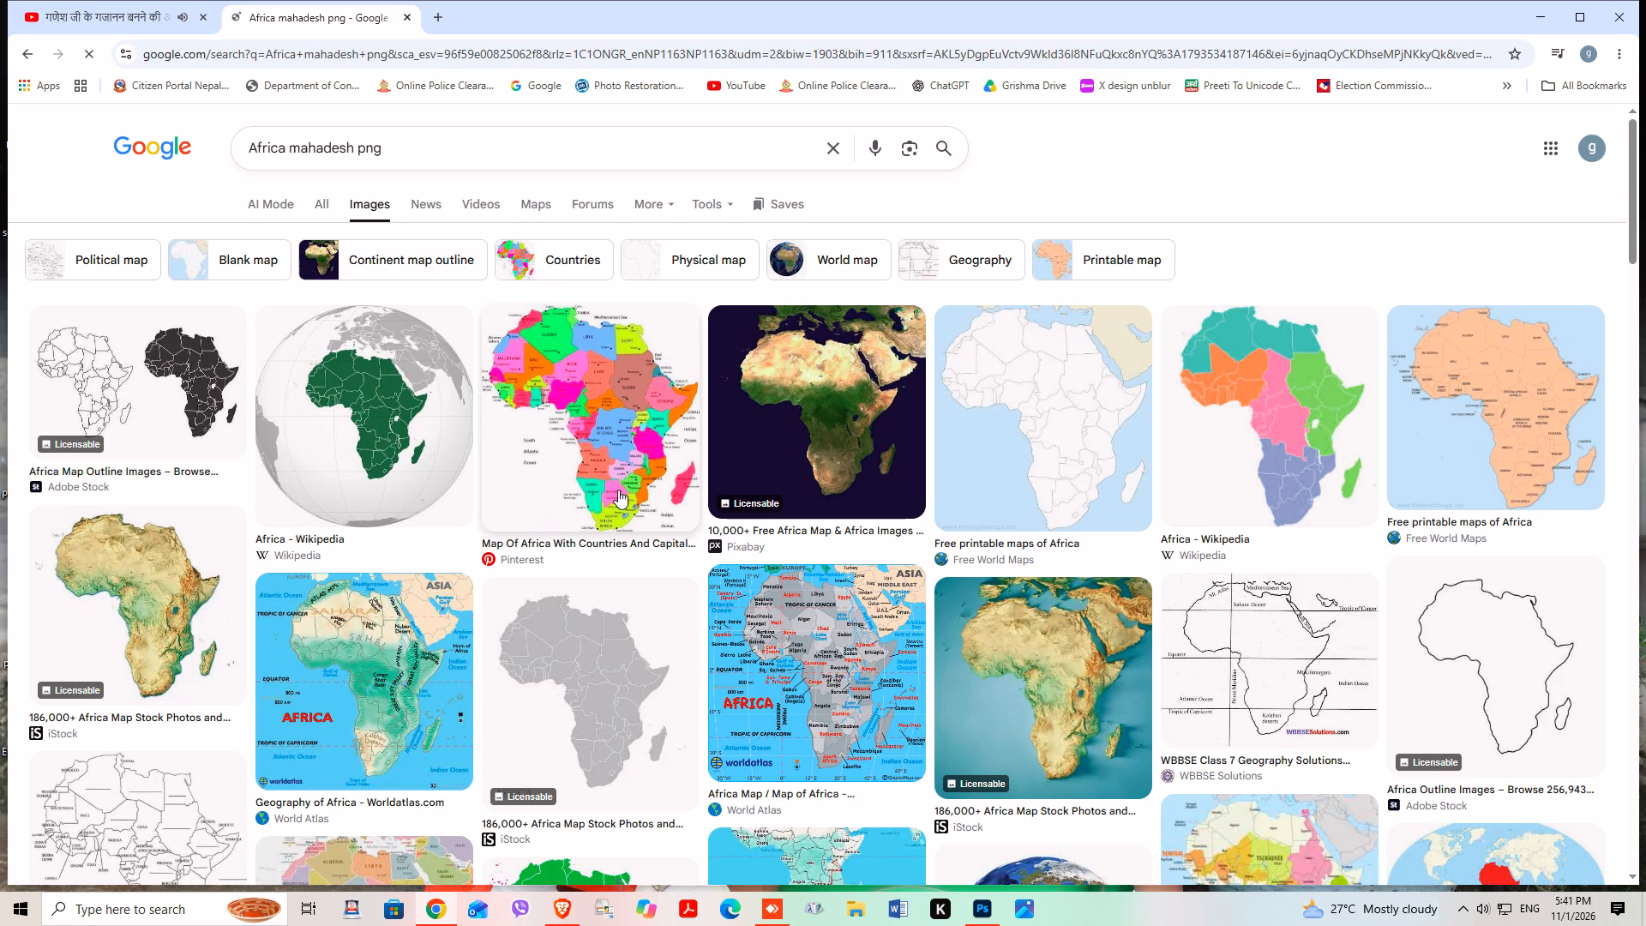
# Find the World Atlas "Continents By Number Of Countries" map of Africa in the image results and copy the image.
pyautogui.scroll(-9, 1142, 634)
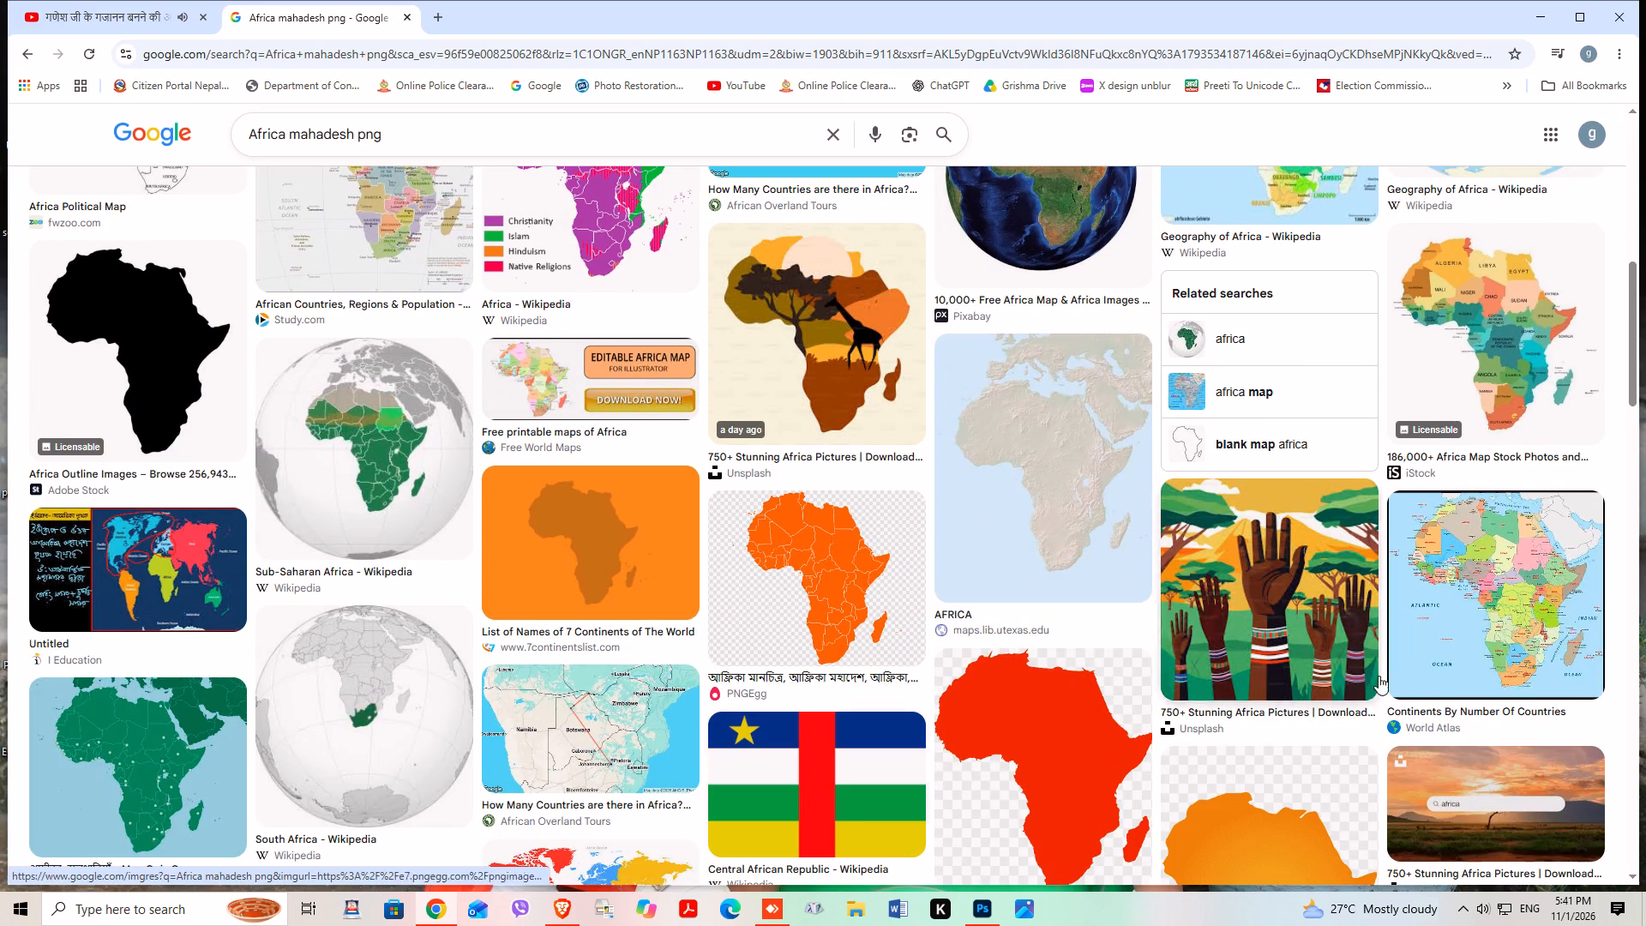
pyautogui.click(1483, 619)
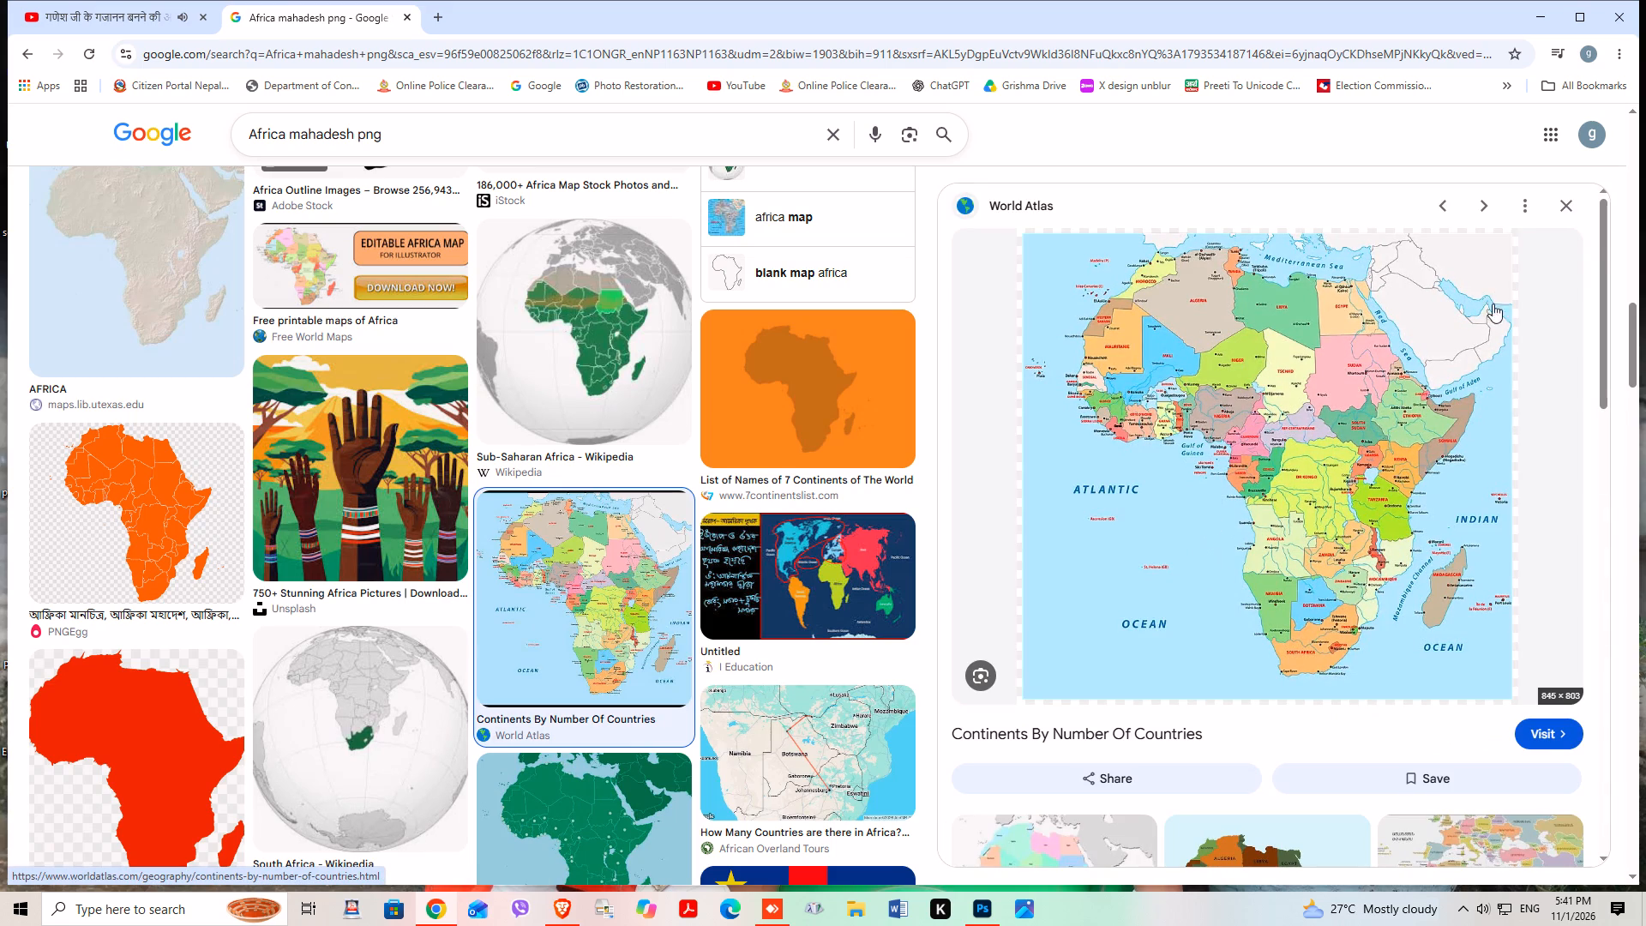
pyautogui.rightClick(1319, 476)
pyautogui.click(1421, 767)
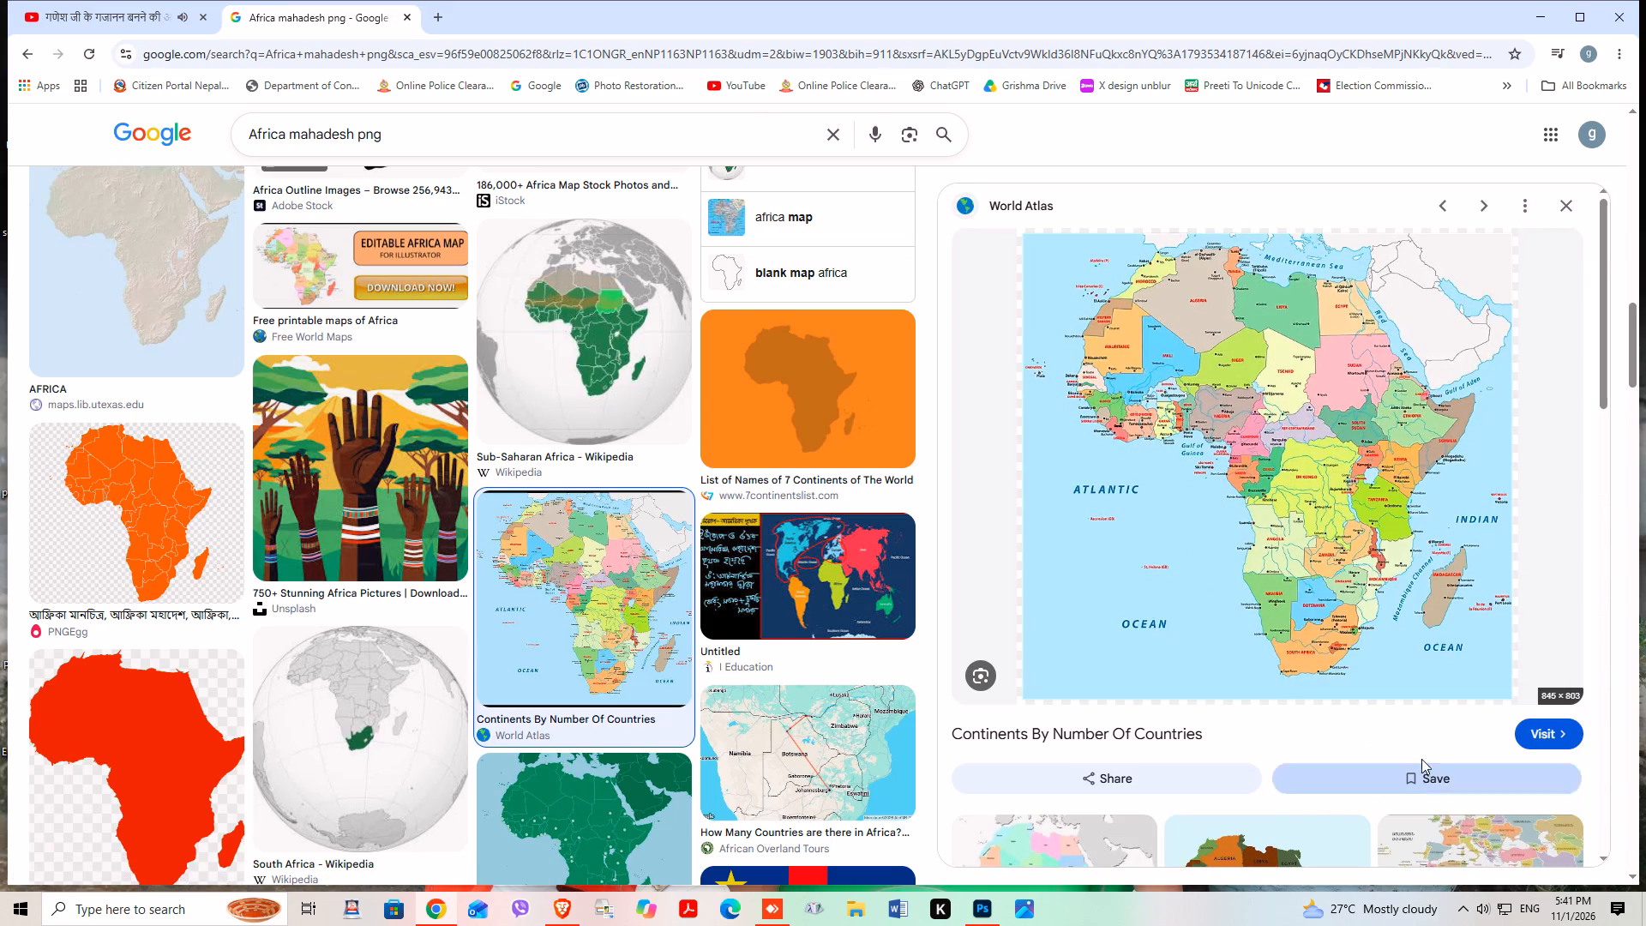
pyautogui.click(1523, 202)
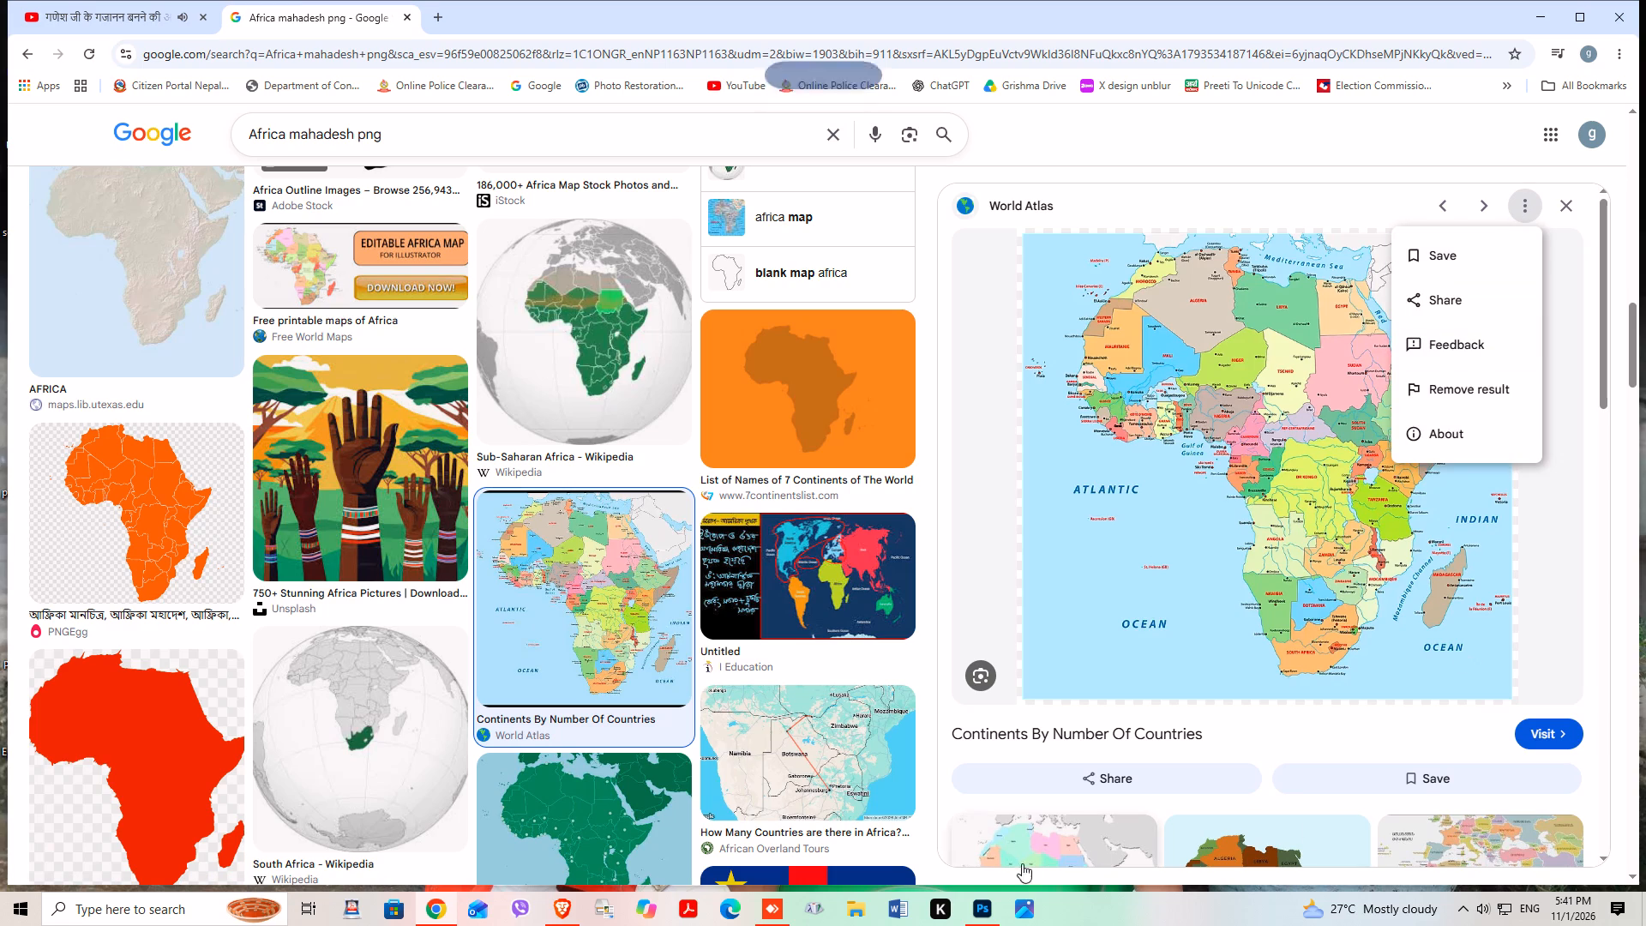
# Switch to Photoshop and create a new 8.27 x 11.69 in document at 300 ppi with a white background.
pyautogui.click(981, 915)
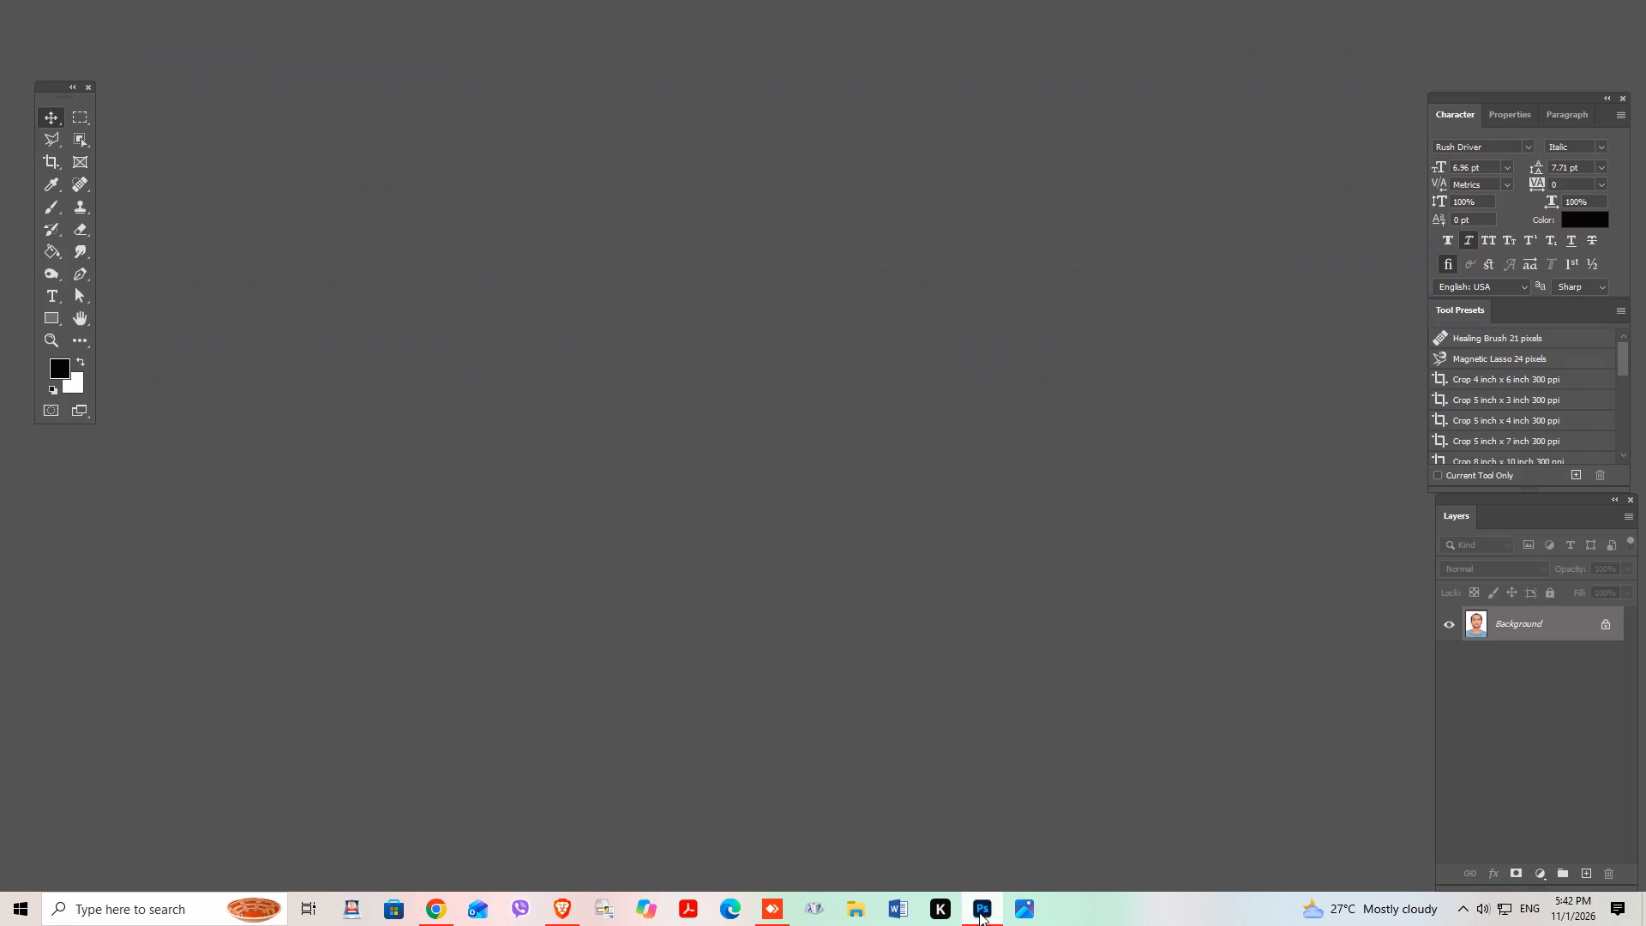
pyautogui.hotkey('ctrl', 'n')
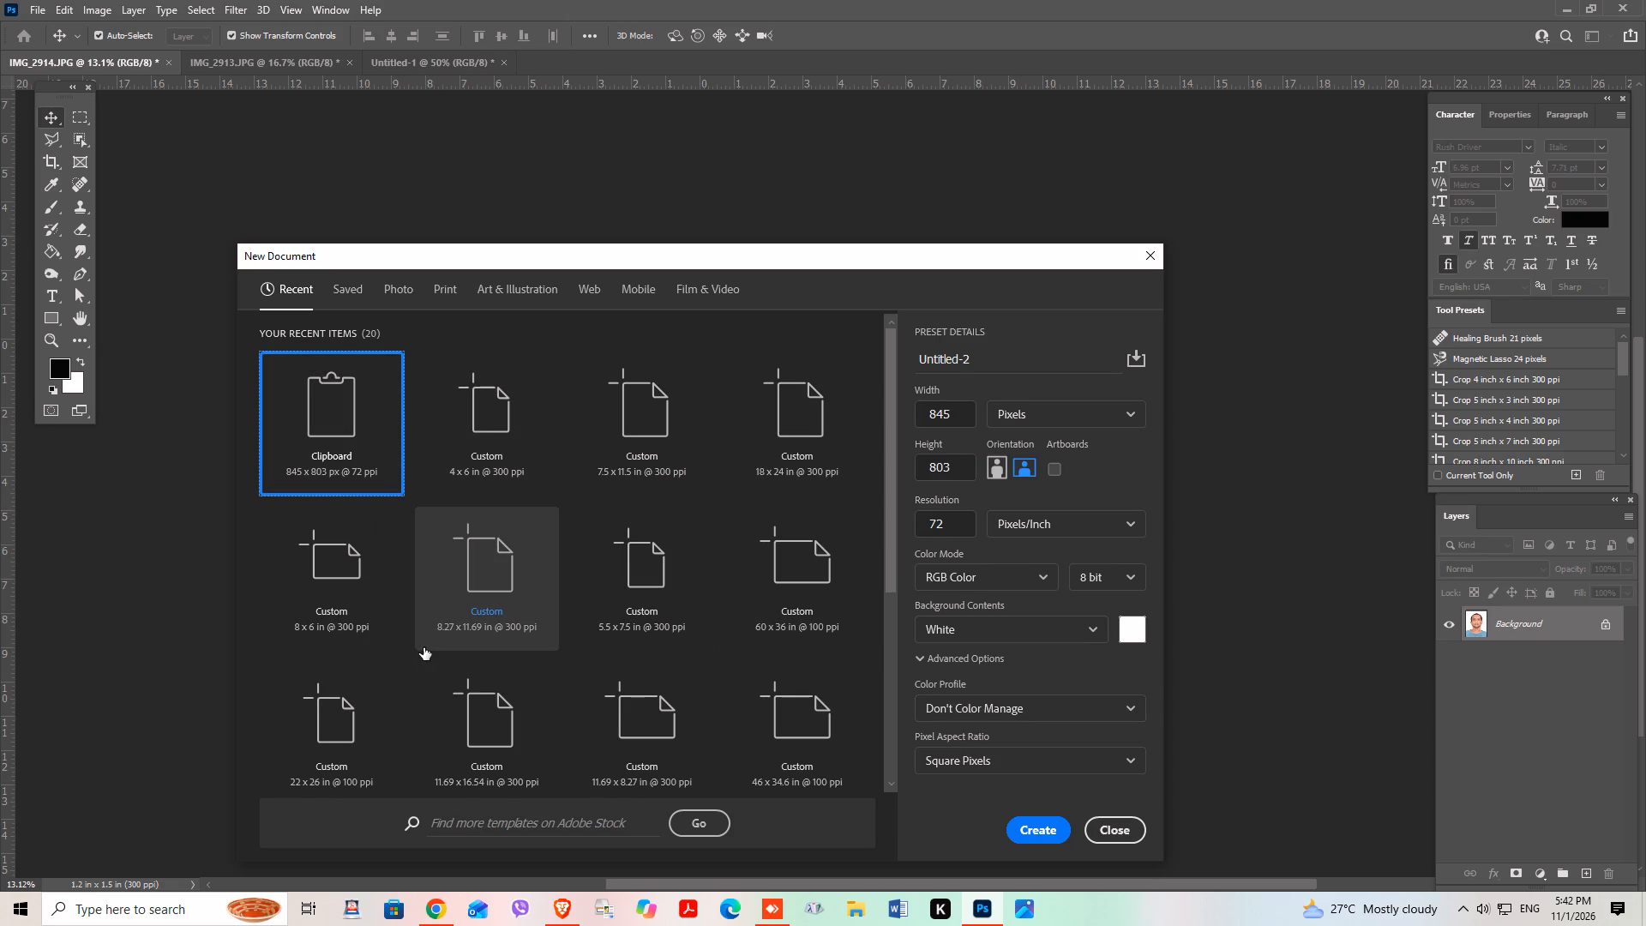
pyautogui.click(486, 590)
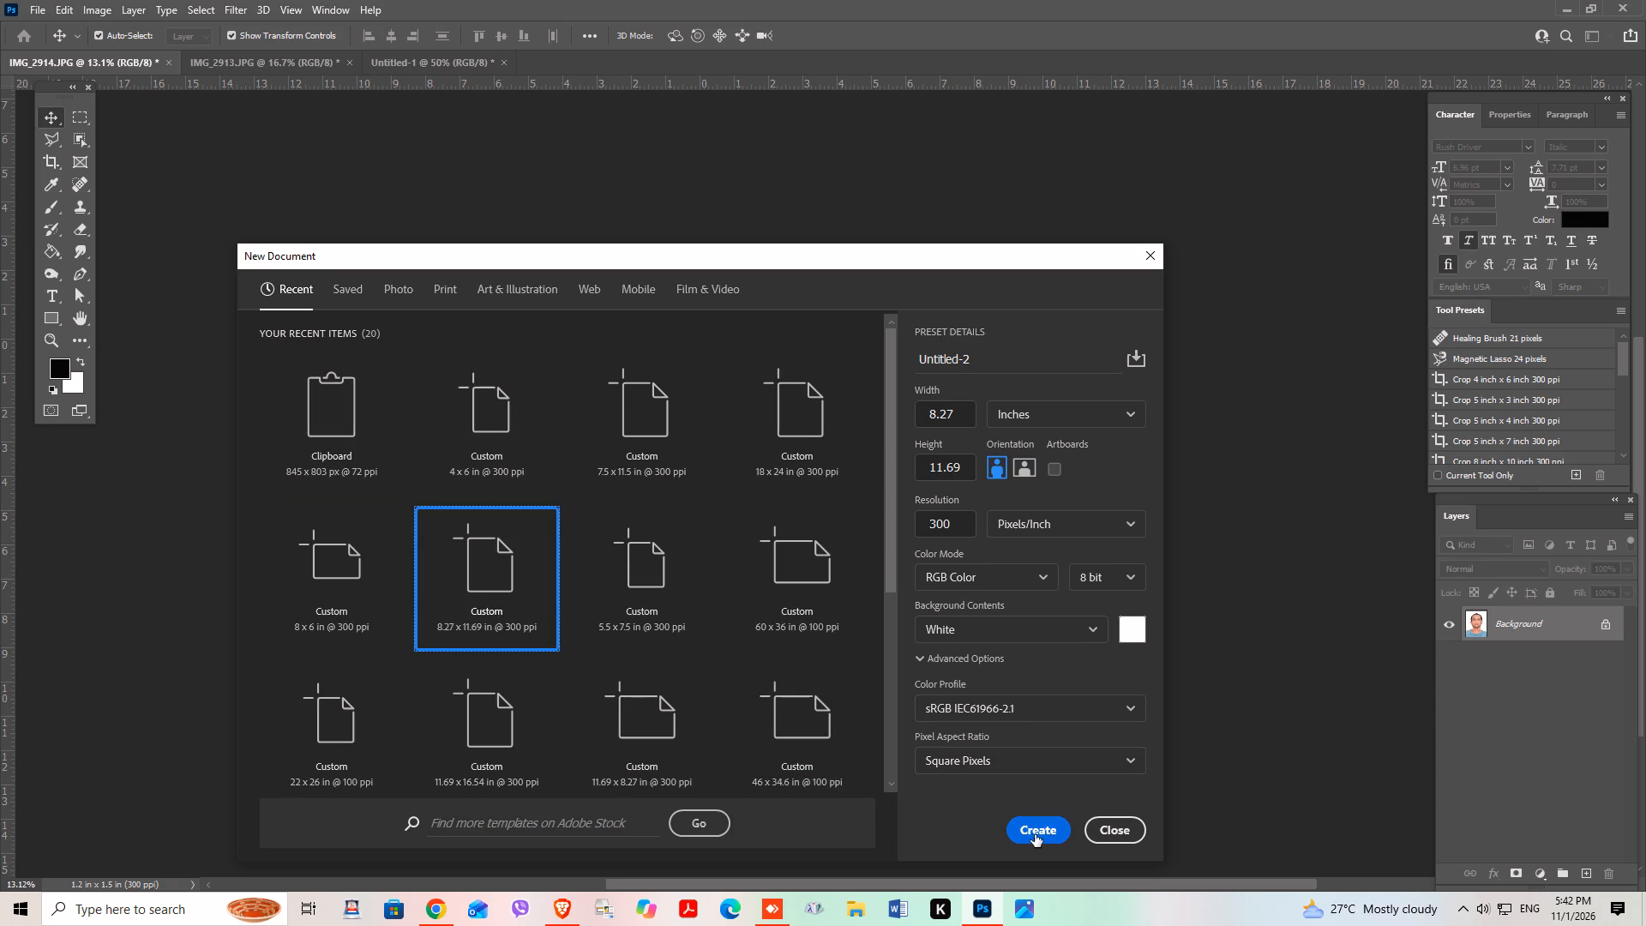
pyautogui.click(1034, 834)
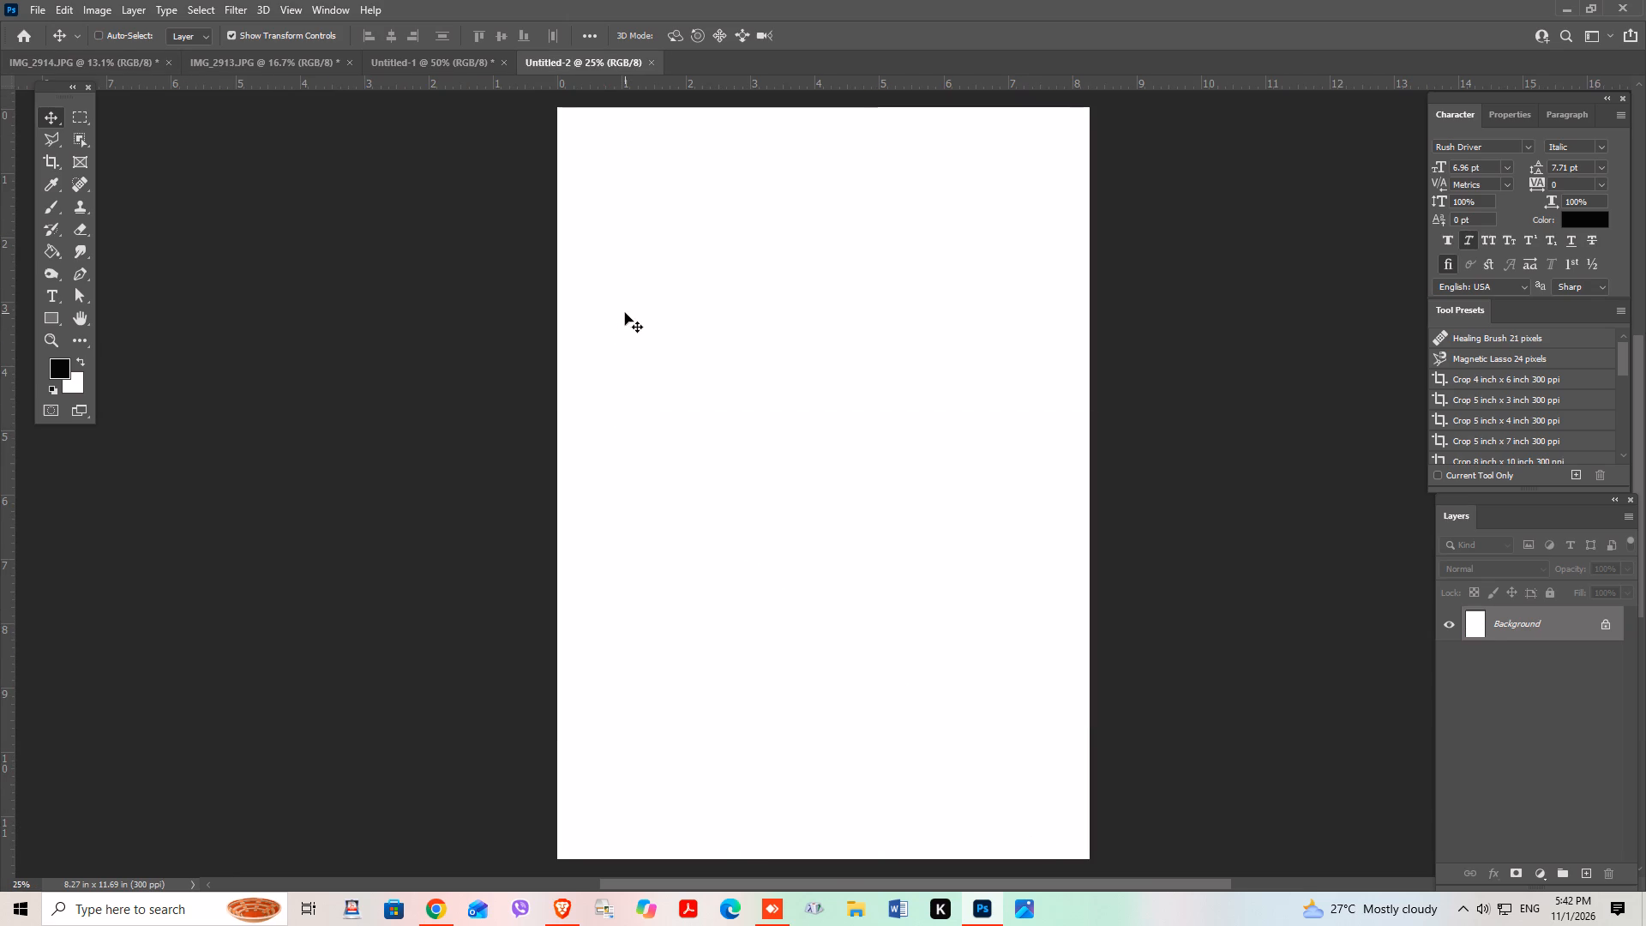
# Paste the copied Africa map into the new document and place it near the page's top-left corner.
pyautogui.hotkey('ctrl', 'v')
pyautogui.moveTo(816, 467); pyautogui.dragTo(645, 255)
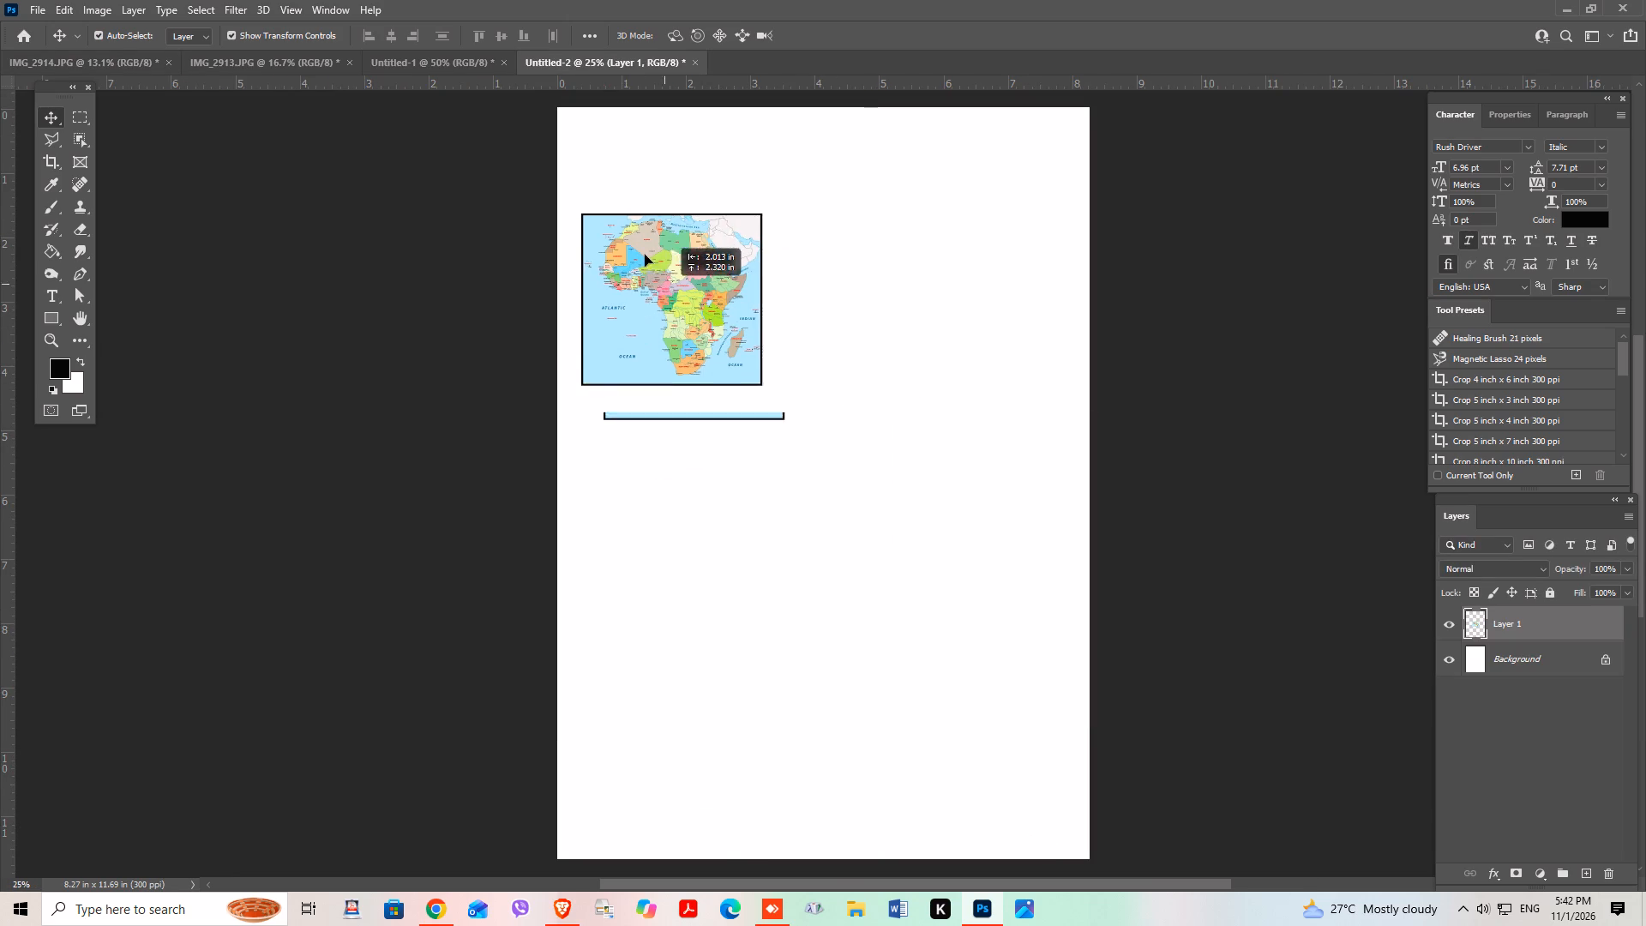
pyautogui.moveTo(645, 255); pyautogui.dragTo(654, 201)
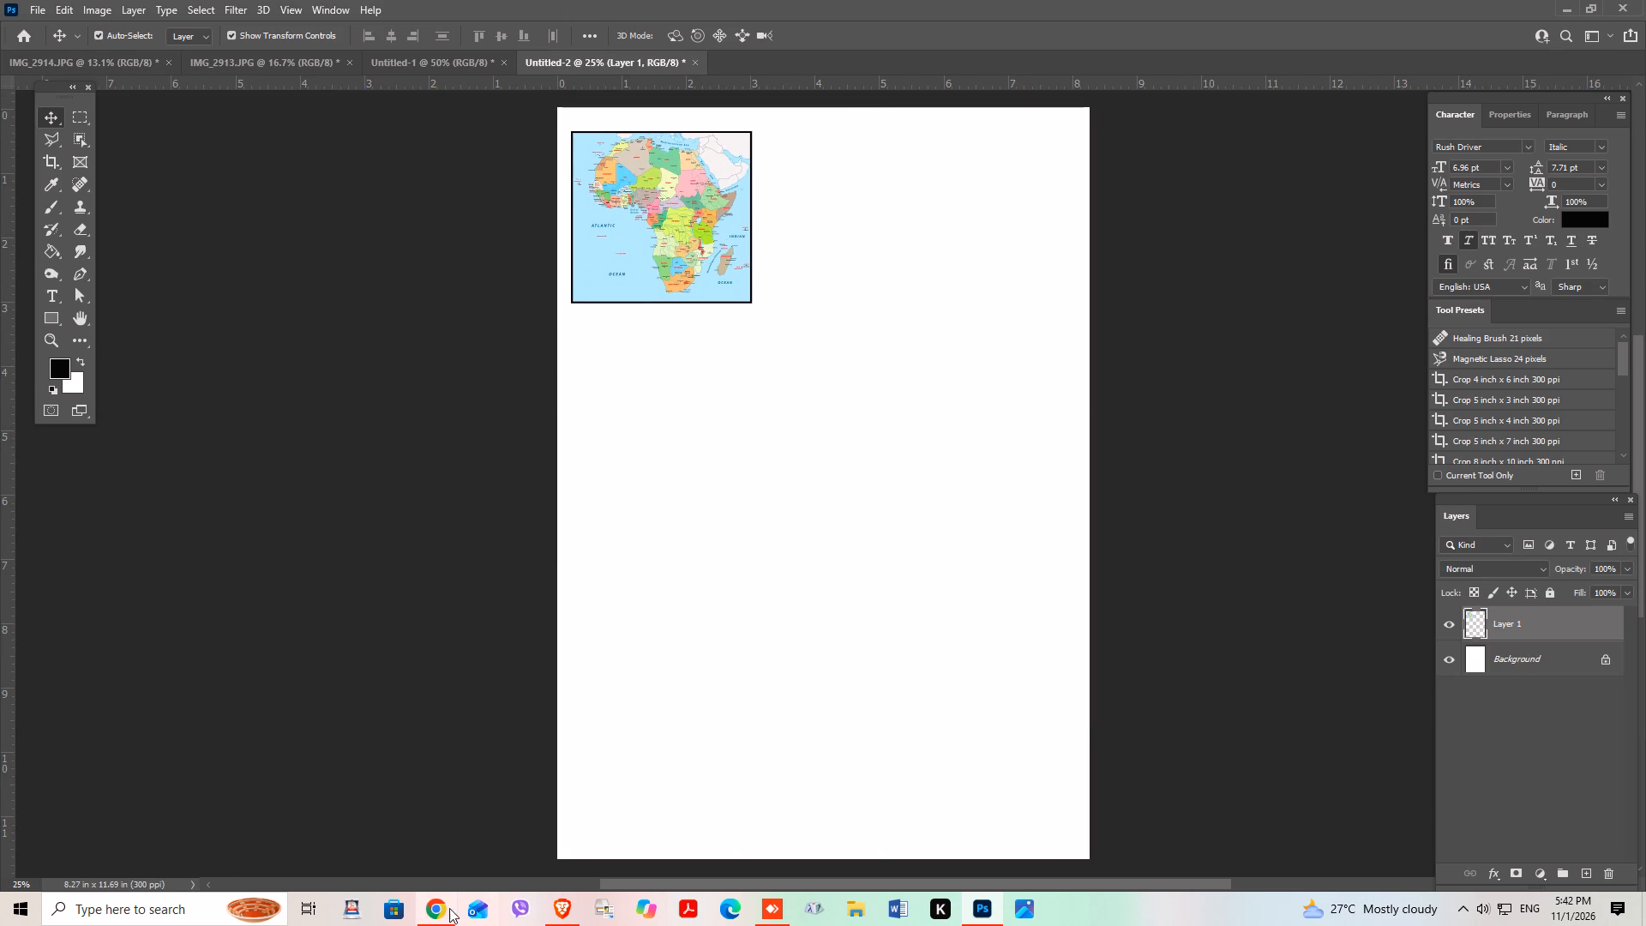
# Switch back to Google Chrome and change the image search to "Asia mahadesh png".
pyautogui.click(436, 914)
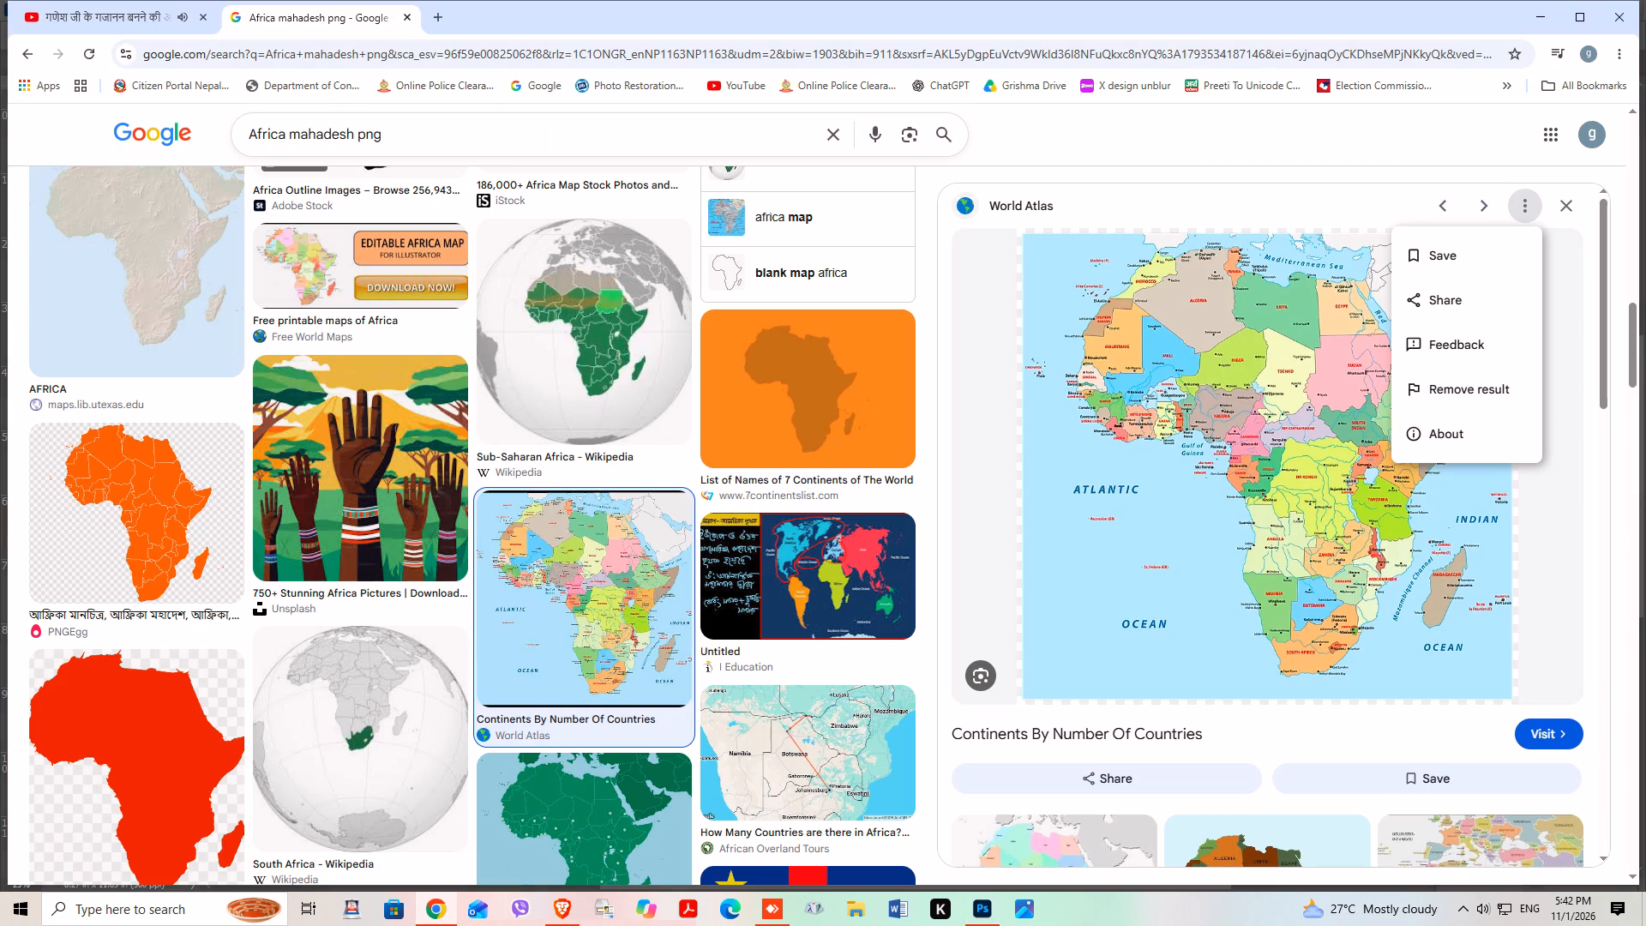
pyautogui.click(284, 137)
pyautogui.press('BackSpace')
pyautogui.press('BackSpace')
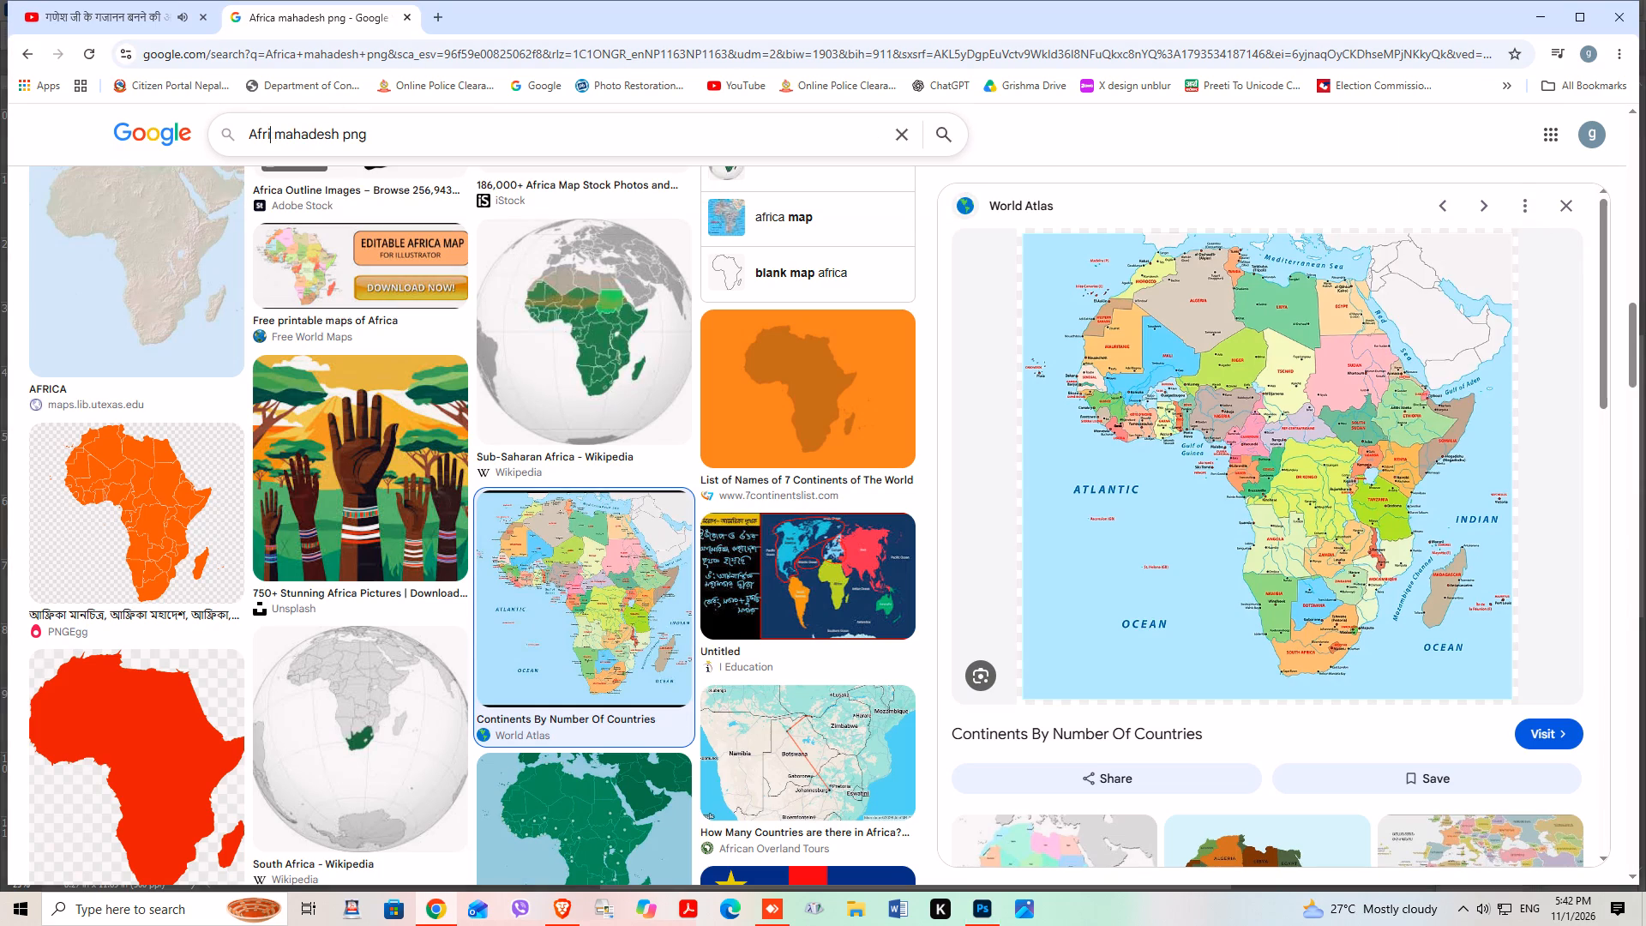
pyautogui.press('BackSpace')
pyautogui.press('BackSpace')
pyautogui.press('BackSpace')
pyautogui.write('sia')
pyautogui.press('Return')
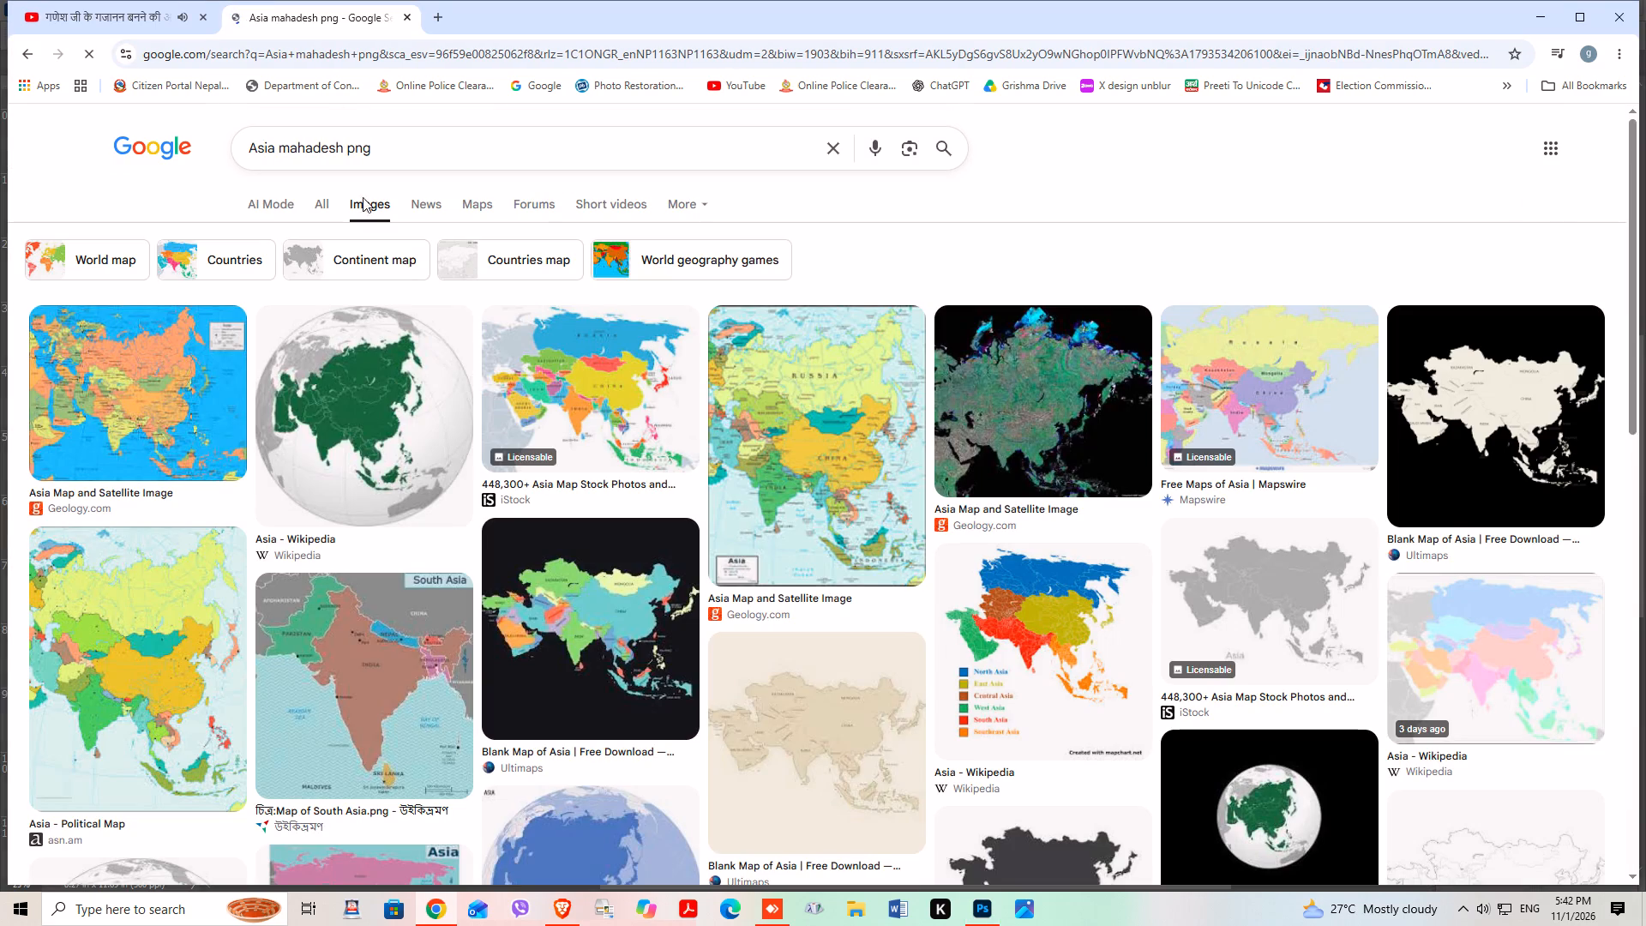
# Look through the Asia image results for a suitable map of the continent.
pyautogui.scroll(-1, 896, 621)
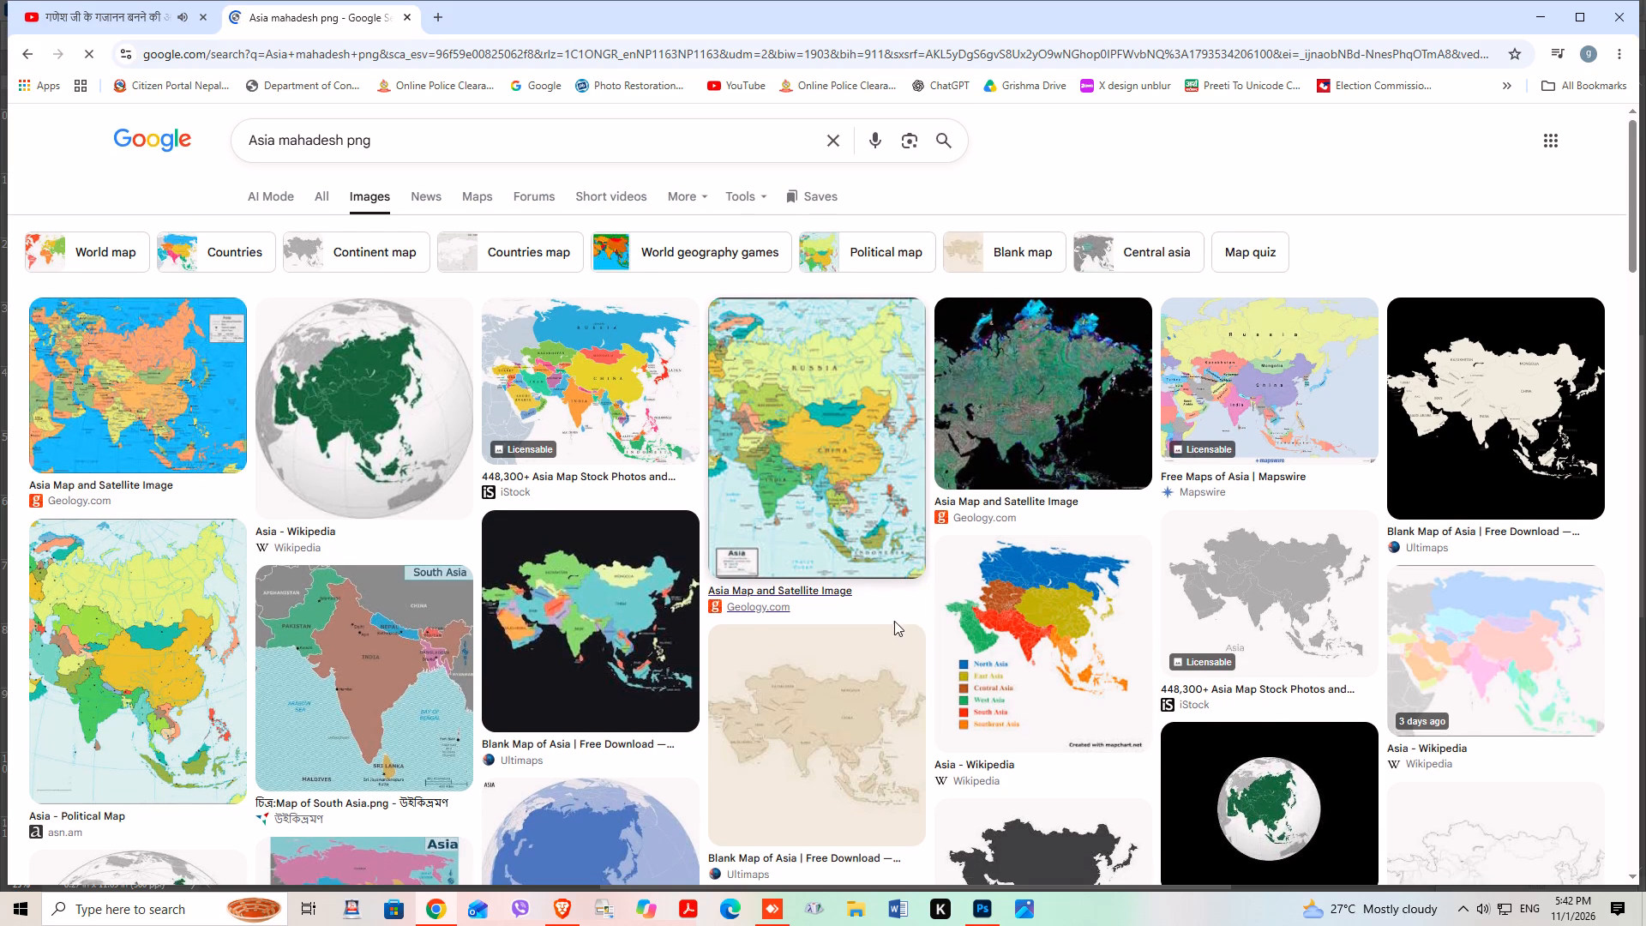
pyautogui.scroll(-1, 722, 626)
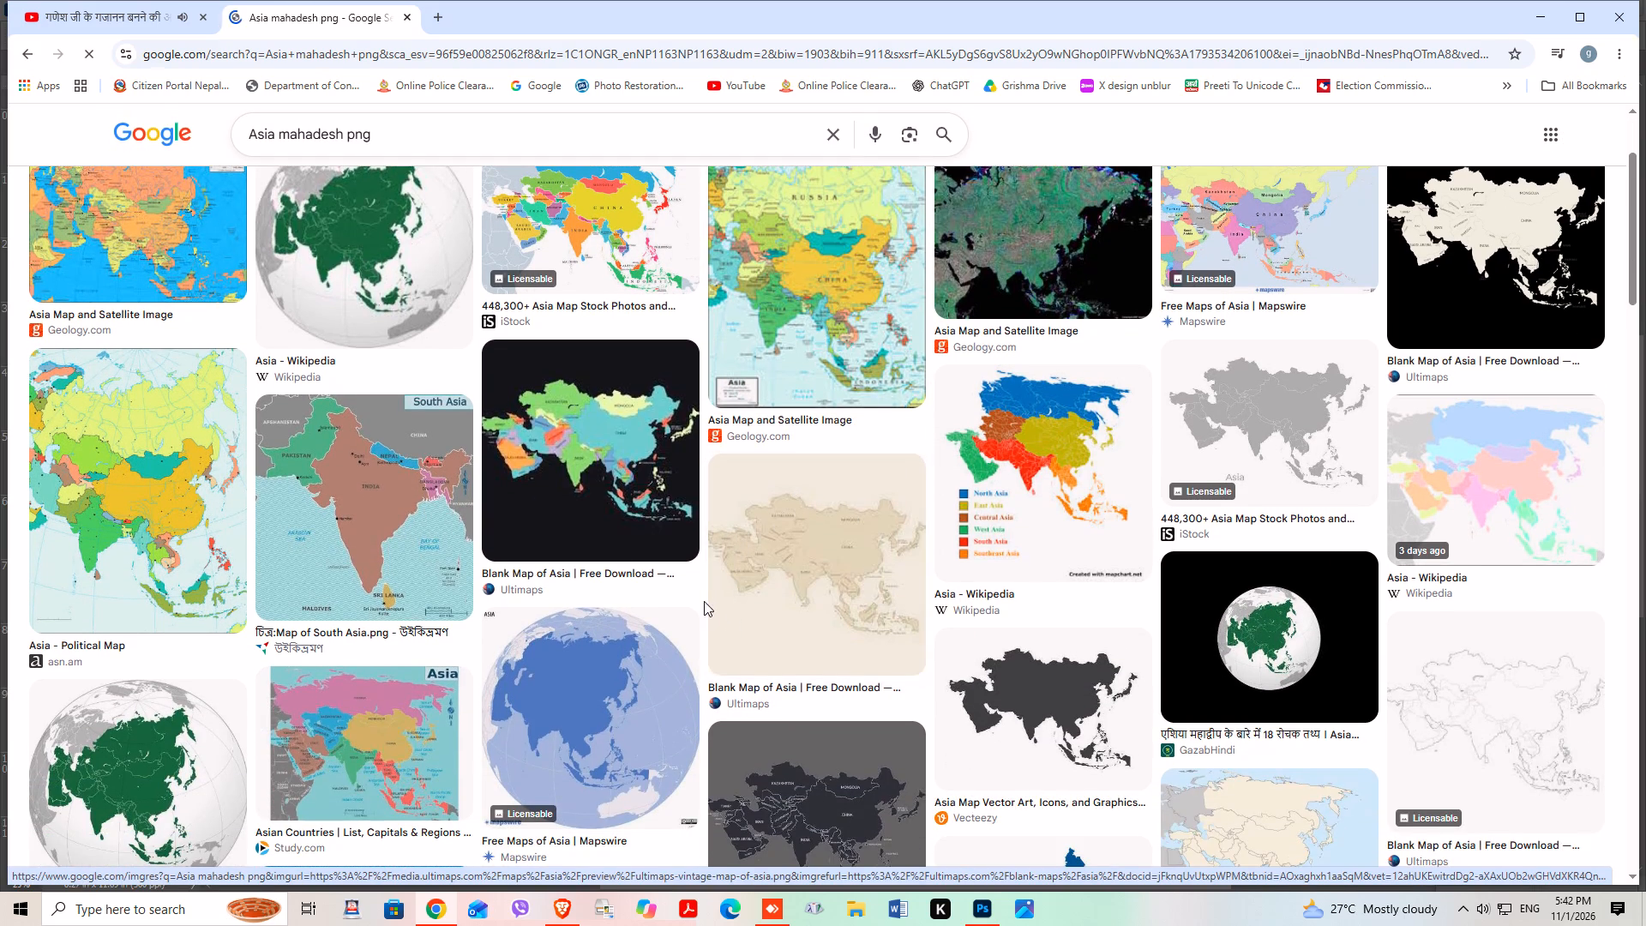
pyautogui.scroll(3, 723, 595)
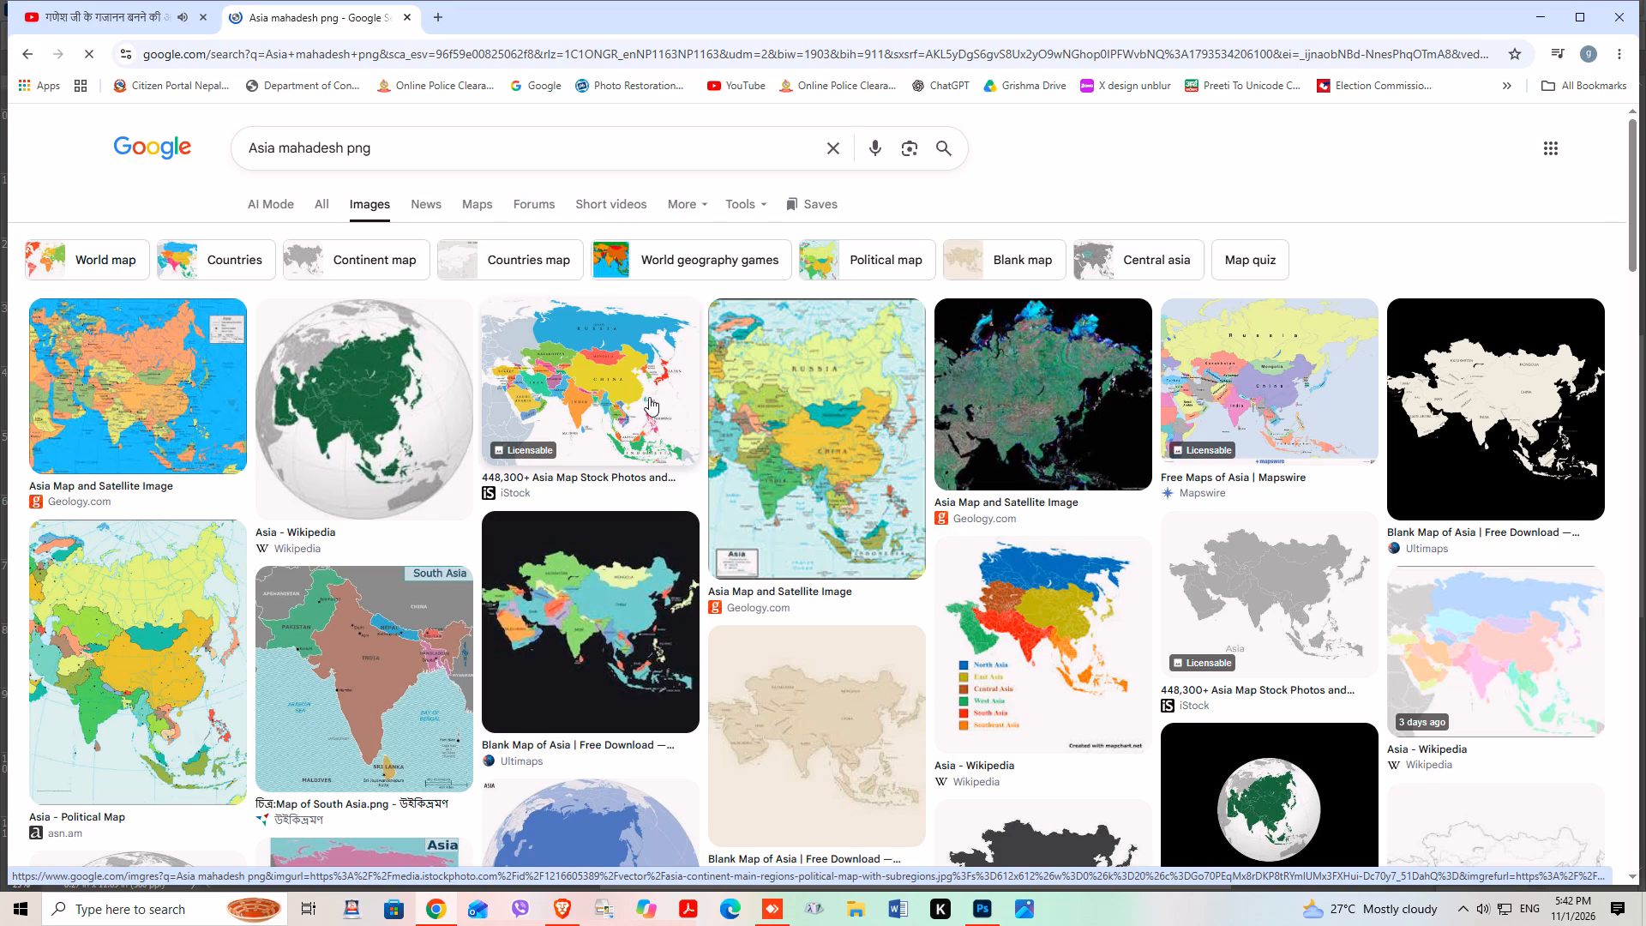
pyautogui.scroll(-2, 939, 655)
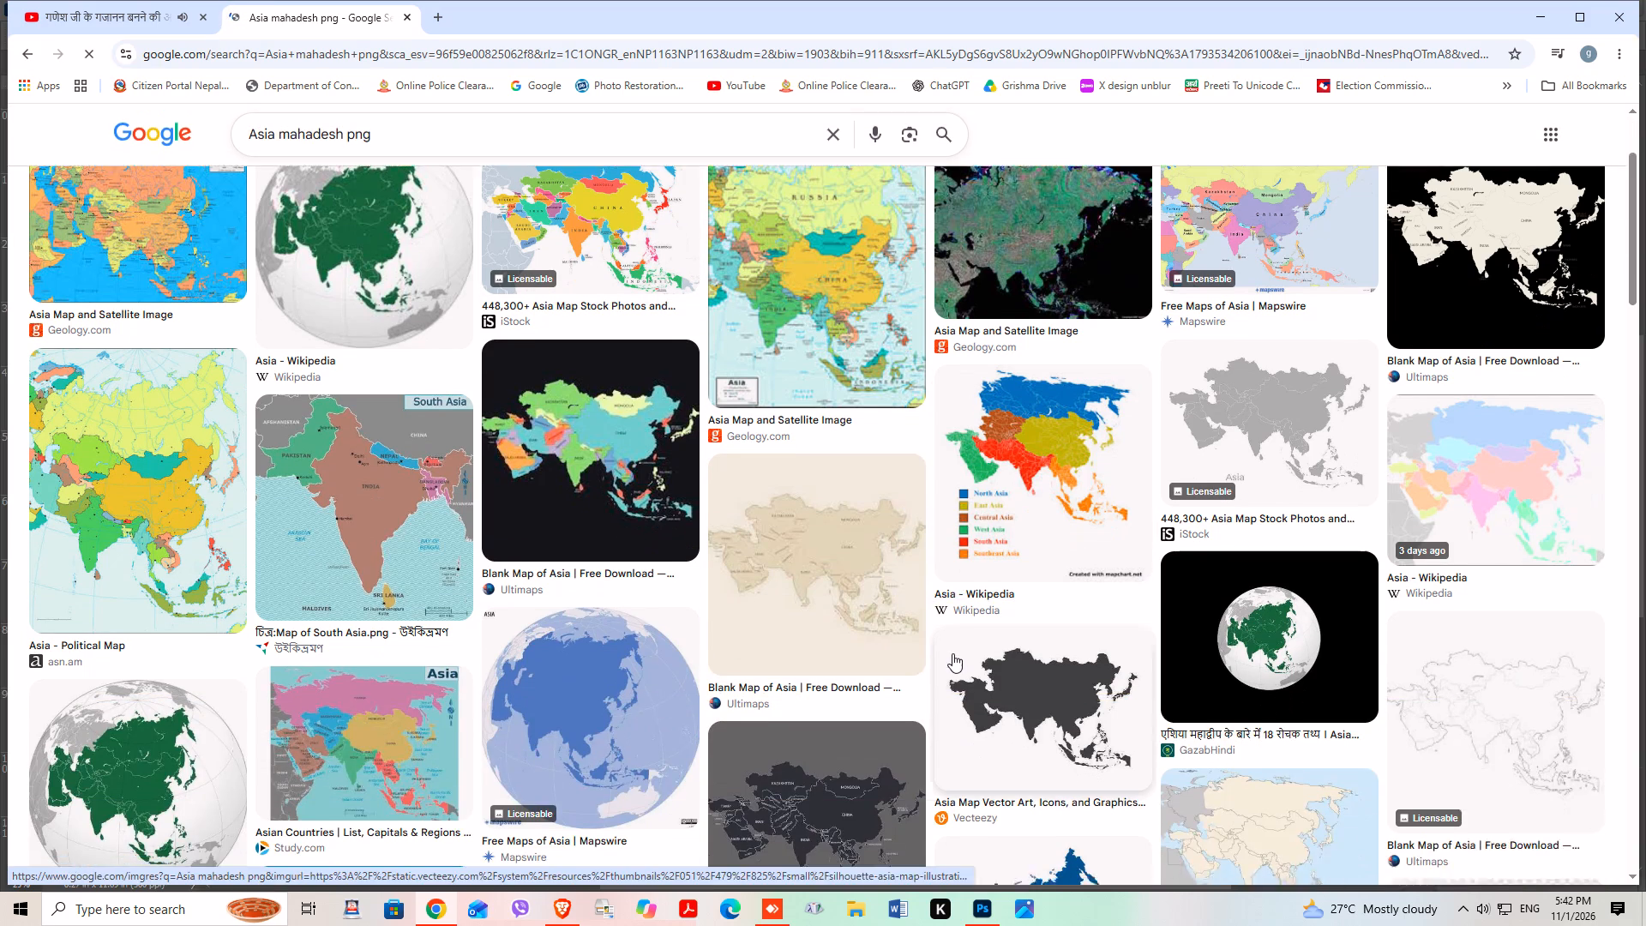
pyautogui.scroll(-13, 952, 653)
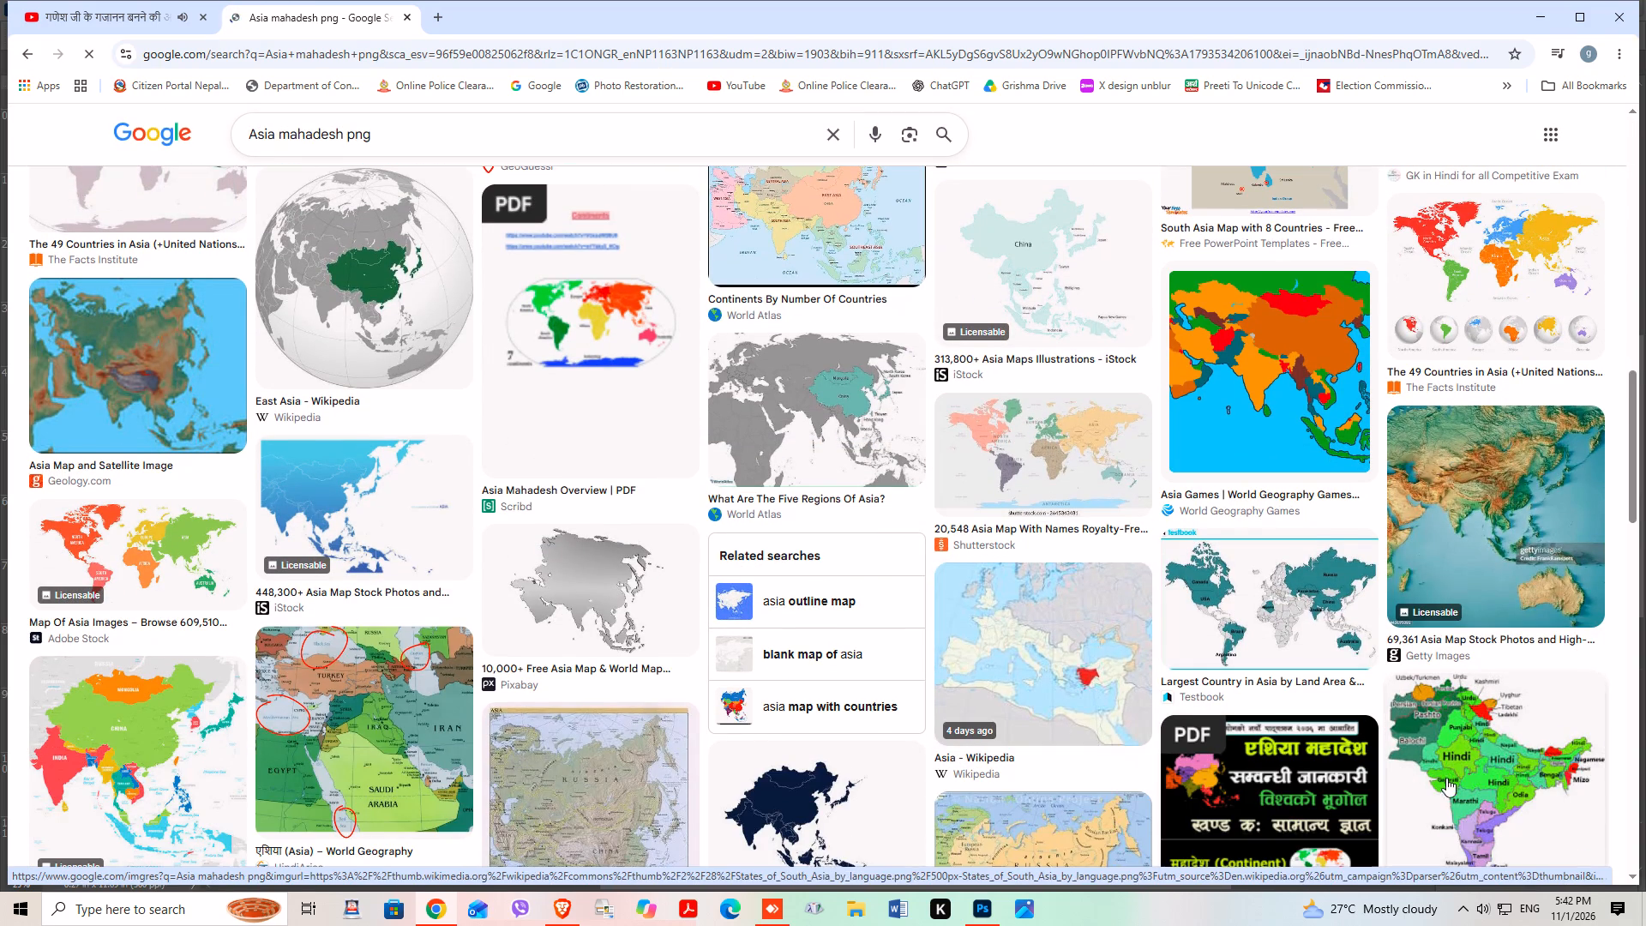
pyautogui.scroll(3, 755, 409)
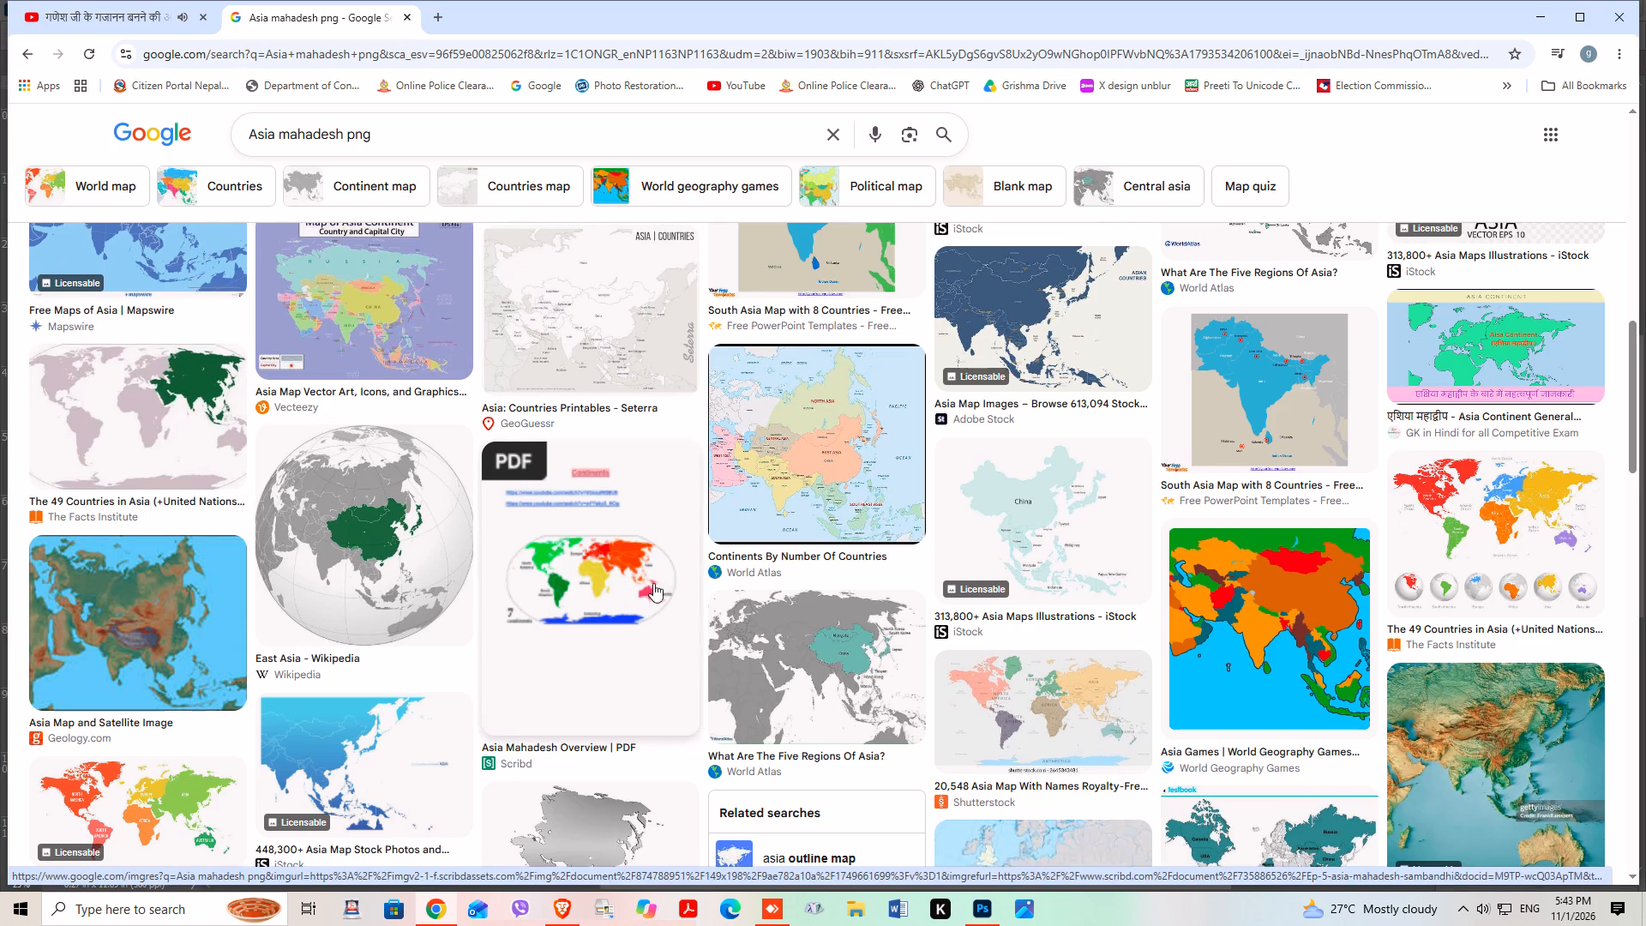
pyautogui.scroll(10, 896, 490)
pyautogui.scroll(4, 758, 548)
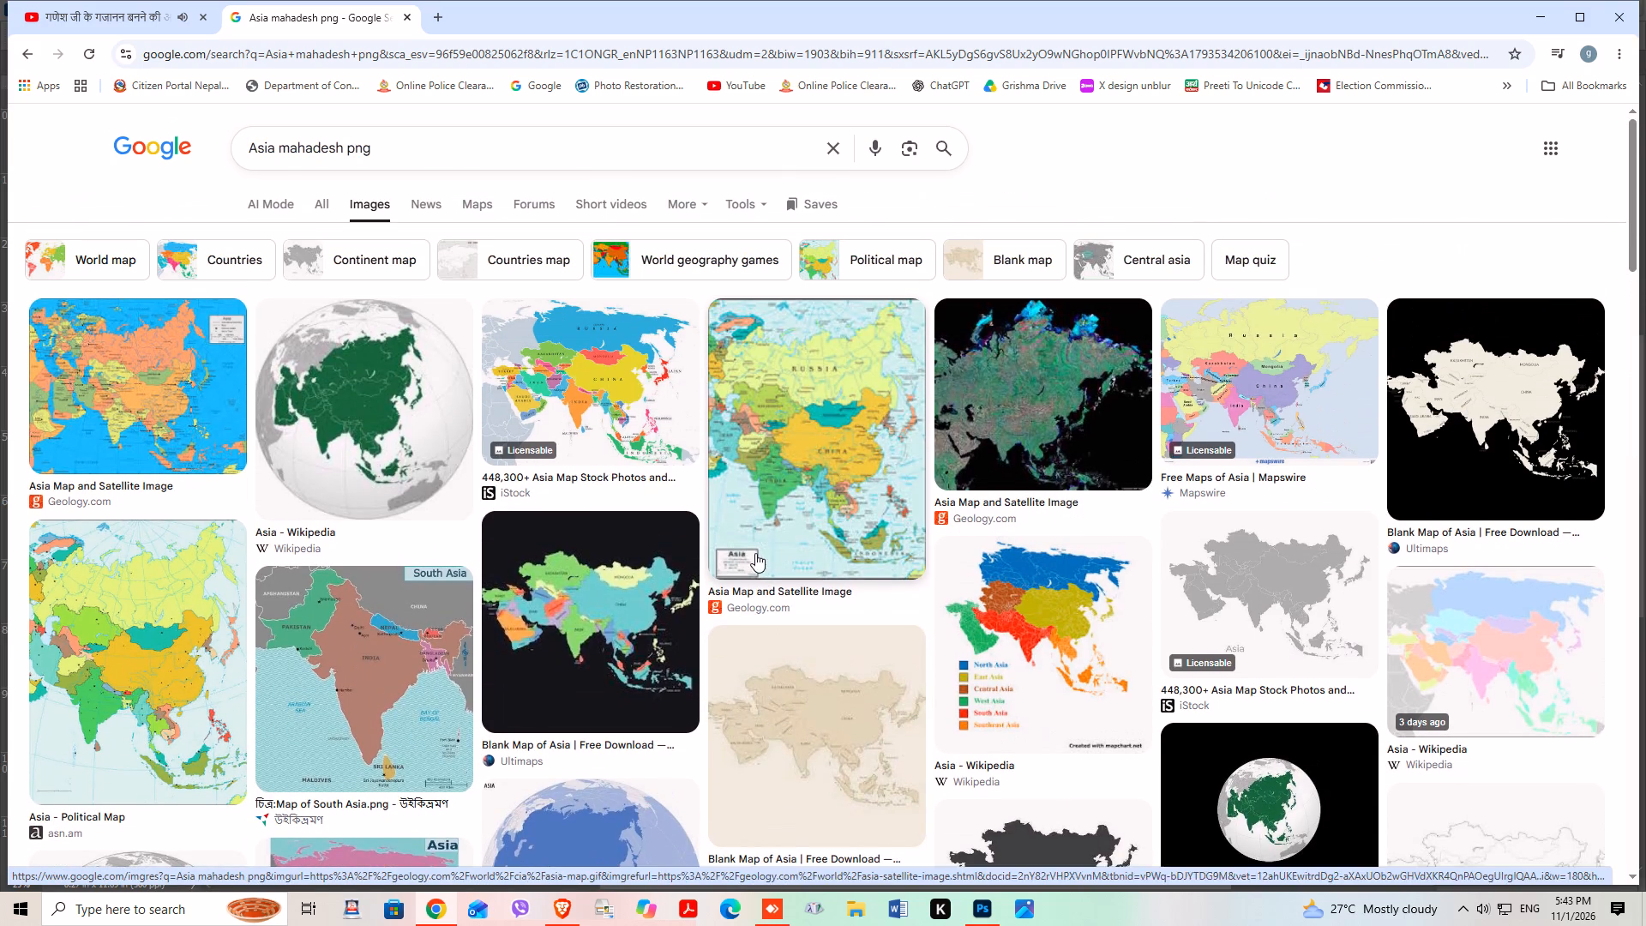
# Preview the multicoloured iStock political map of Asia and compare it with the other and related Asia map results.
pyautogui.click(620, 402)
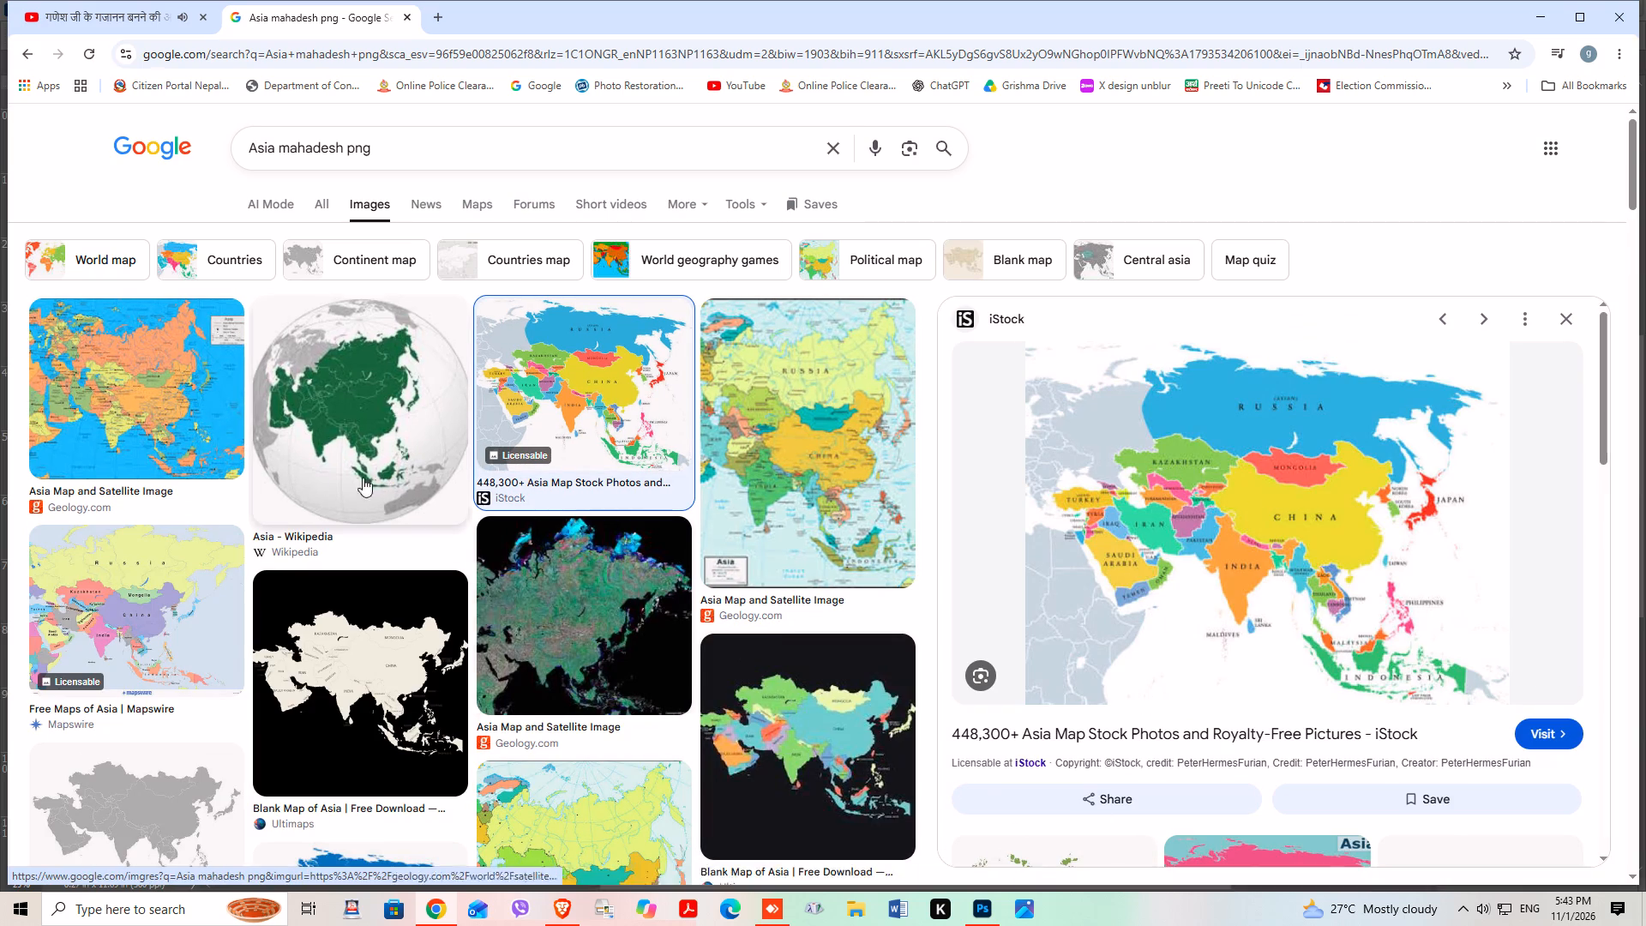
pyautogui.scroll(-3, 823, 737)
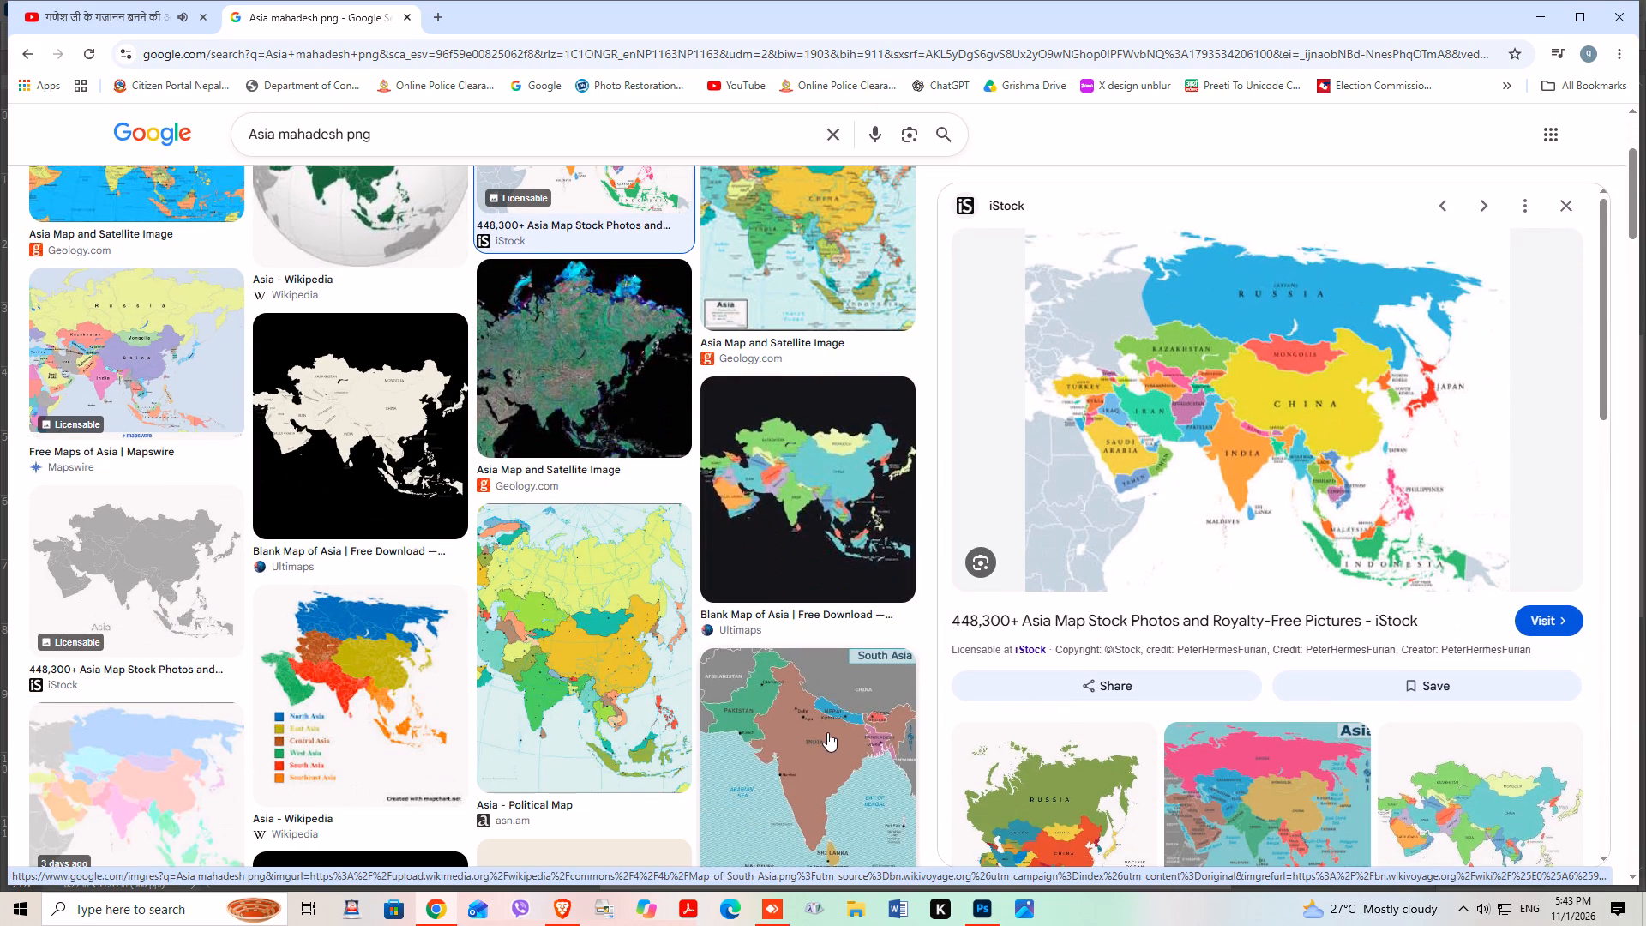
pyautogui.scroll(-4, 829, 729)
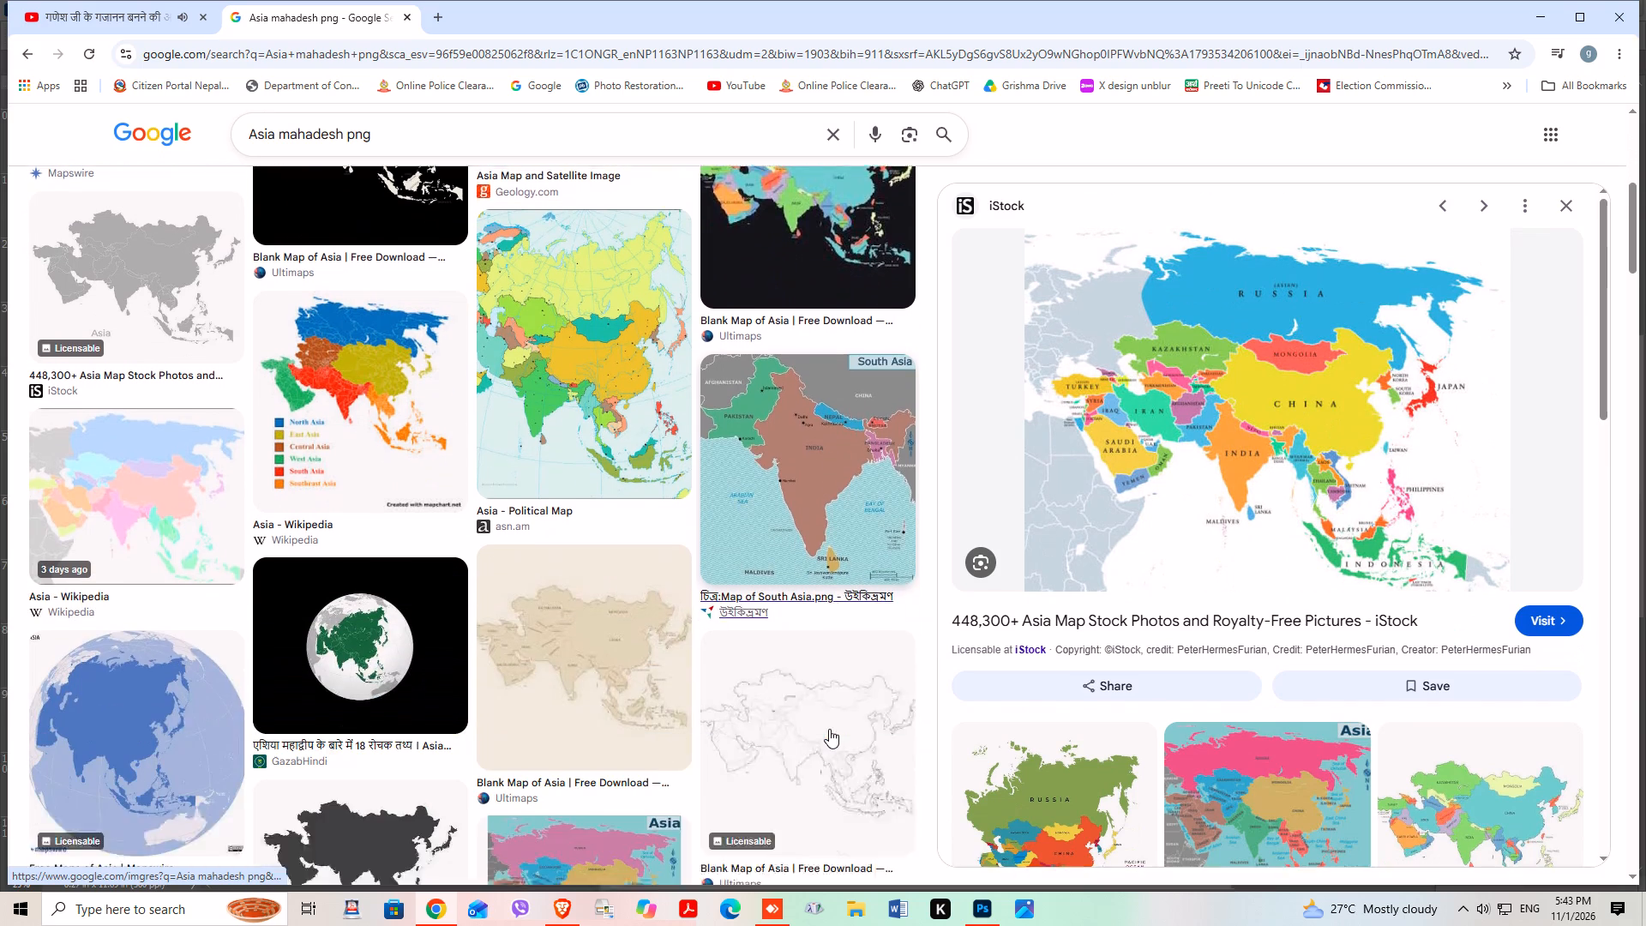
pyautogui.scroll(-8, 648, 786)
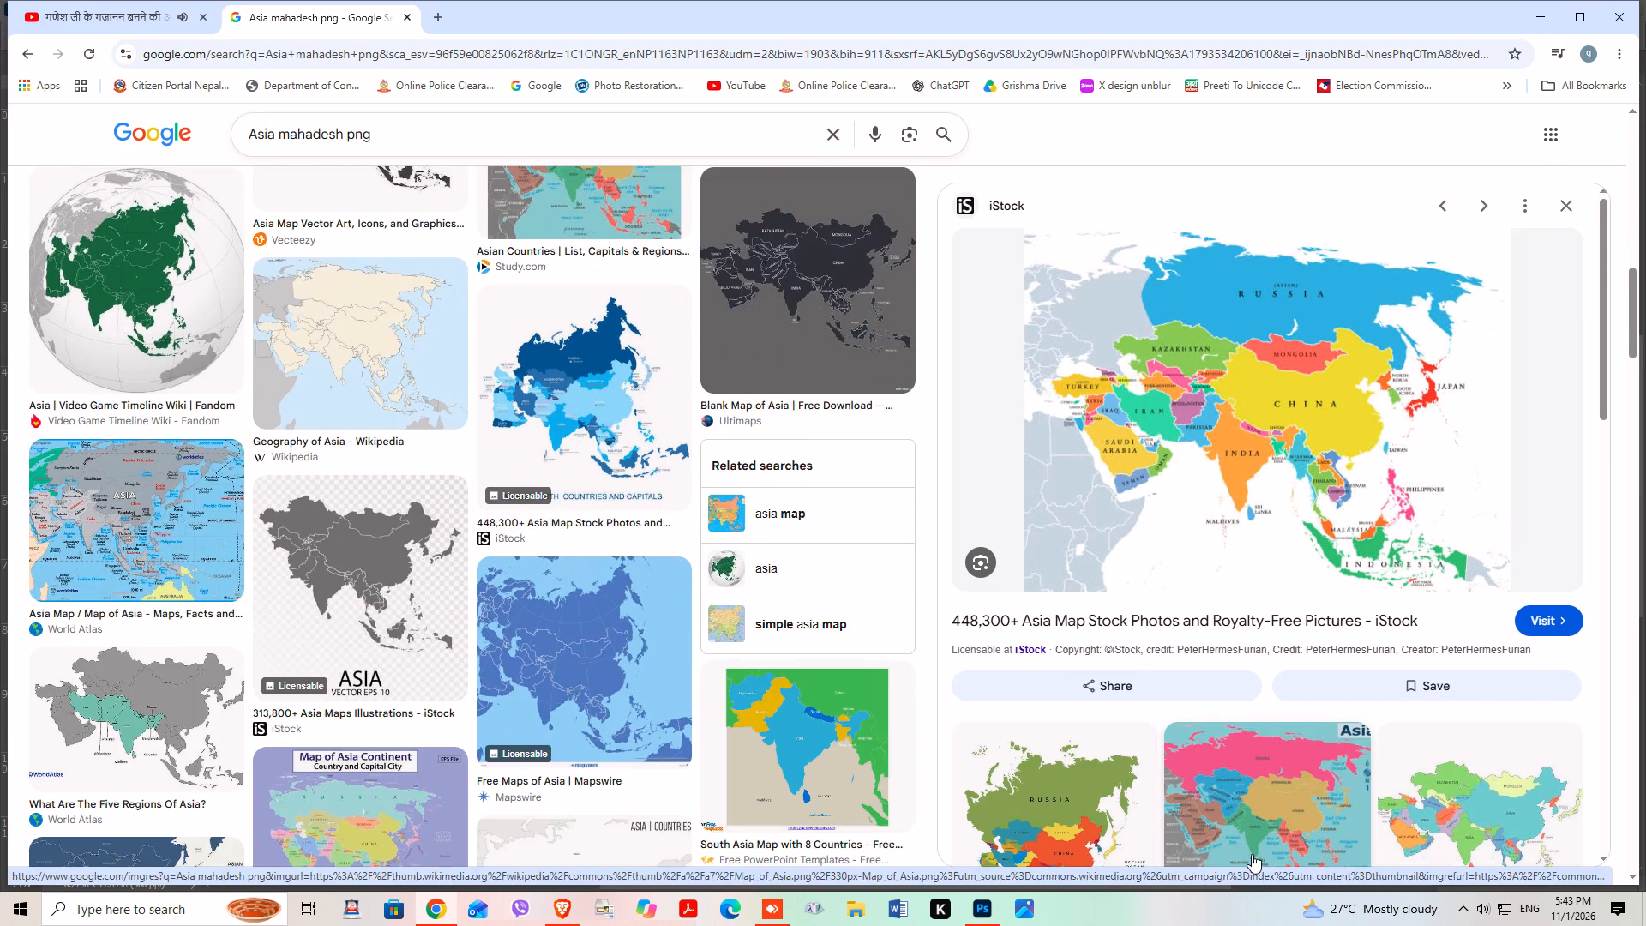
pyautogui.scroll(-3, 1196, 810)
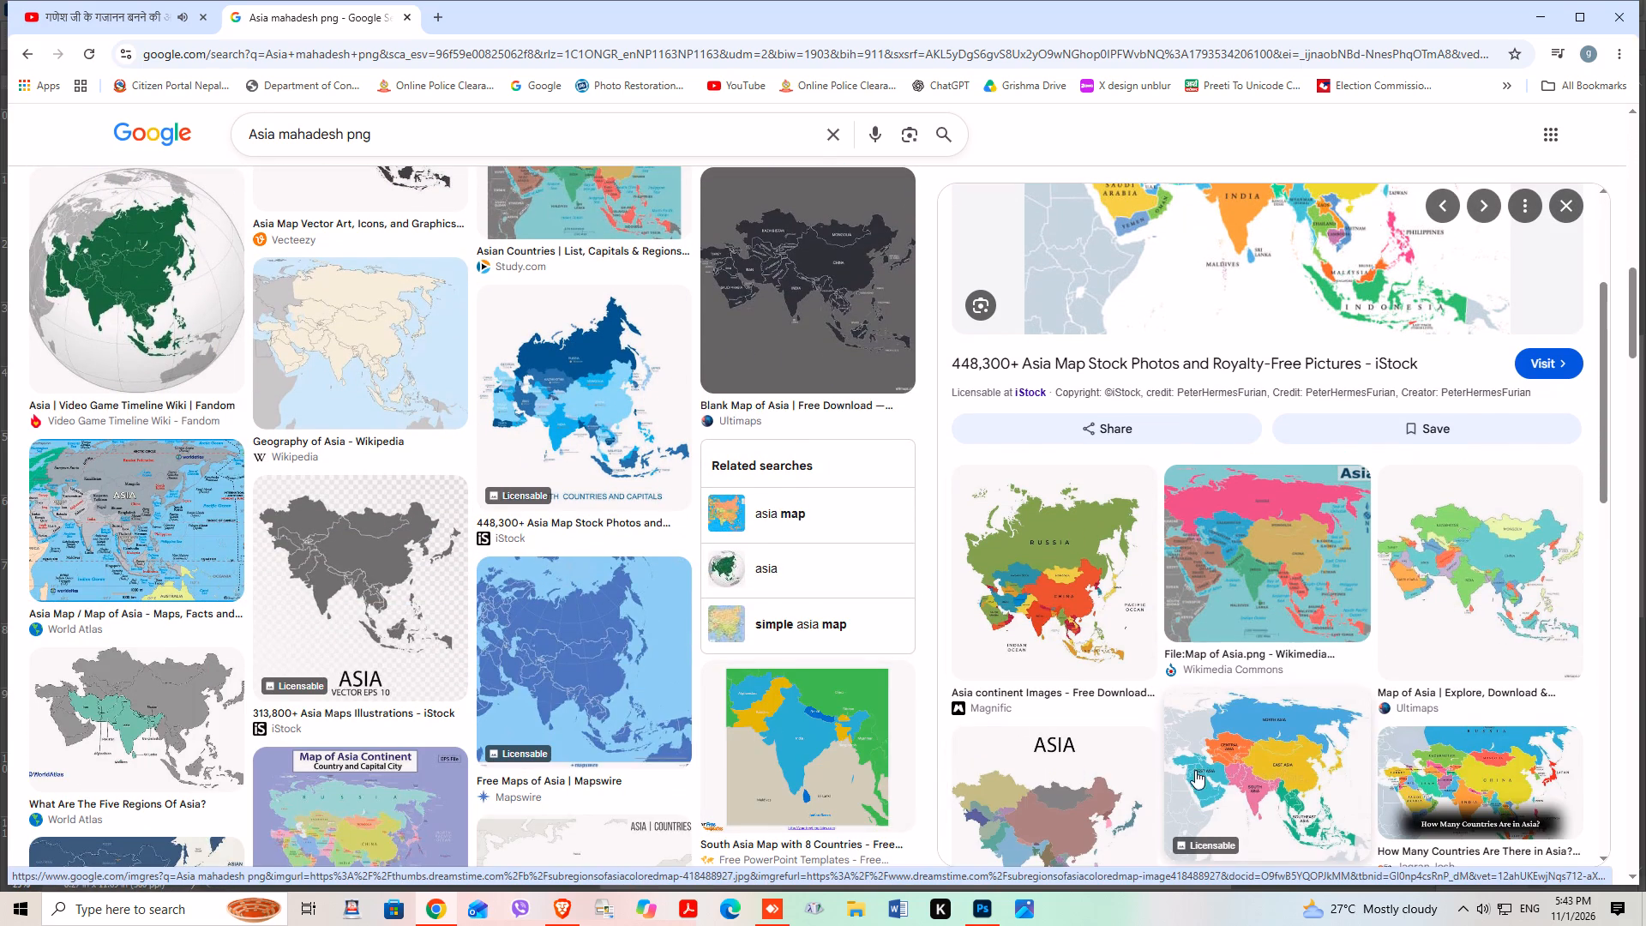
pyautogui.scroll(-3, 1208, 767)
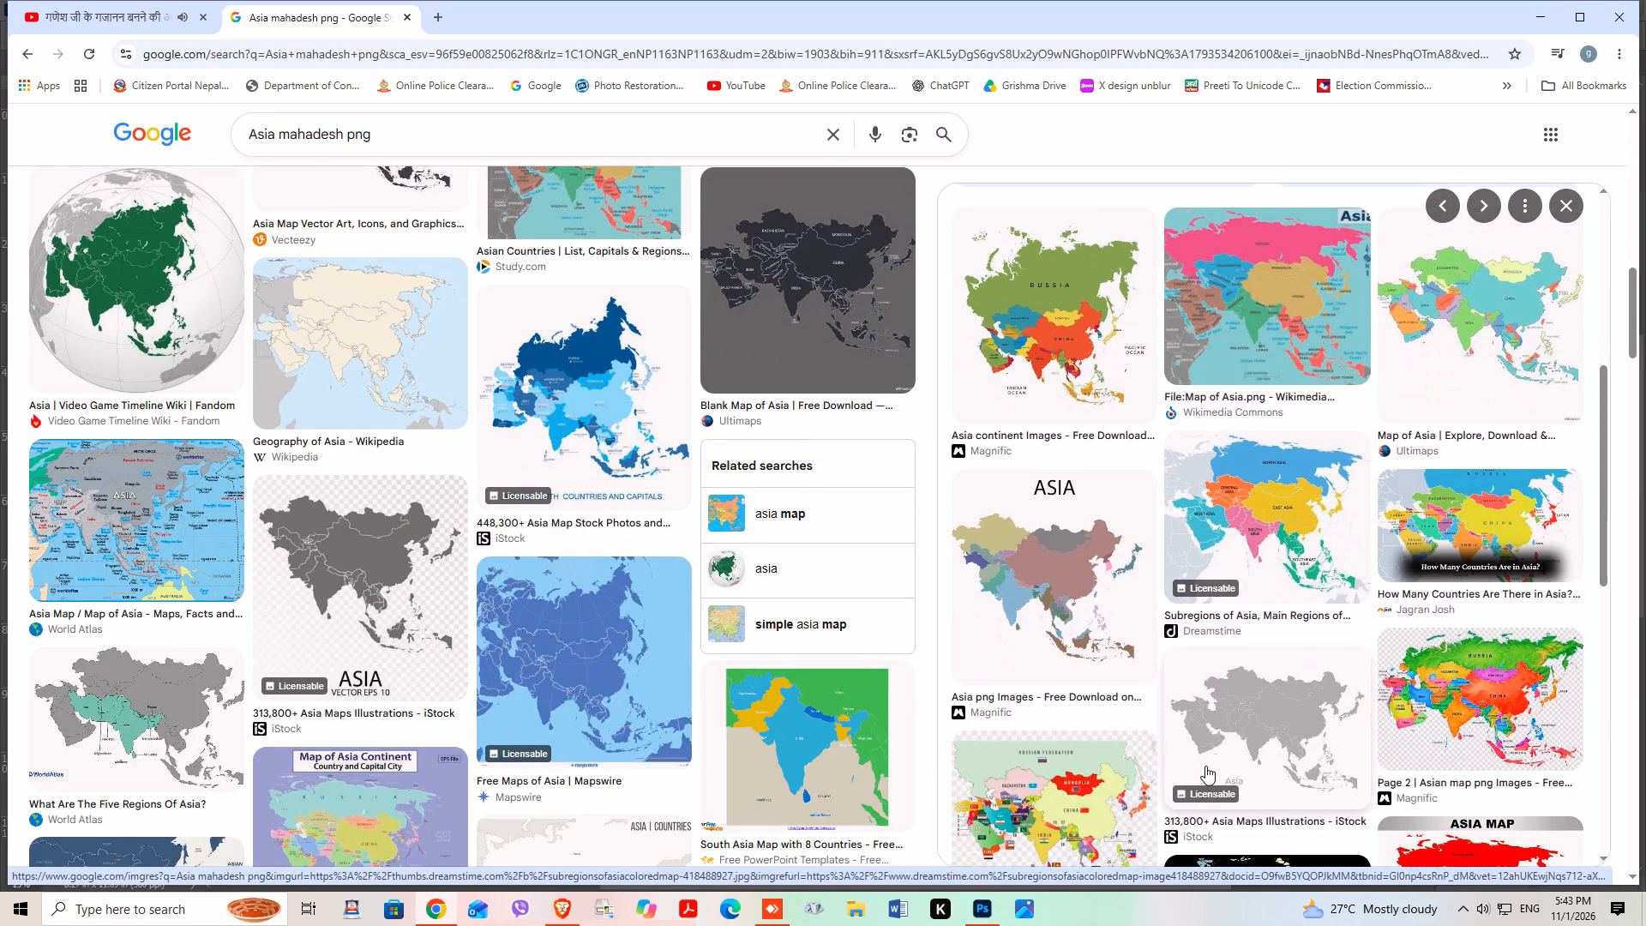
pyautogui.scroll(-2, 1205, 766)
pyautogui.scroll(13, 1204, 768)
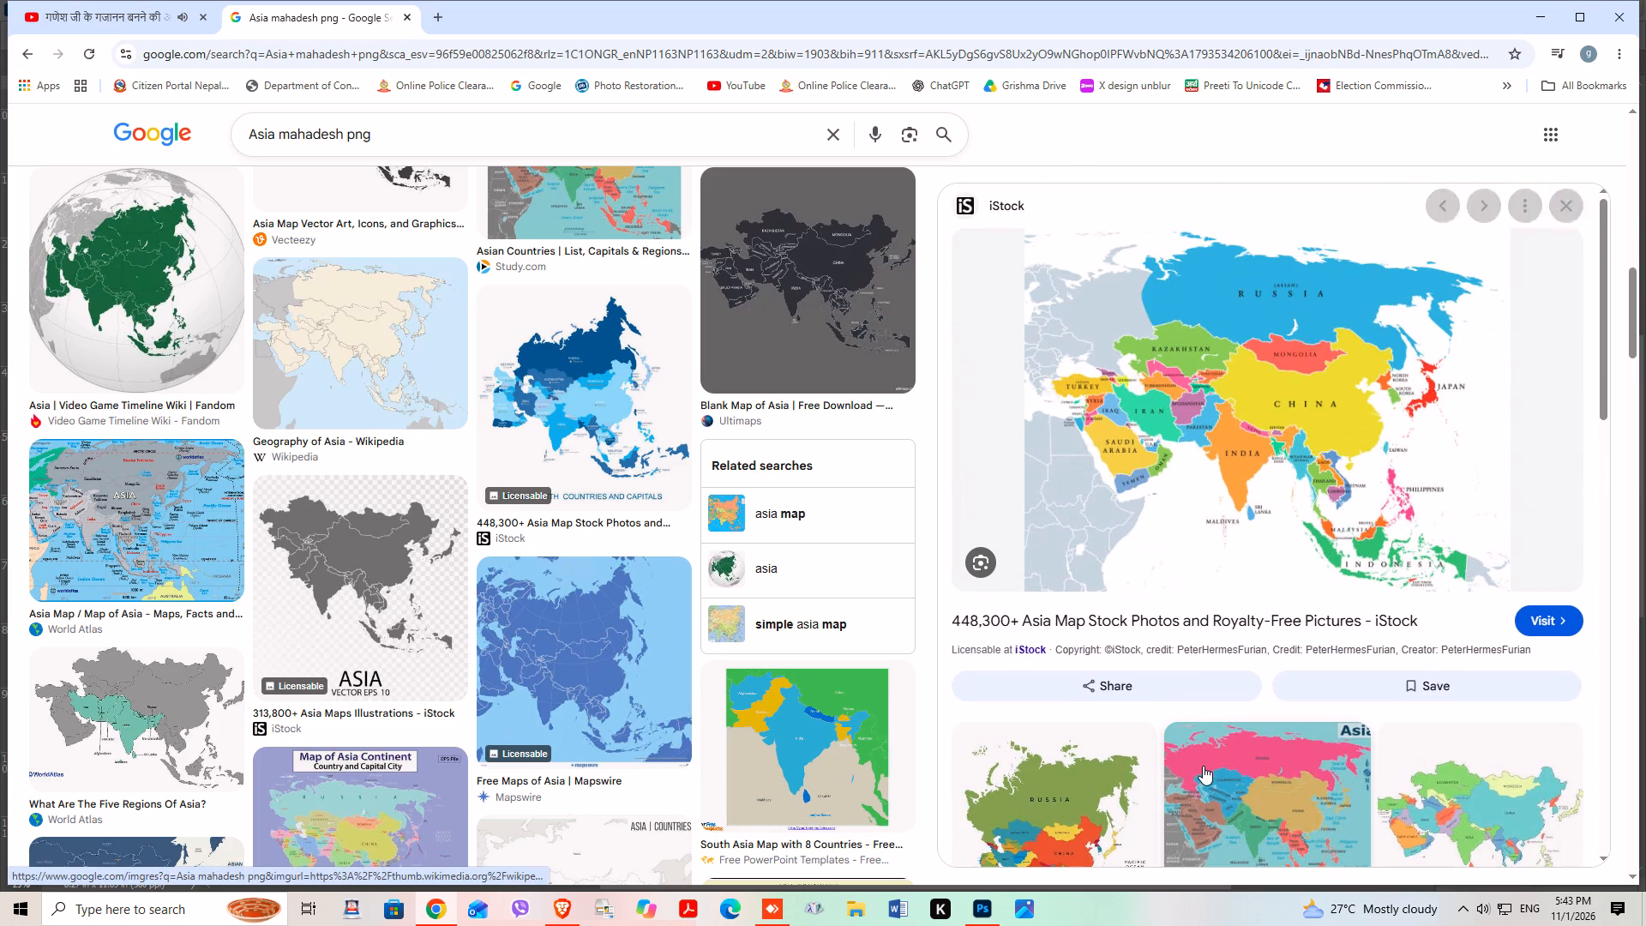
pyautogui.scroll(7, 1203, 766)
# Copy the previewed iStock map of Asia as an image.
pyautogui.rightClick(1364, 478)
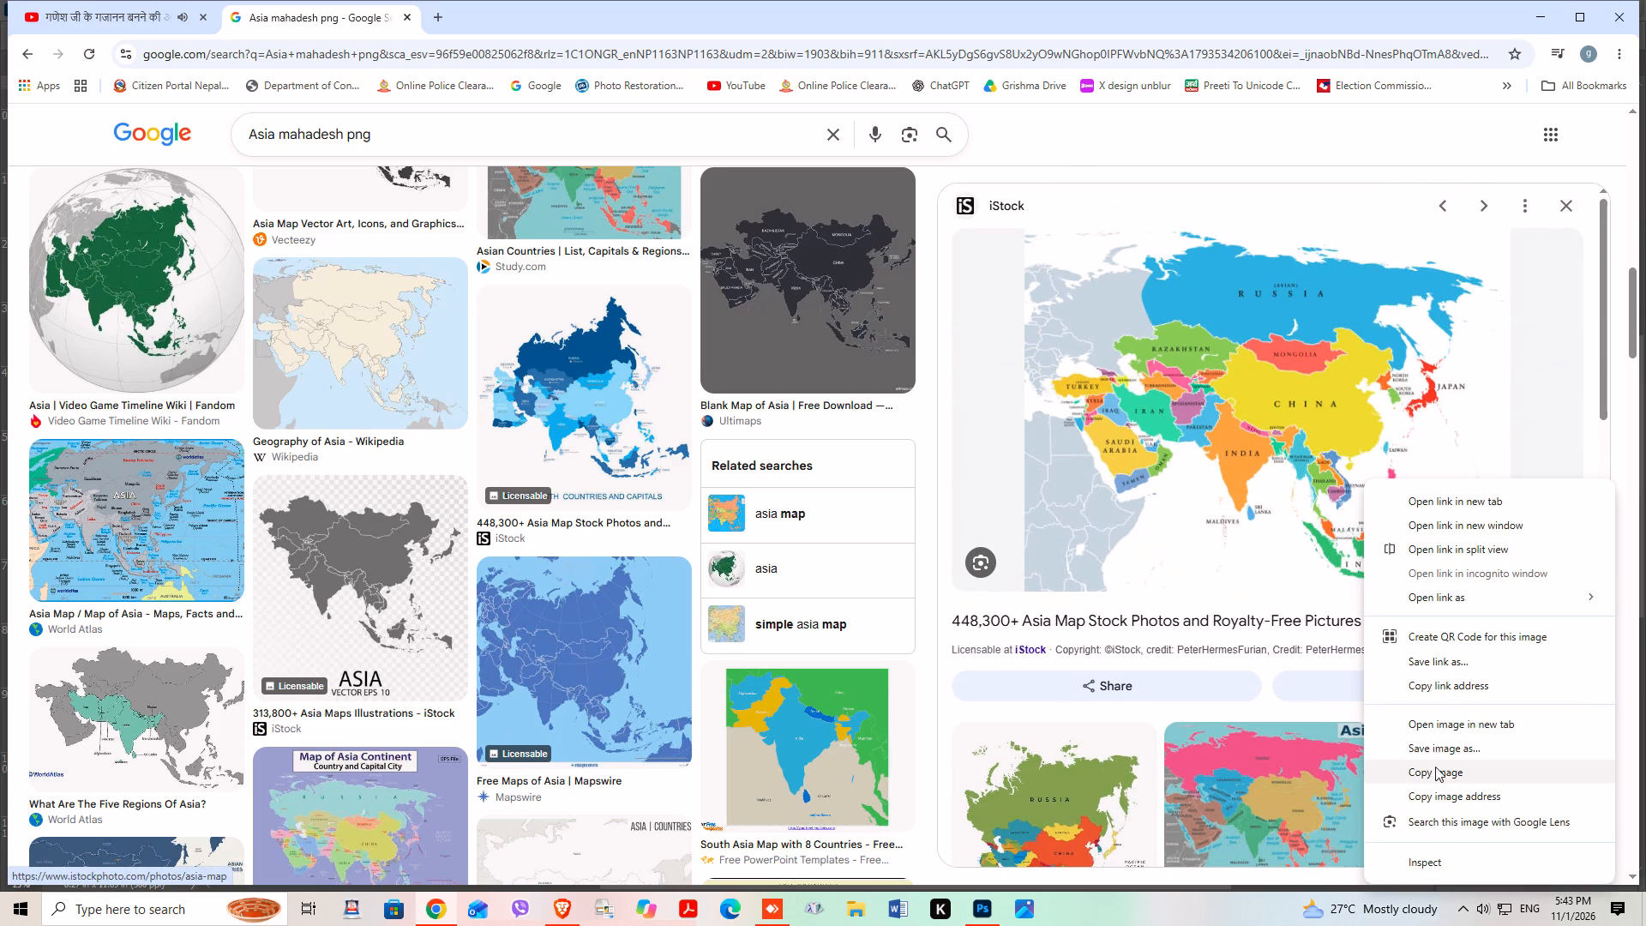
pyautogui.click(1440, 777)
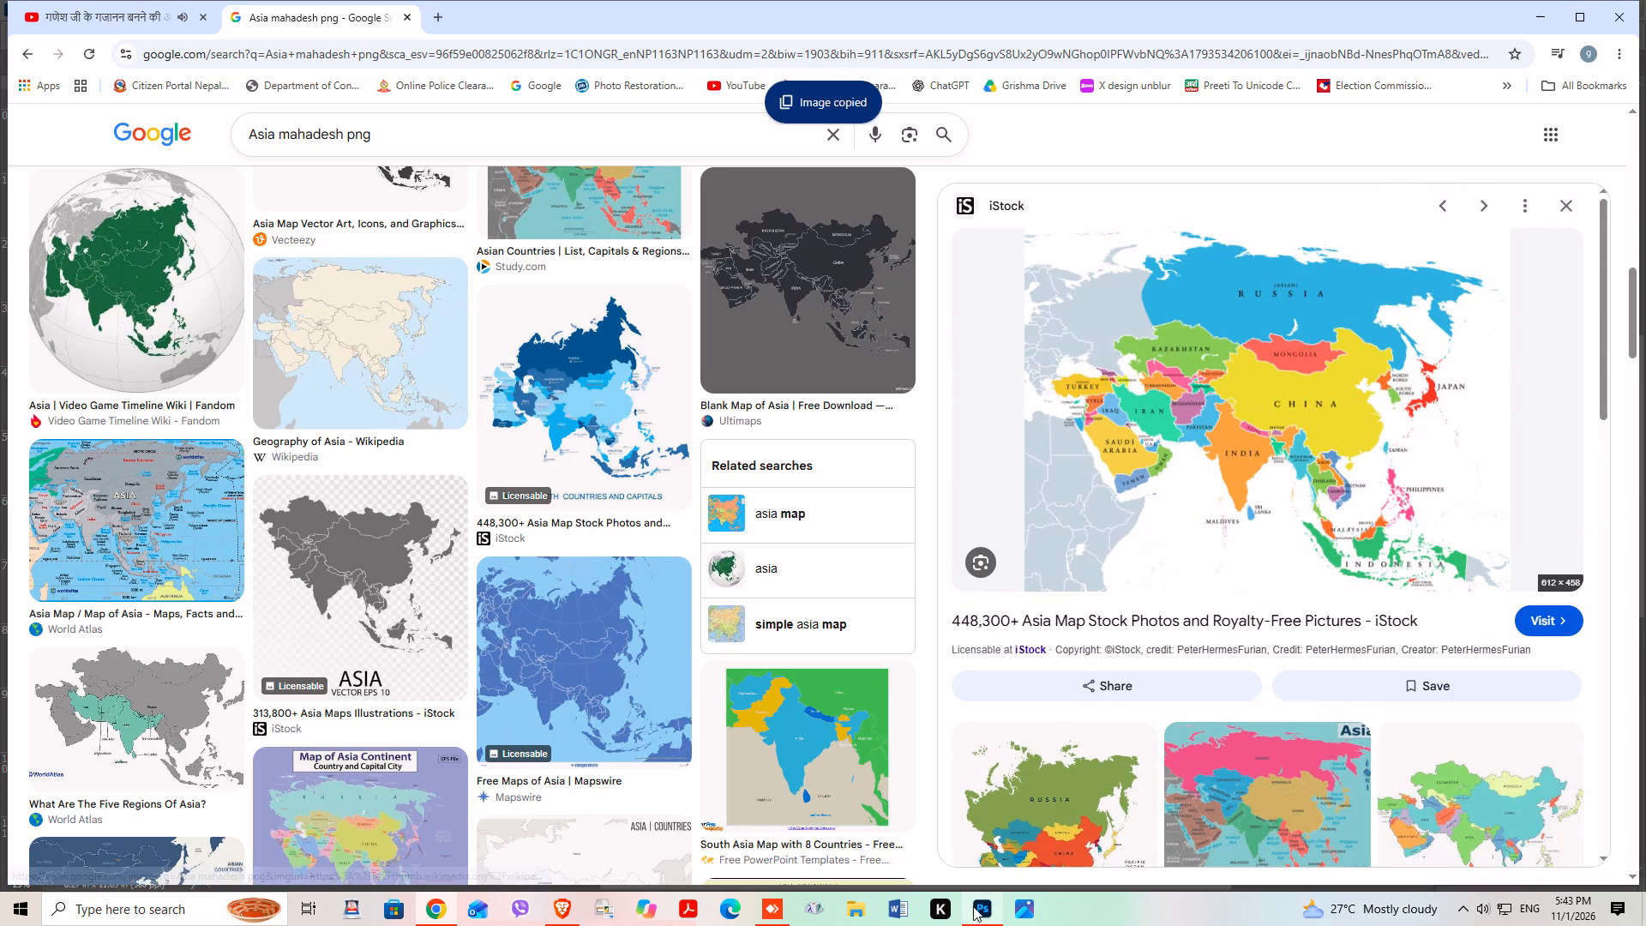
# Switch to Photoshop, paste the Asia map, enlarge it to about 181%, and place it near the page's top-right corner beside Africa.
pyautogui.click(979, 911)
pyautogui.hotkey('ctrl', 'v')
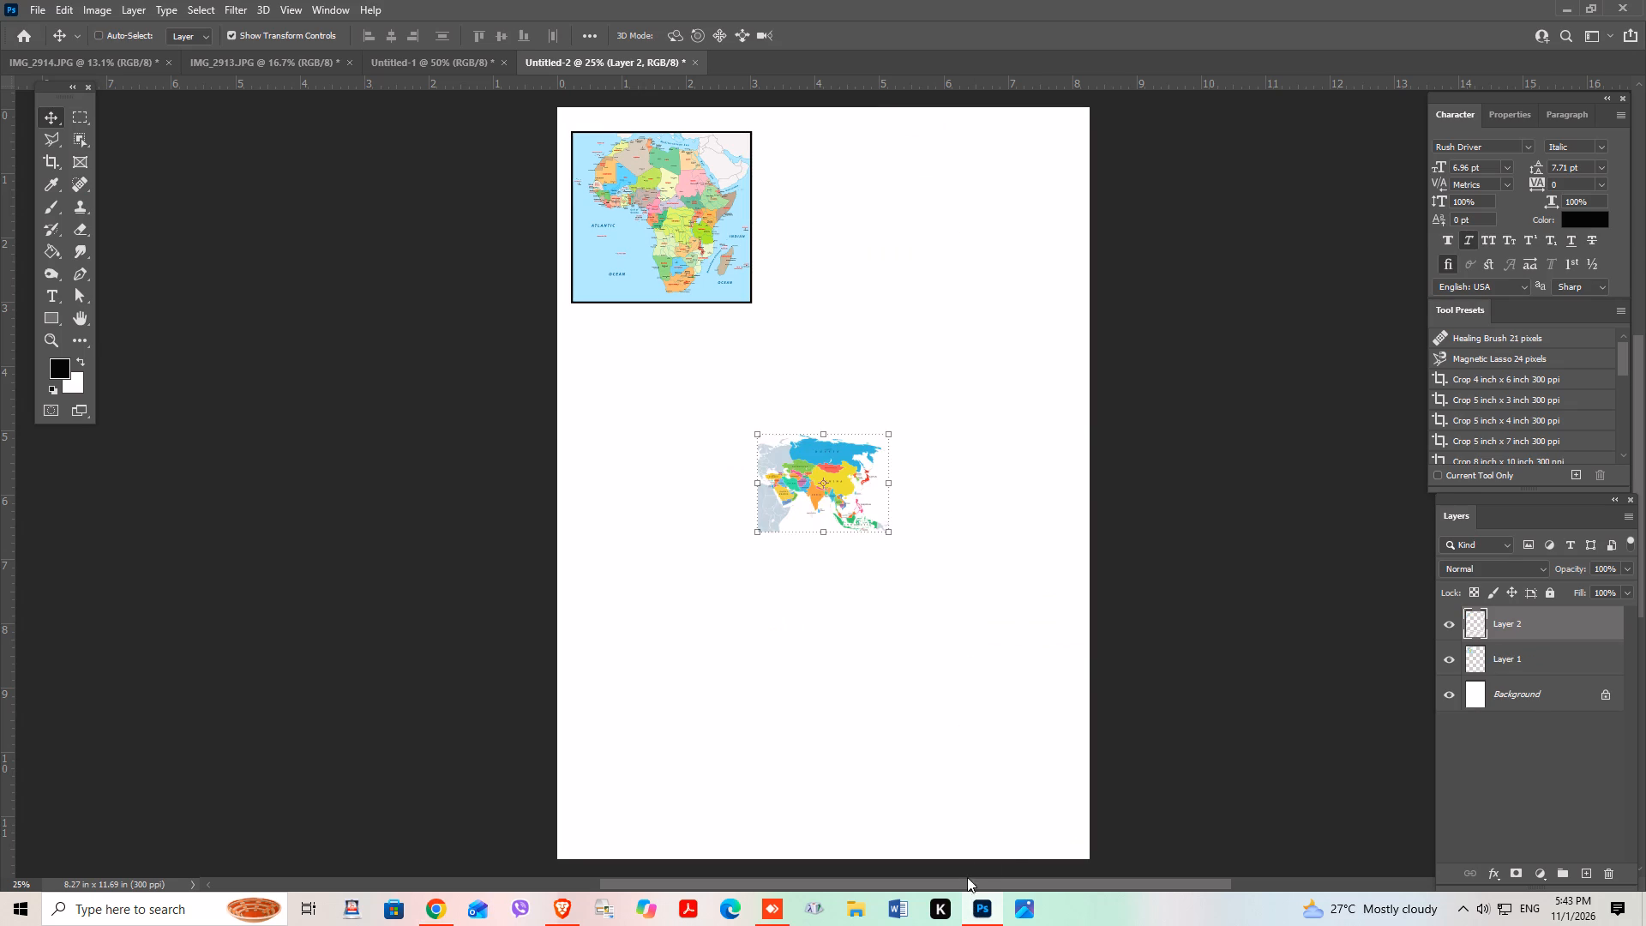
pyautogui.moveTo(803, 464); pyautogui.dragTo(874, 226)
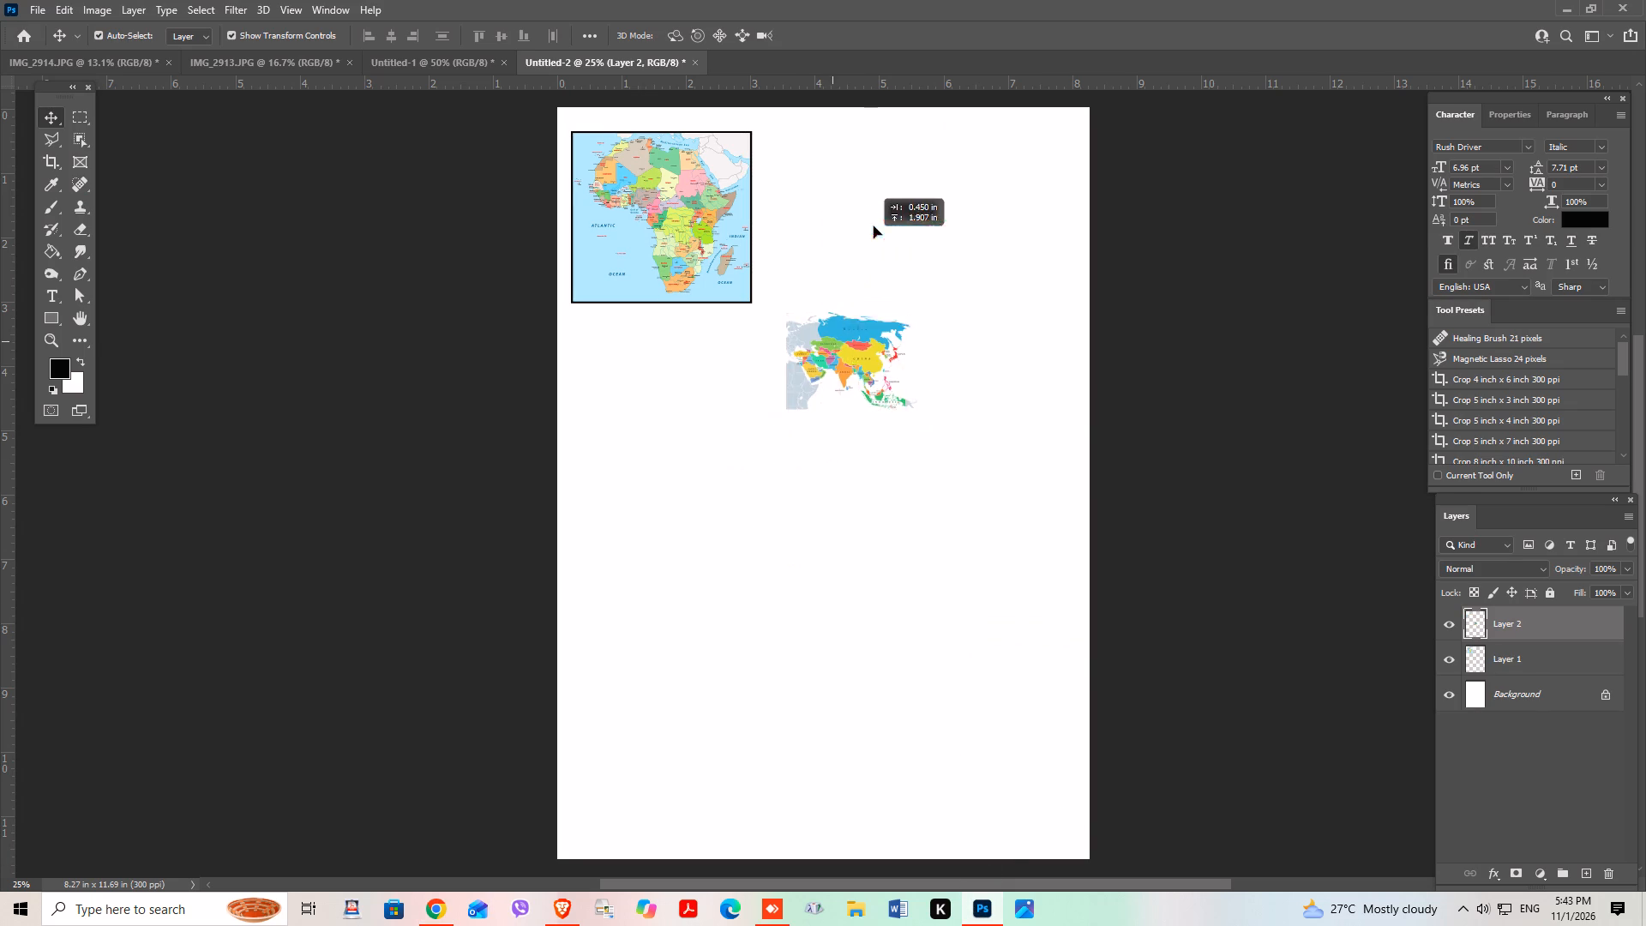
pyautogui.moveTo(874, 226); pyautogui.dragTo(874, 219)
pyautogui.moveTo(955, 288); pyautogui.dragTo(970, 304)
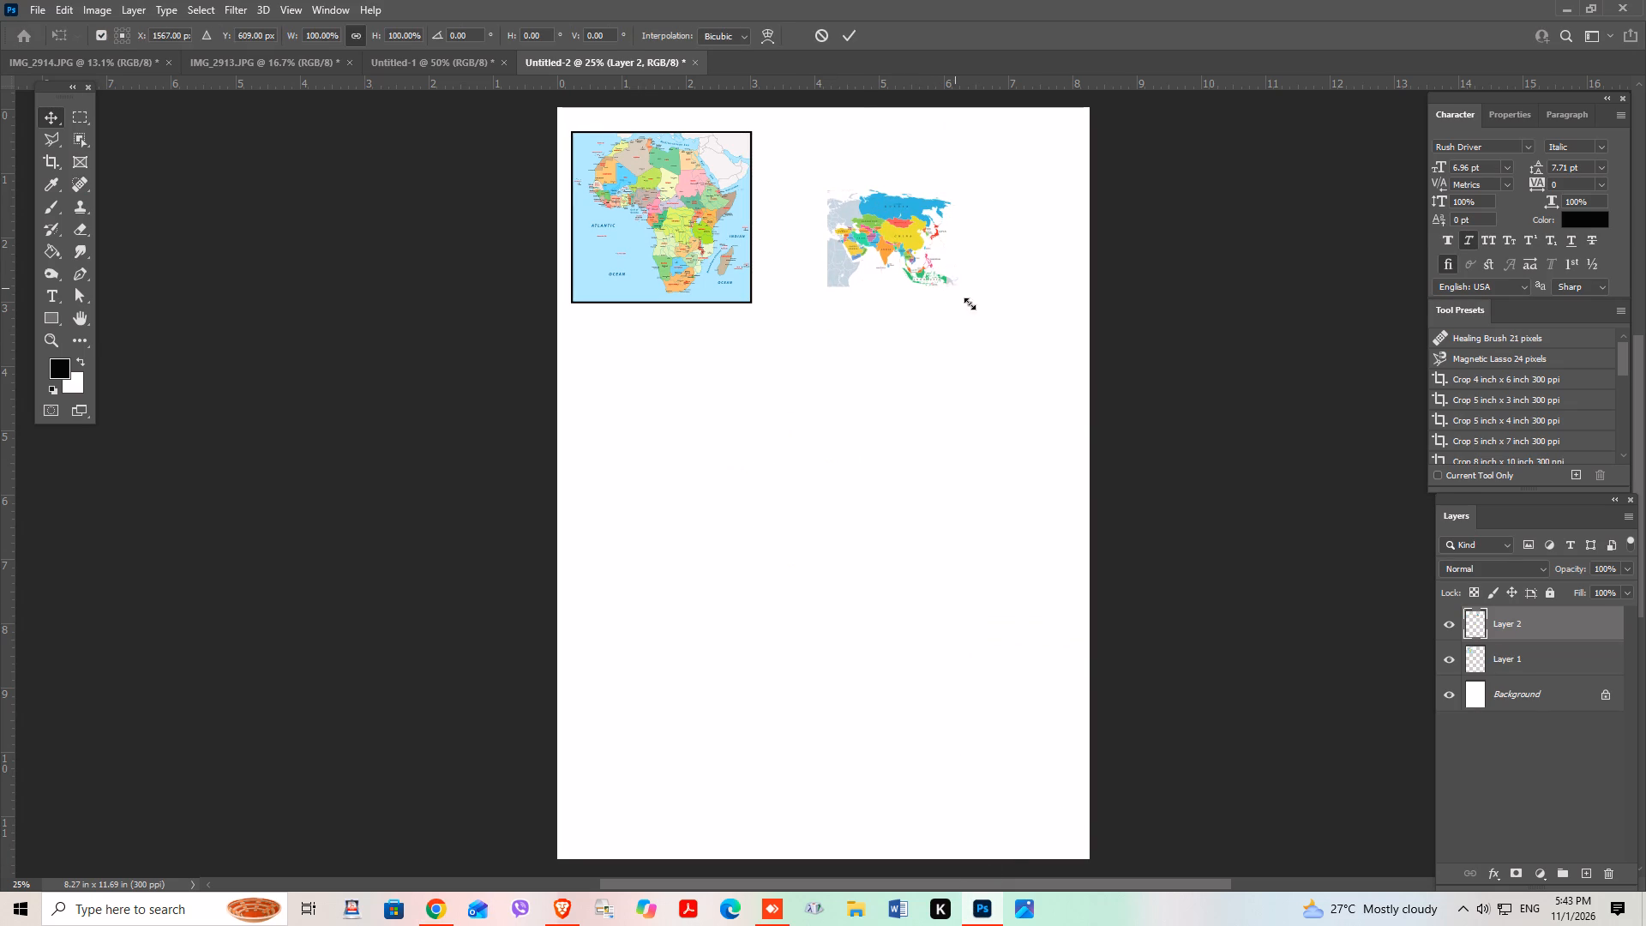
pyautogui.moveTo(970, 304); pyautogui.dragTo(1024, 341)
pyautogui.moveTo(961, 300); pyautogui.dragTo(938, 271)
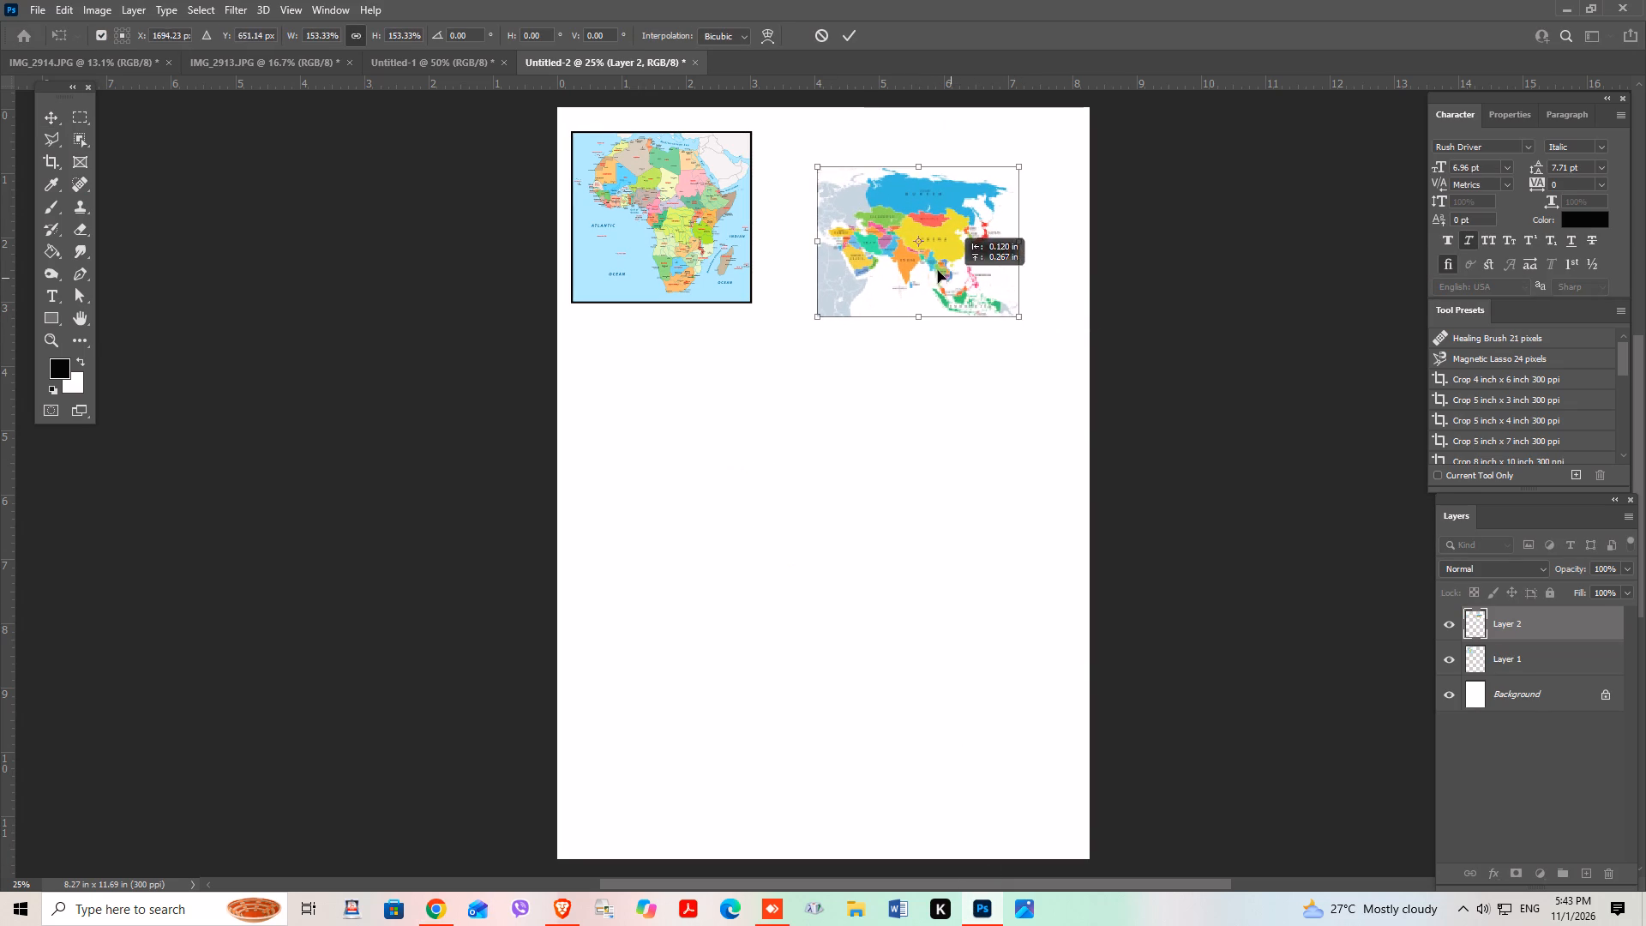
pyautogui.moveTo(938, 271); pyautogui.dragTo(913, 252)
pyautogui.moveTo(913, 249); pyautogui.dragTo(933, 245)
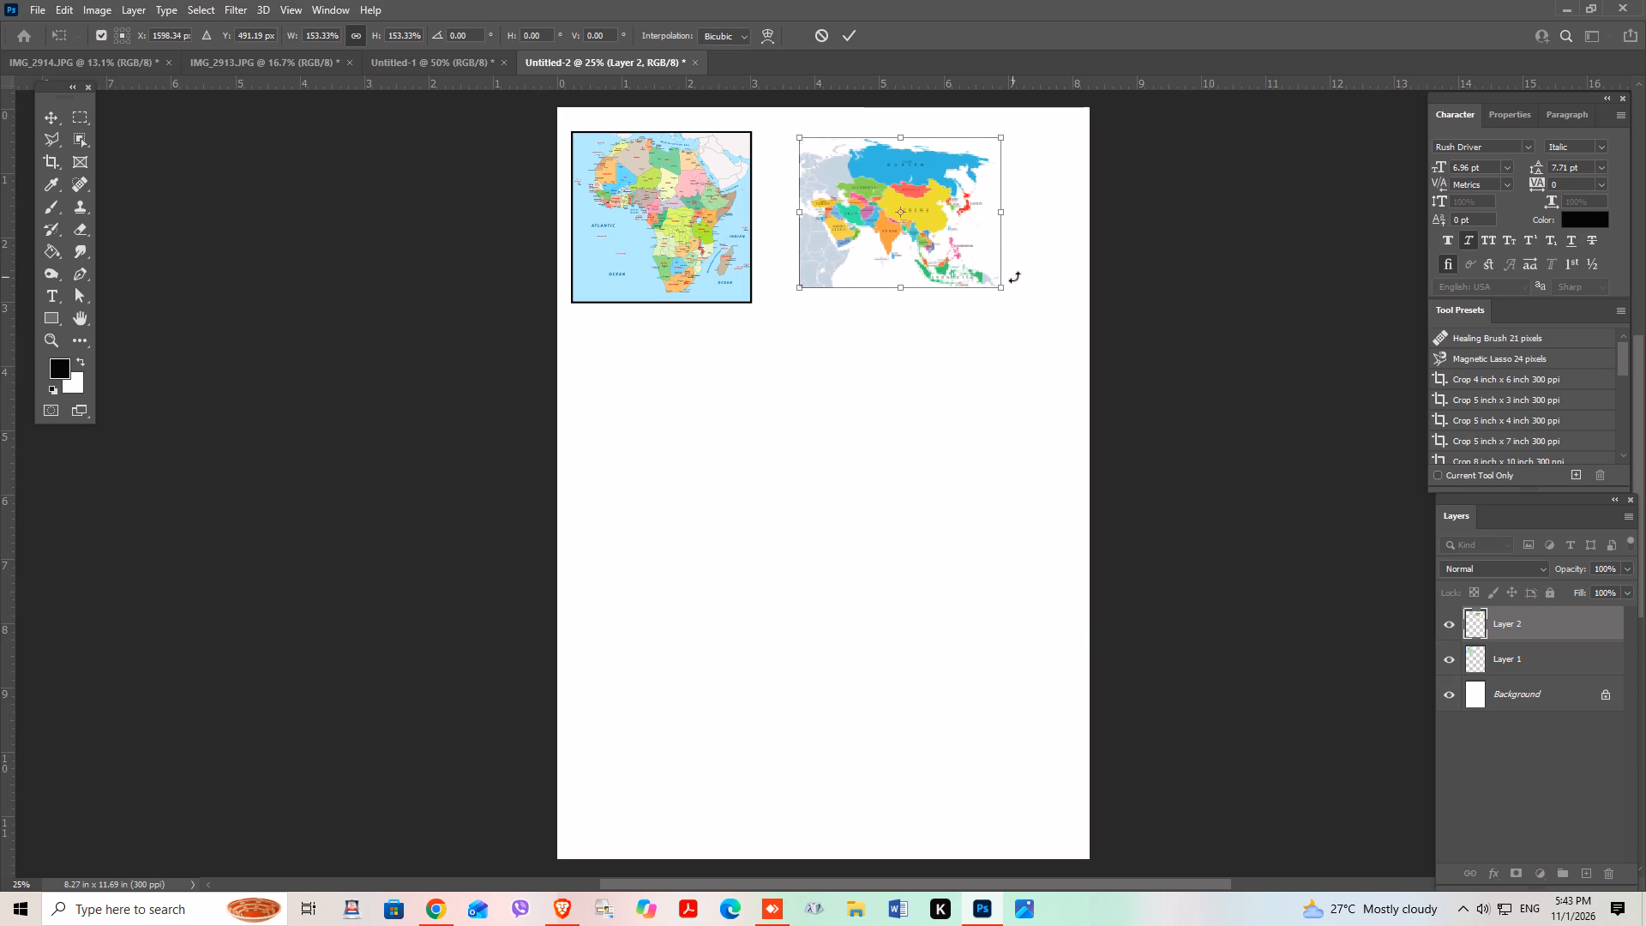
pyautogui.moveTo(1001, 286); pyautogui.dragTo(1043, 305)
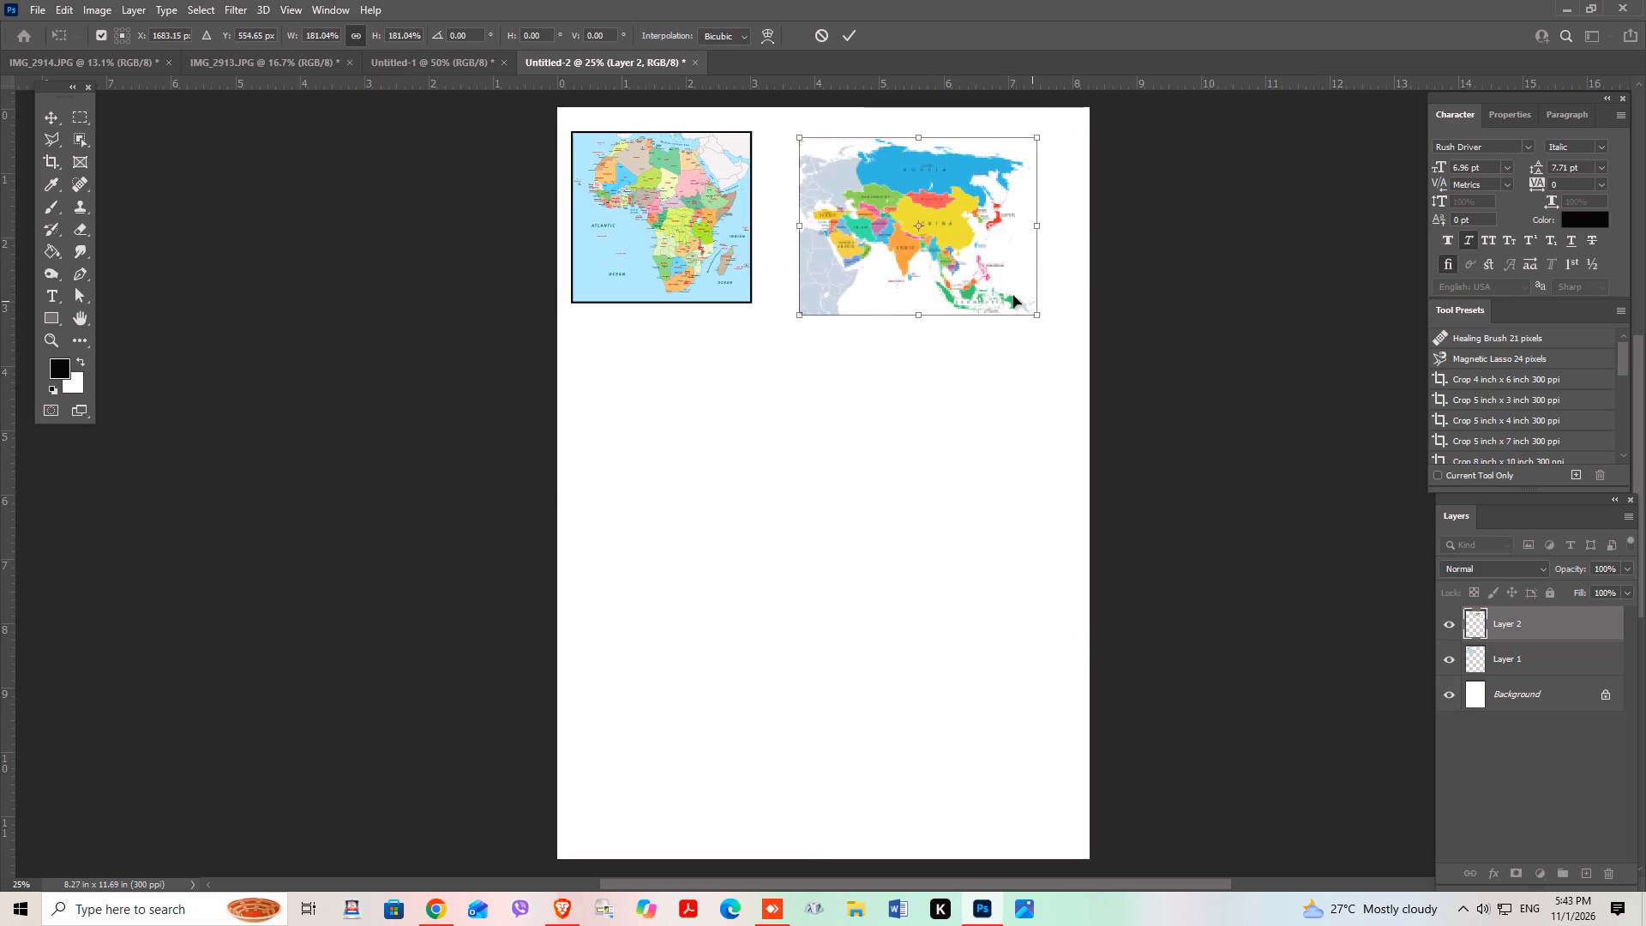
pyautogui.moveTo(976, 279); pyautogui.dragTo(1000, 268)
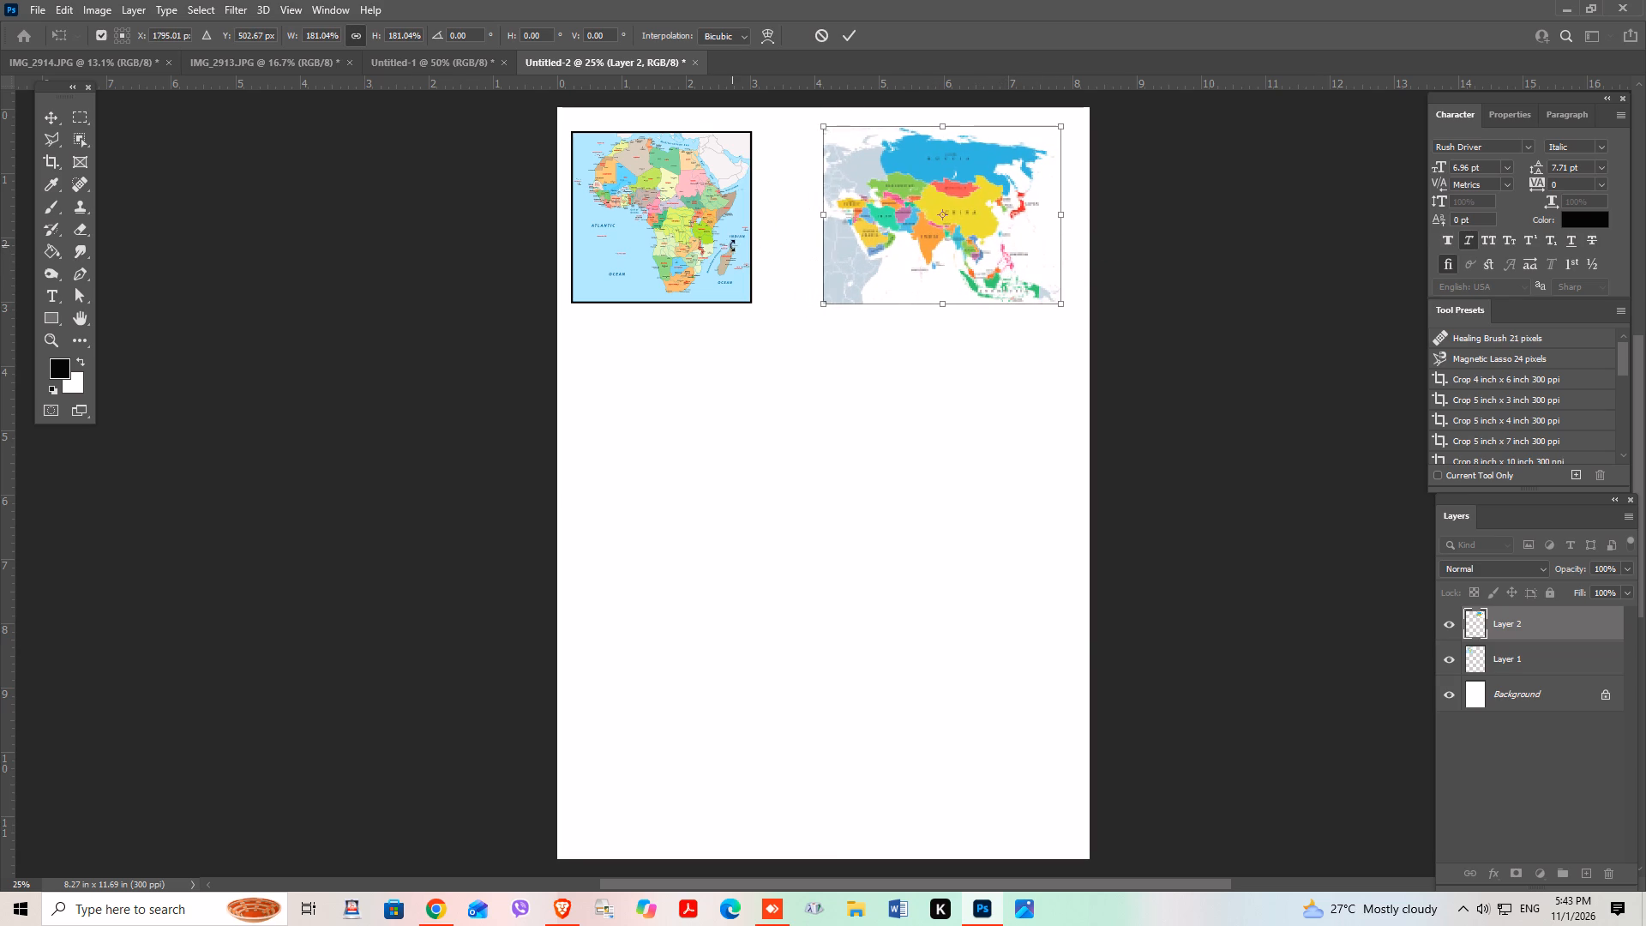
pyautogui.click(852, 39)
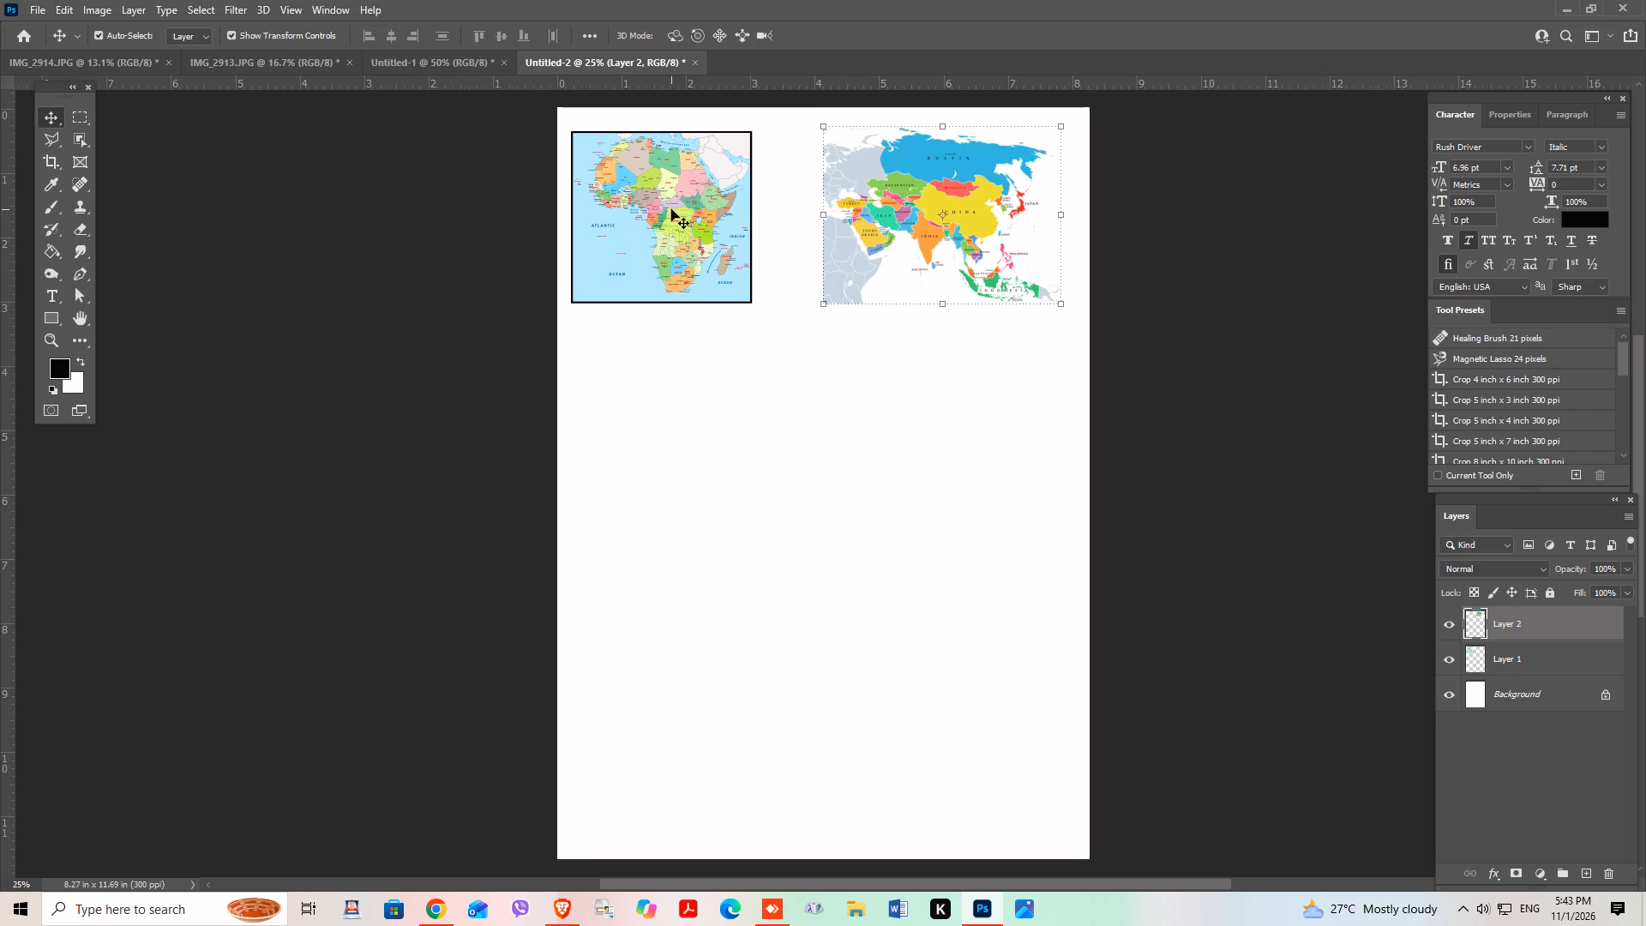
# Enlarge the Africa map to about 111% and reposition it near the page's top-left corner, beside the Asia map.
pyautogui.moveTo(671, 209); pyautogui.dragTo(693, 207)
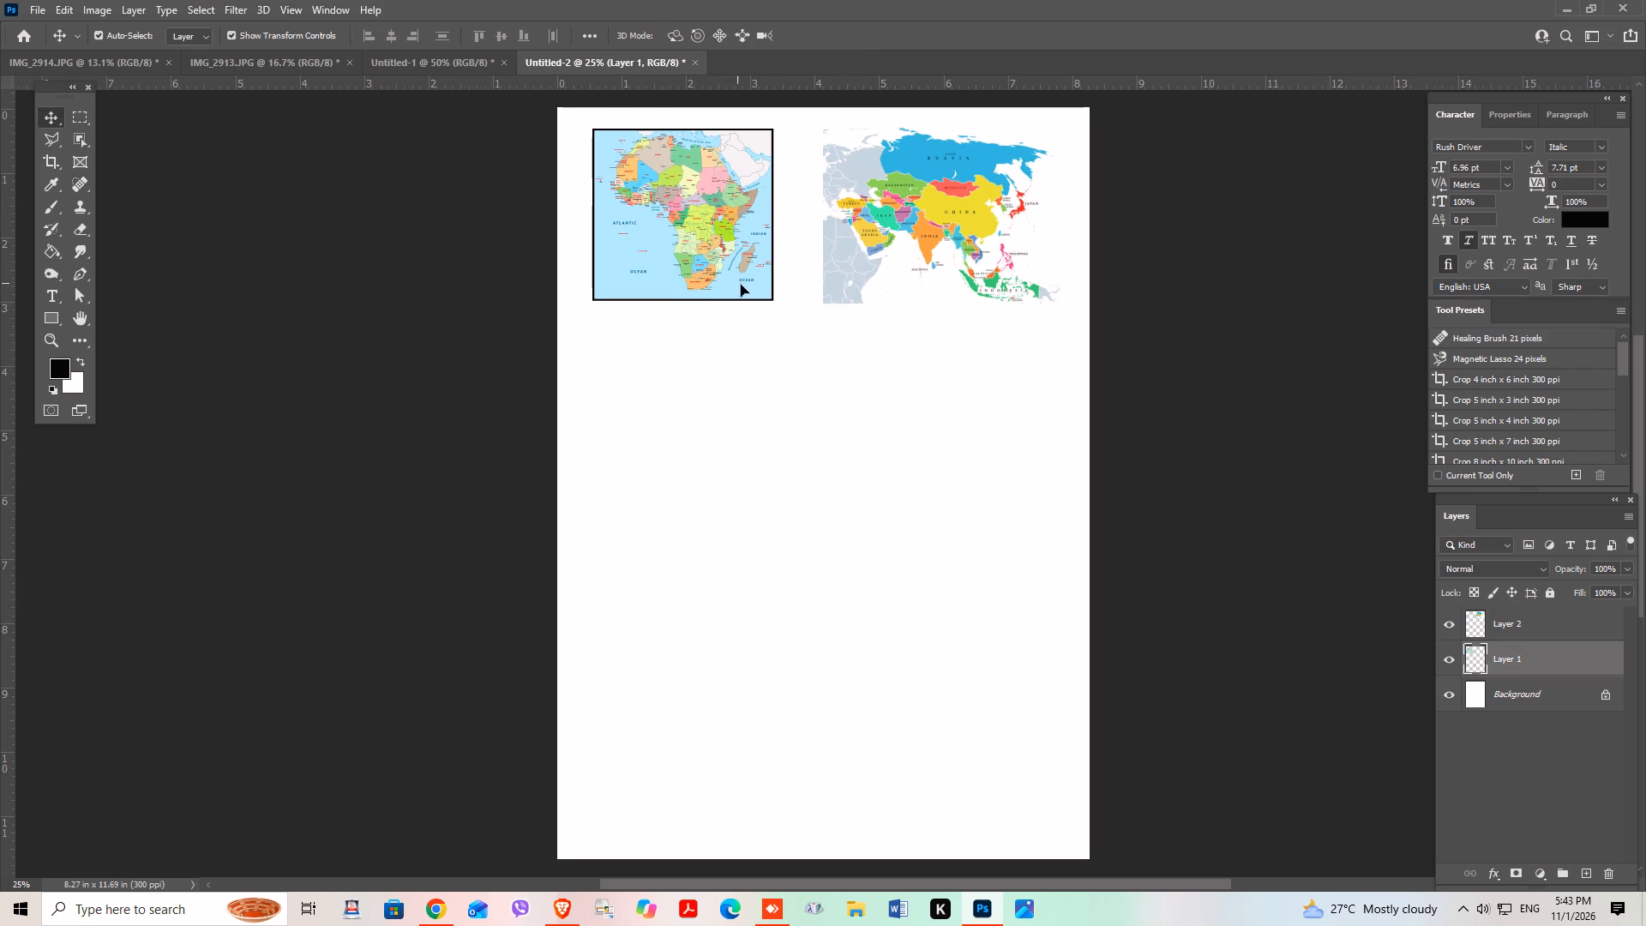
pyautogui.moveTo(771, 299); pyautogui.dragTo(791, 319)
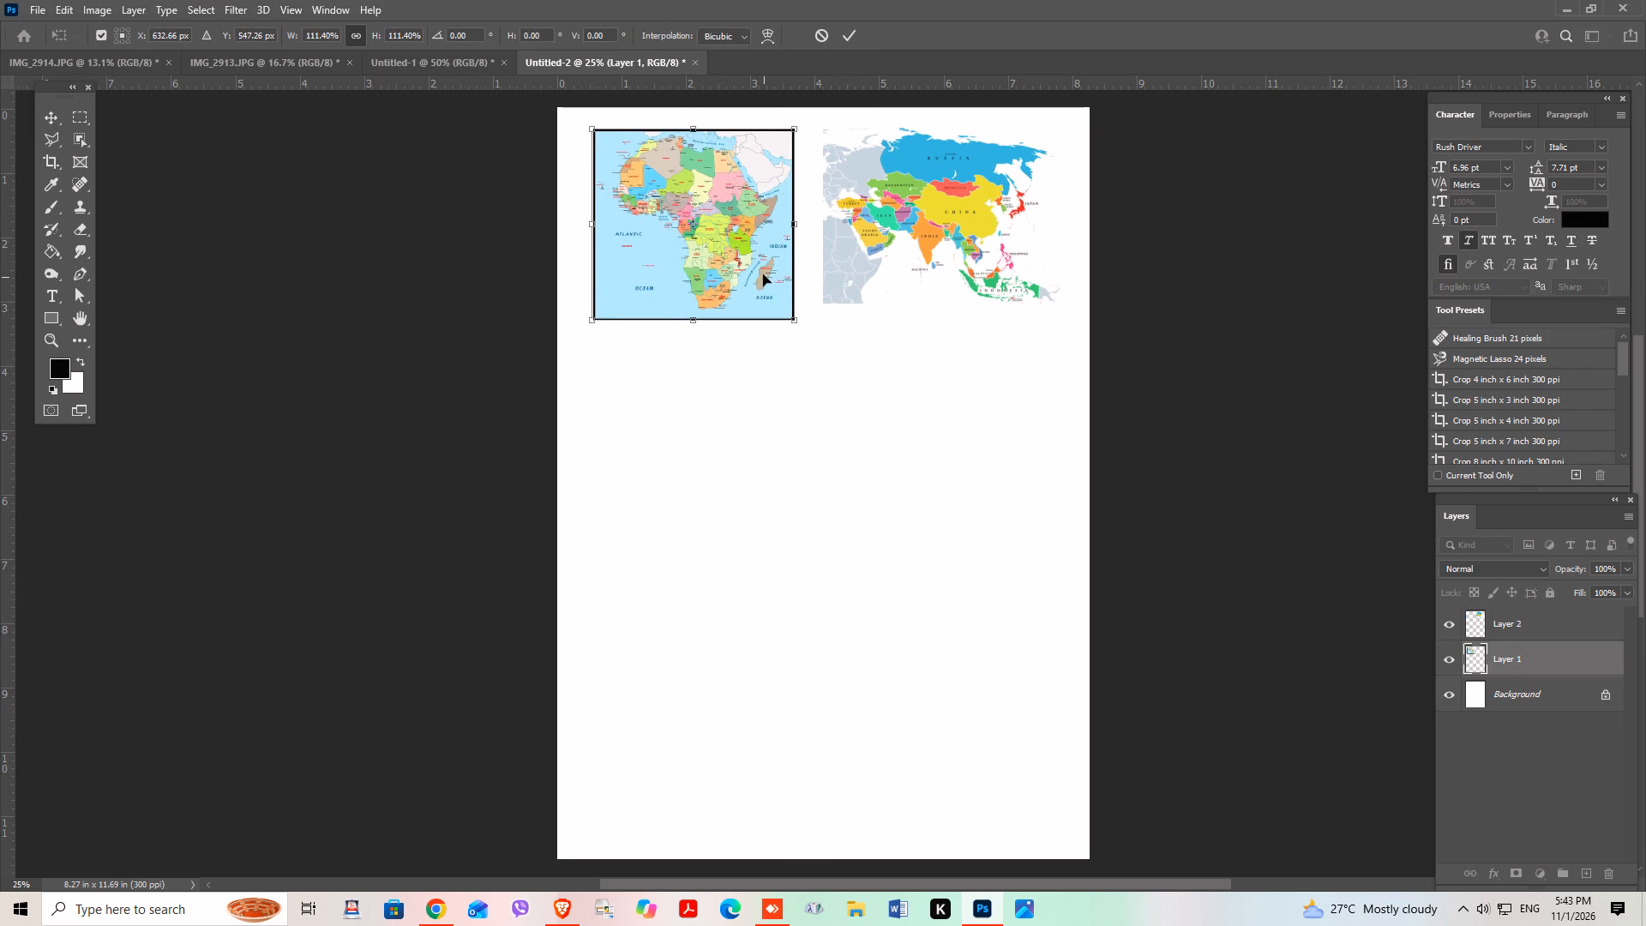
pyautogui.moveTo(763, 274); pyautogui.dragTo(751, 269)
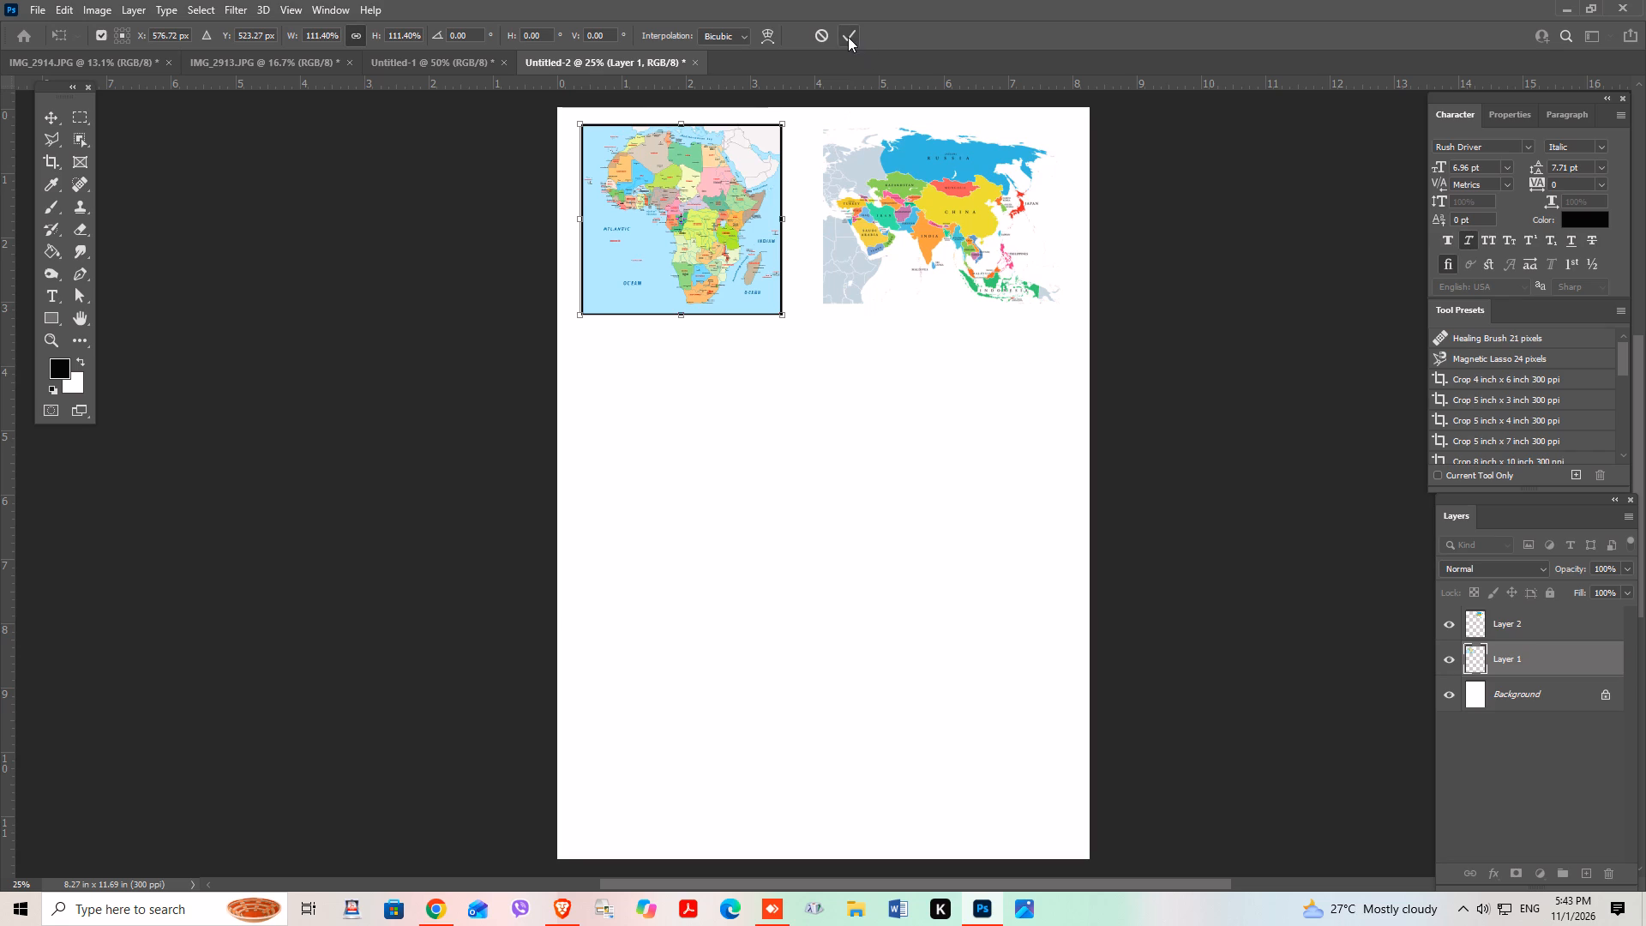
pyautogui.click(848, 37)
pyautogui.click(708, 207)
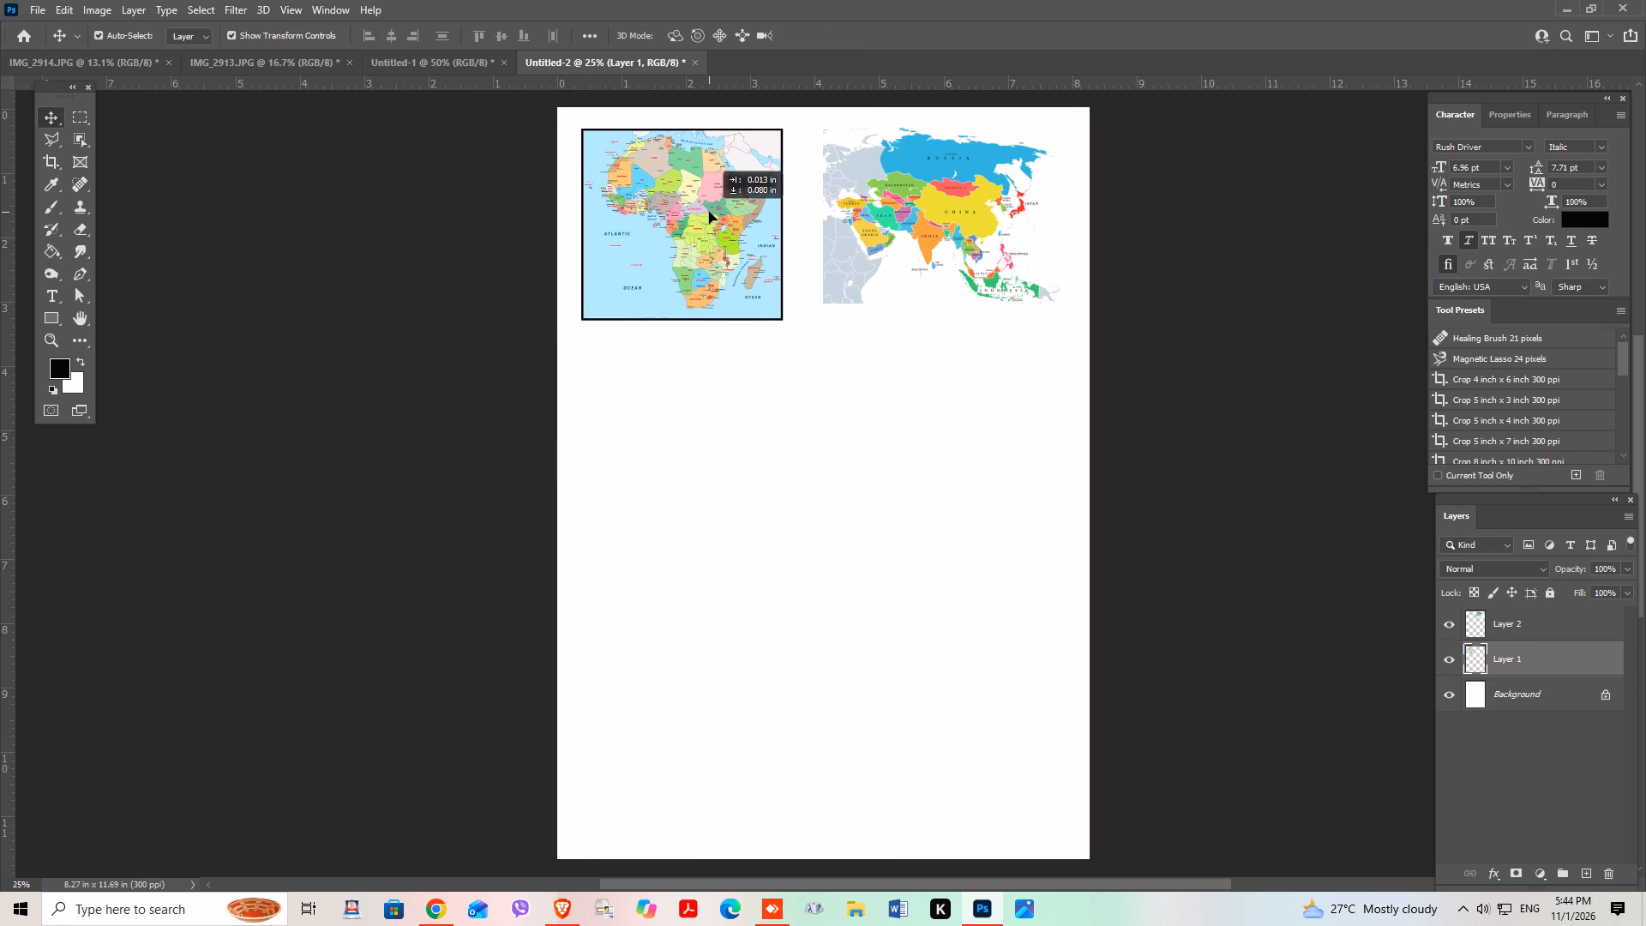
pyautogui.moveTo(705, 219); pyautogui.dragTo(706, 215)
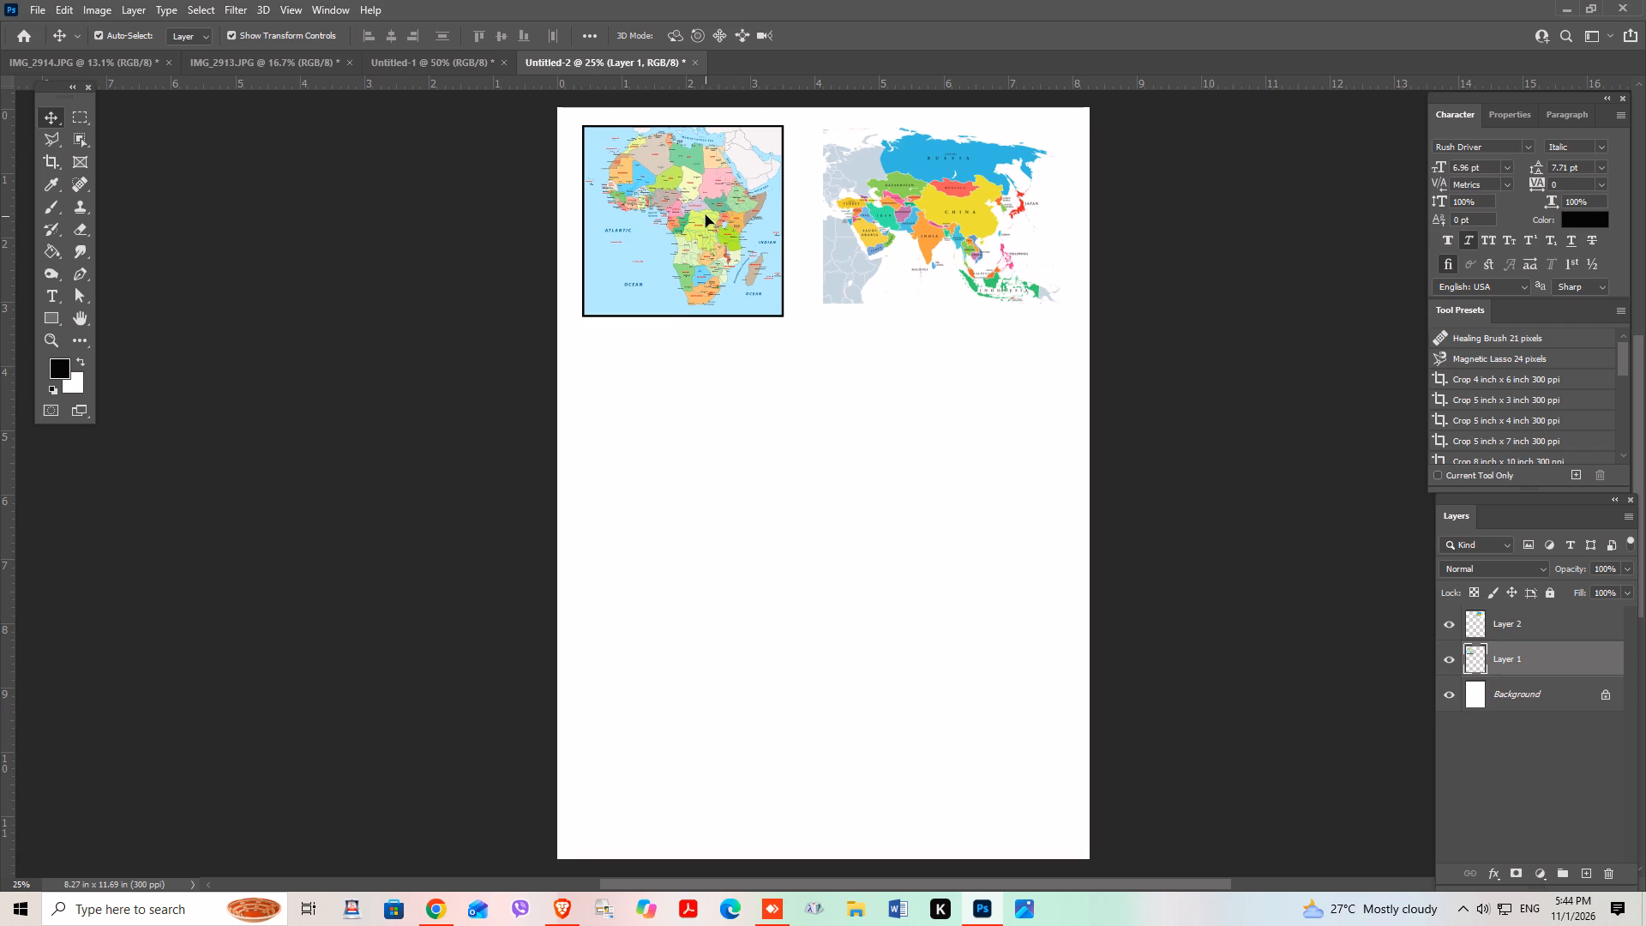
pyautogui.moveTo(706, 215); pyautogui.dragTo(703, 211)
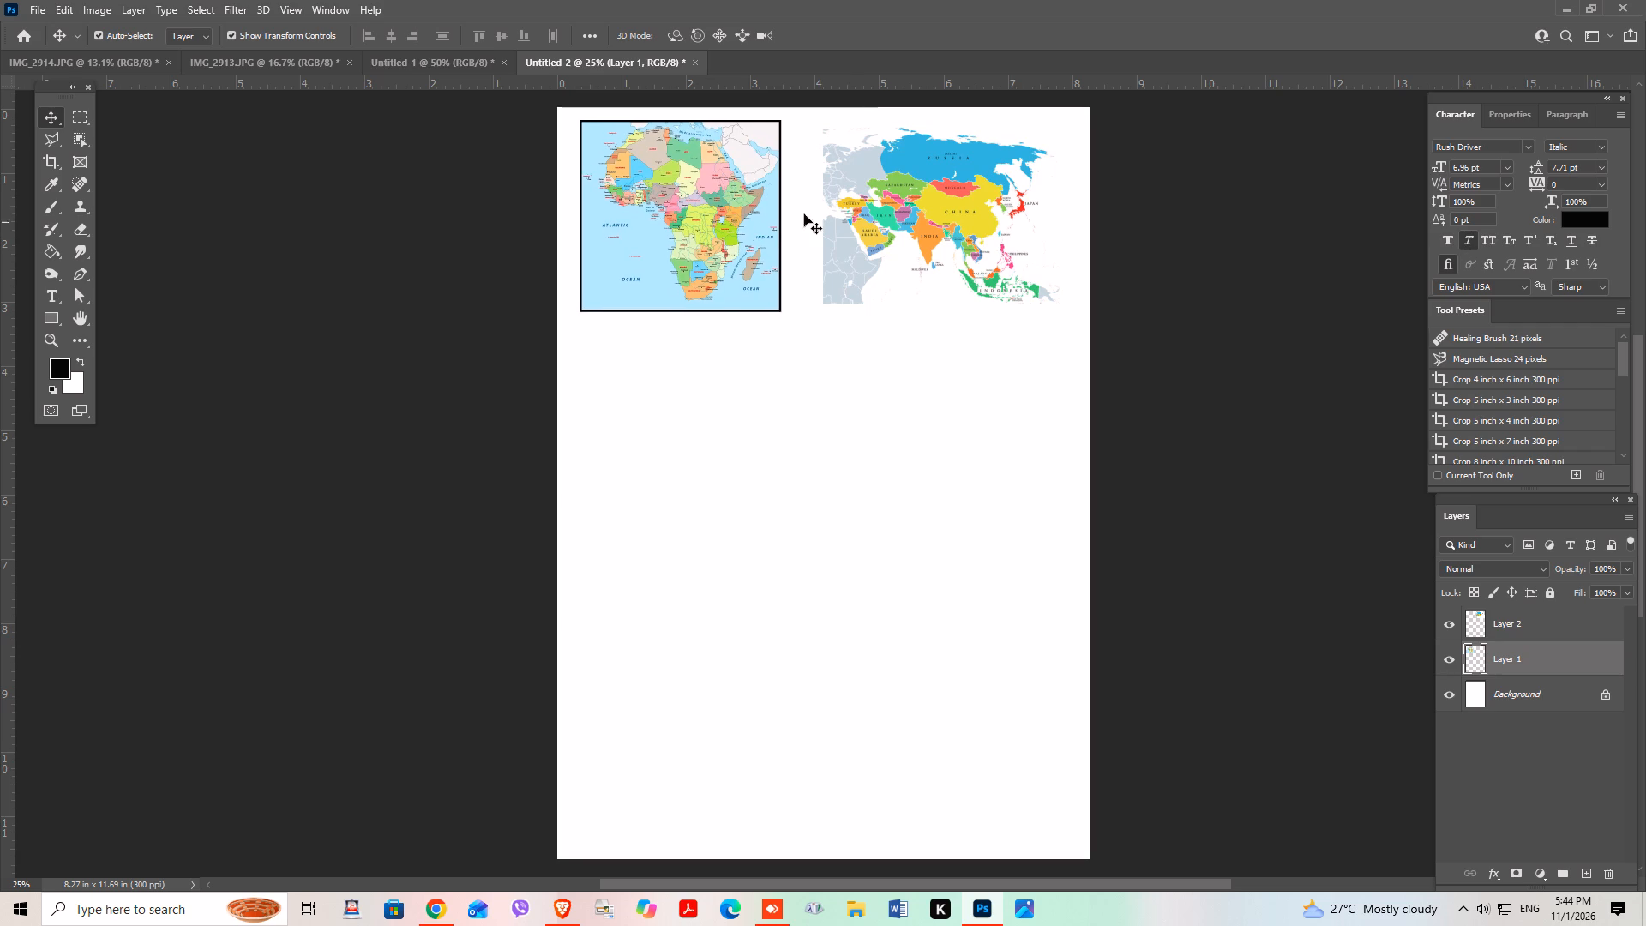
# Add a 6 px black stroke inside the edges of the Asia map layer.
pyautogui.rightClick(869, 210)
pyautogui.click(880, 220)
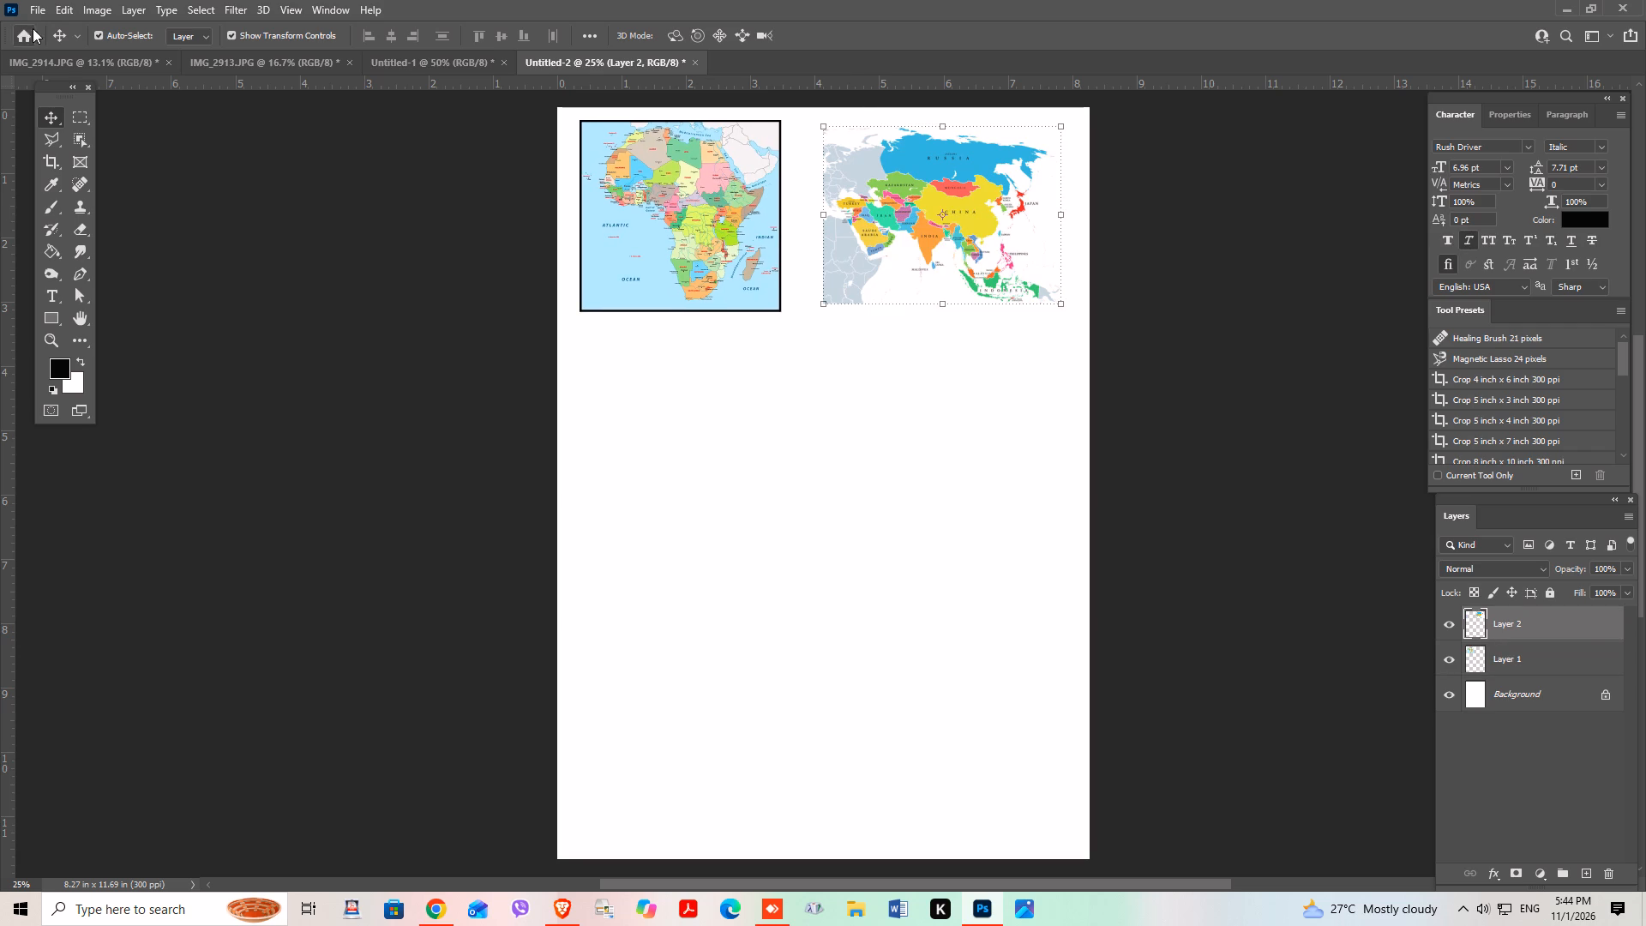
pyautogui.click(105, 9)
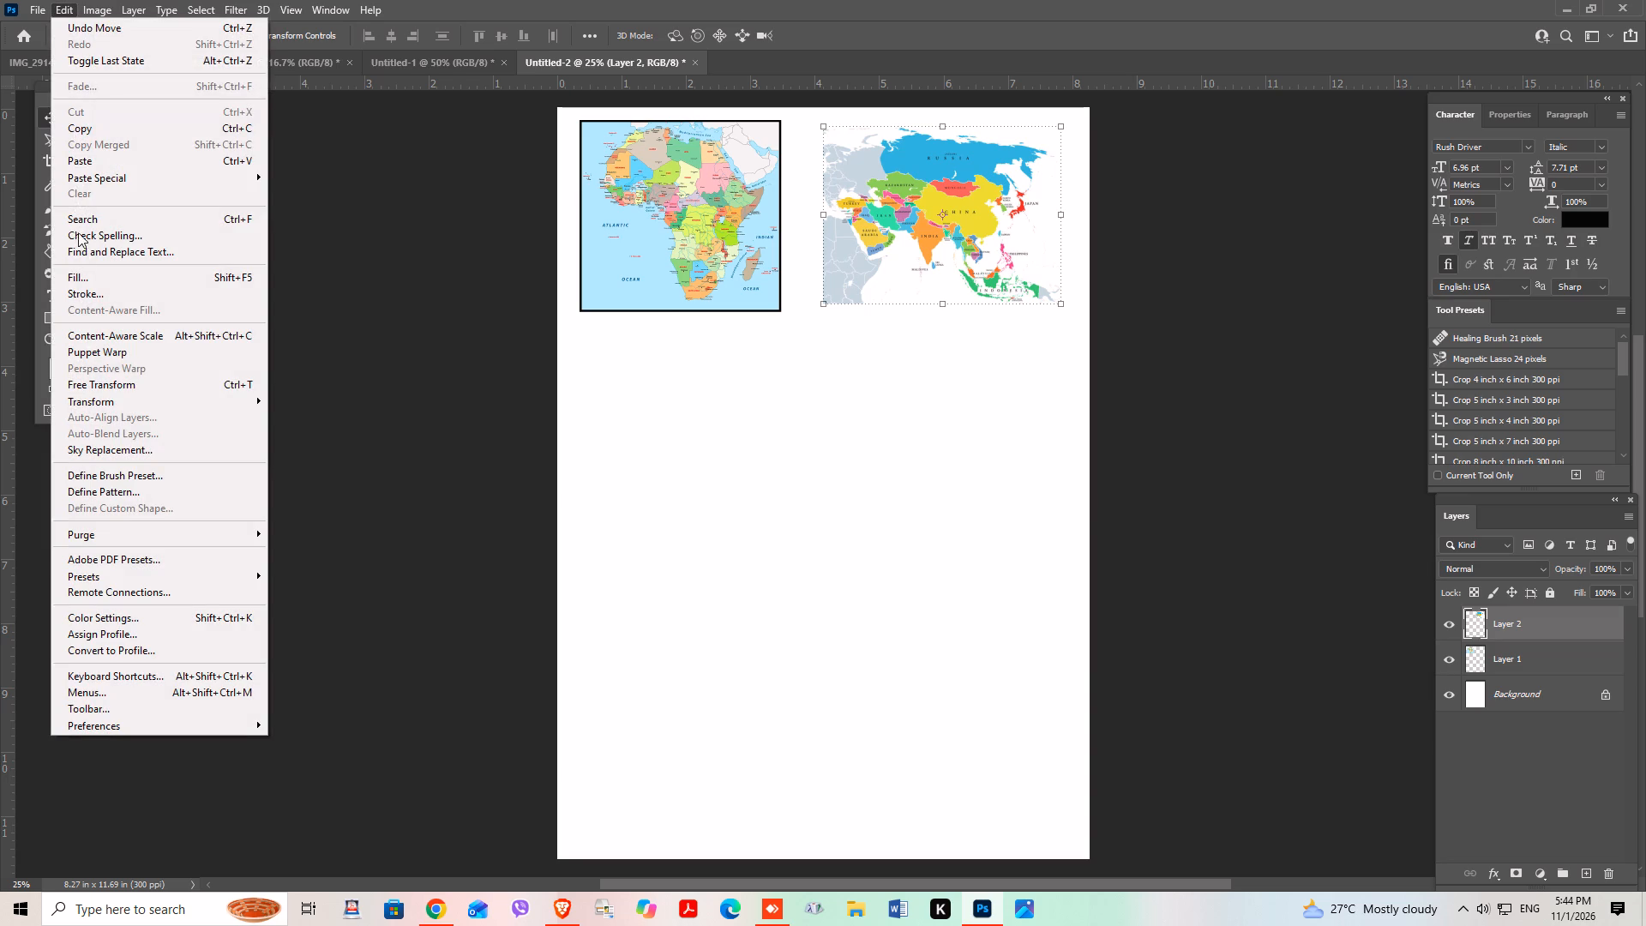
pyautogui.click(86, 289)
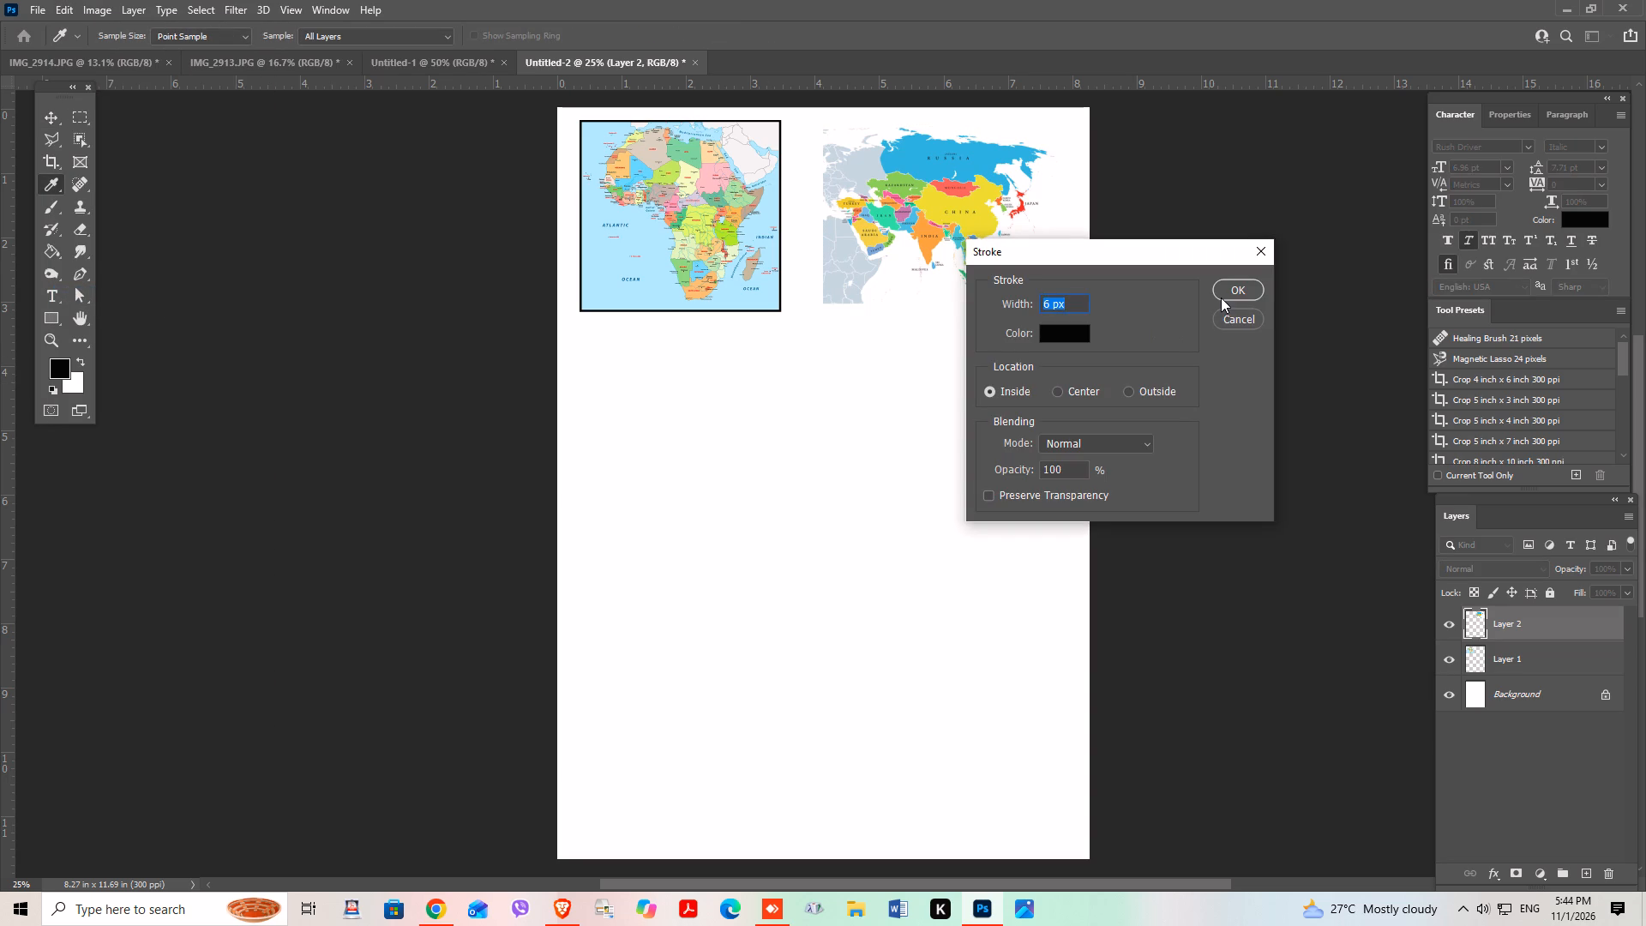
pyautogui.click(1221, 298)
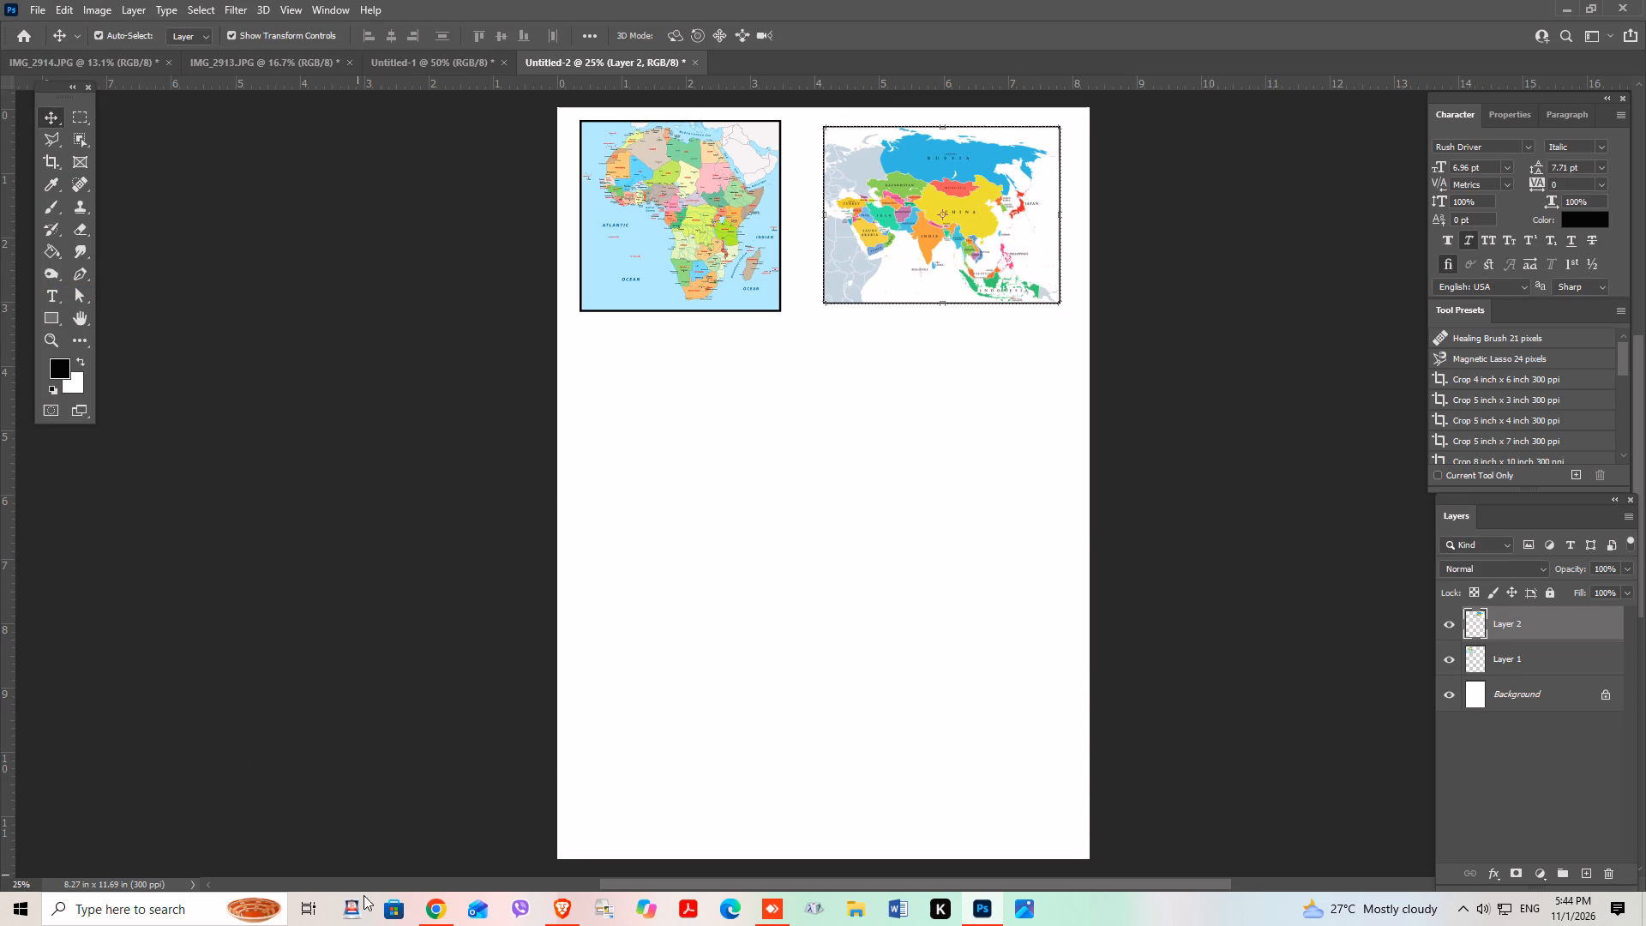
# Switch back to Google Chrome and change the image search to "Europe mahadesh png".
pyautogui.click(433, 909)
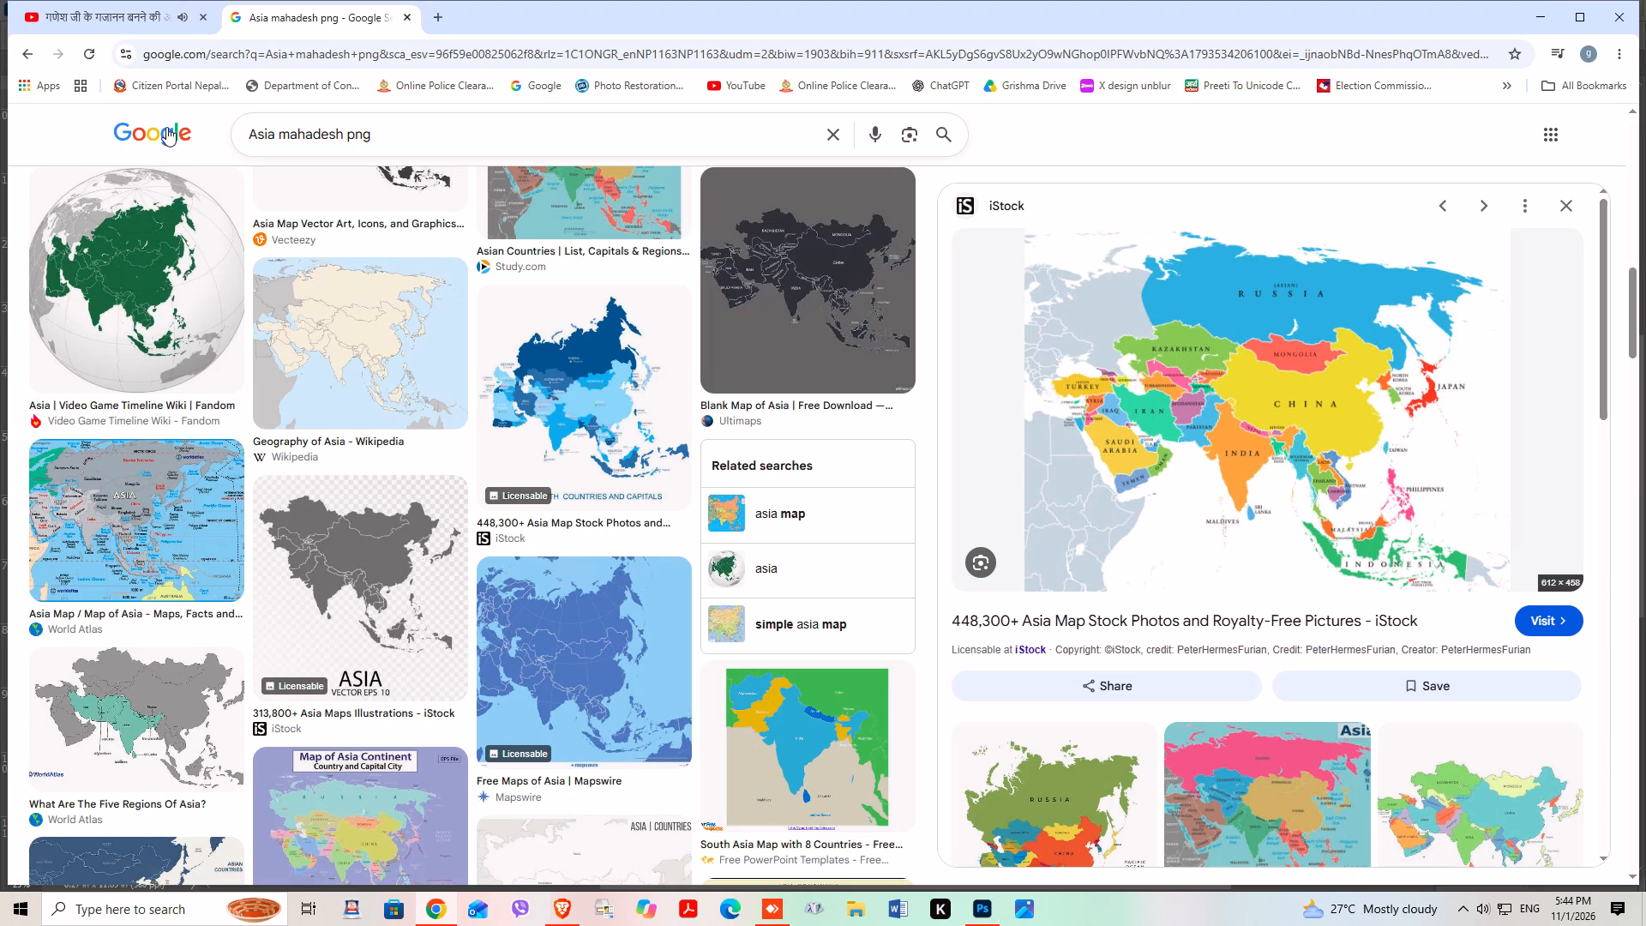
pyautogui.click(272, 137)
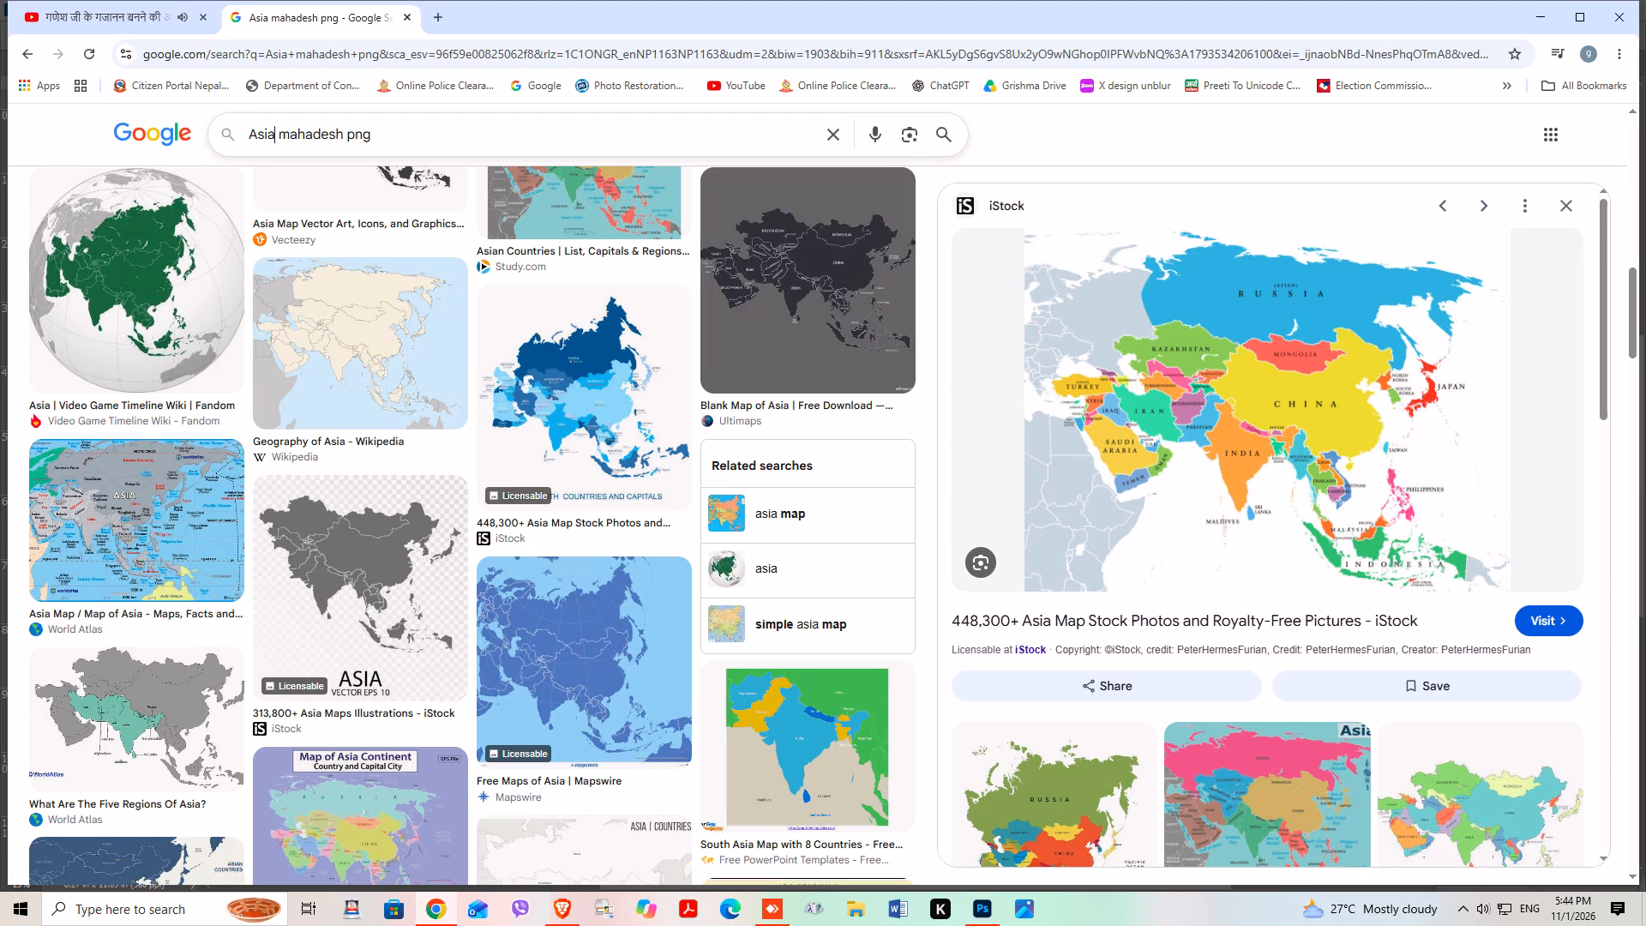
pyautogui.press('BackSpace')
pyautogui.press('BackSpace')
pyautogui.press('BackSpace')
pyautogui.press('BackSpace')
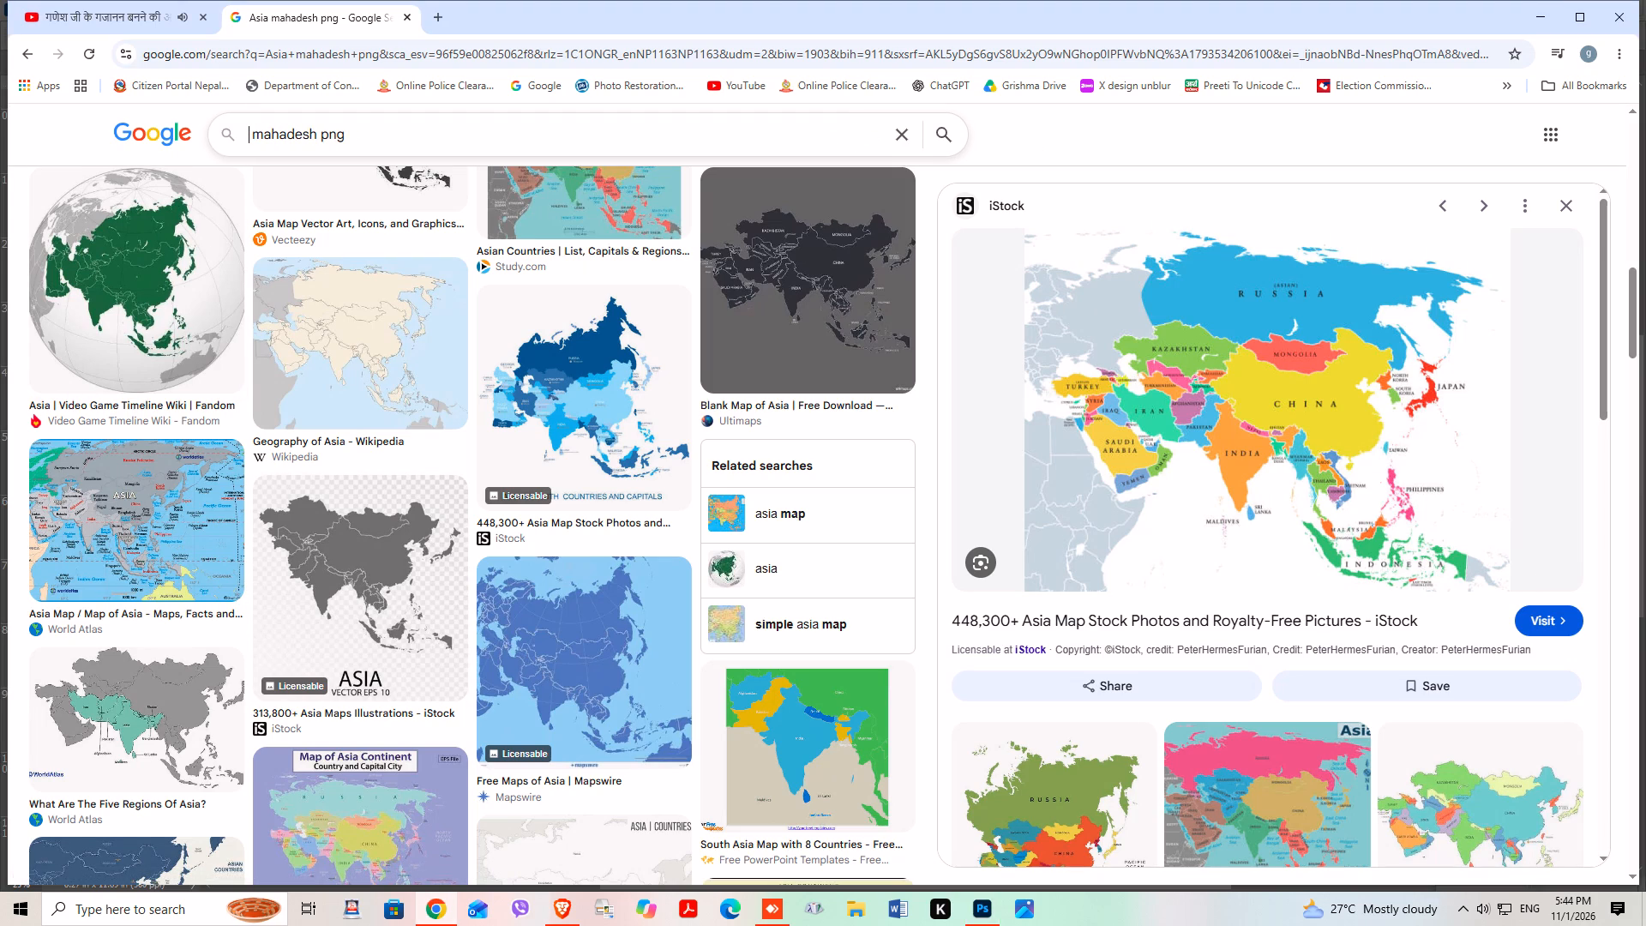
pyautogui.write('Eu')
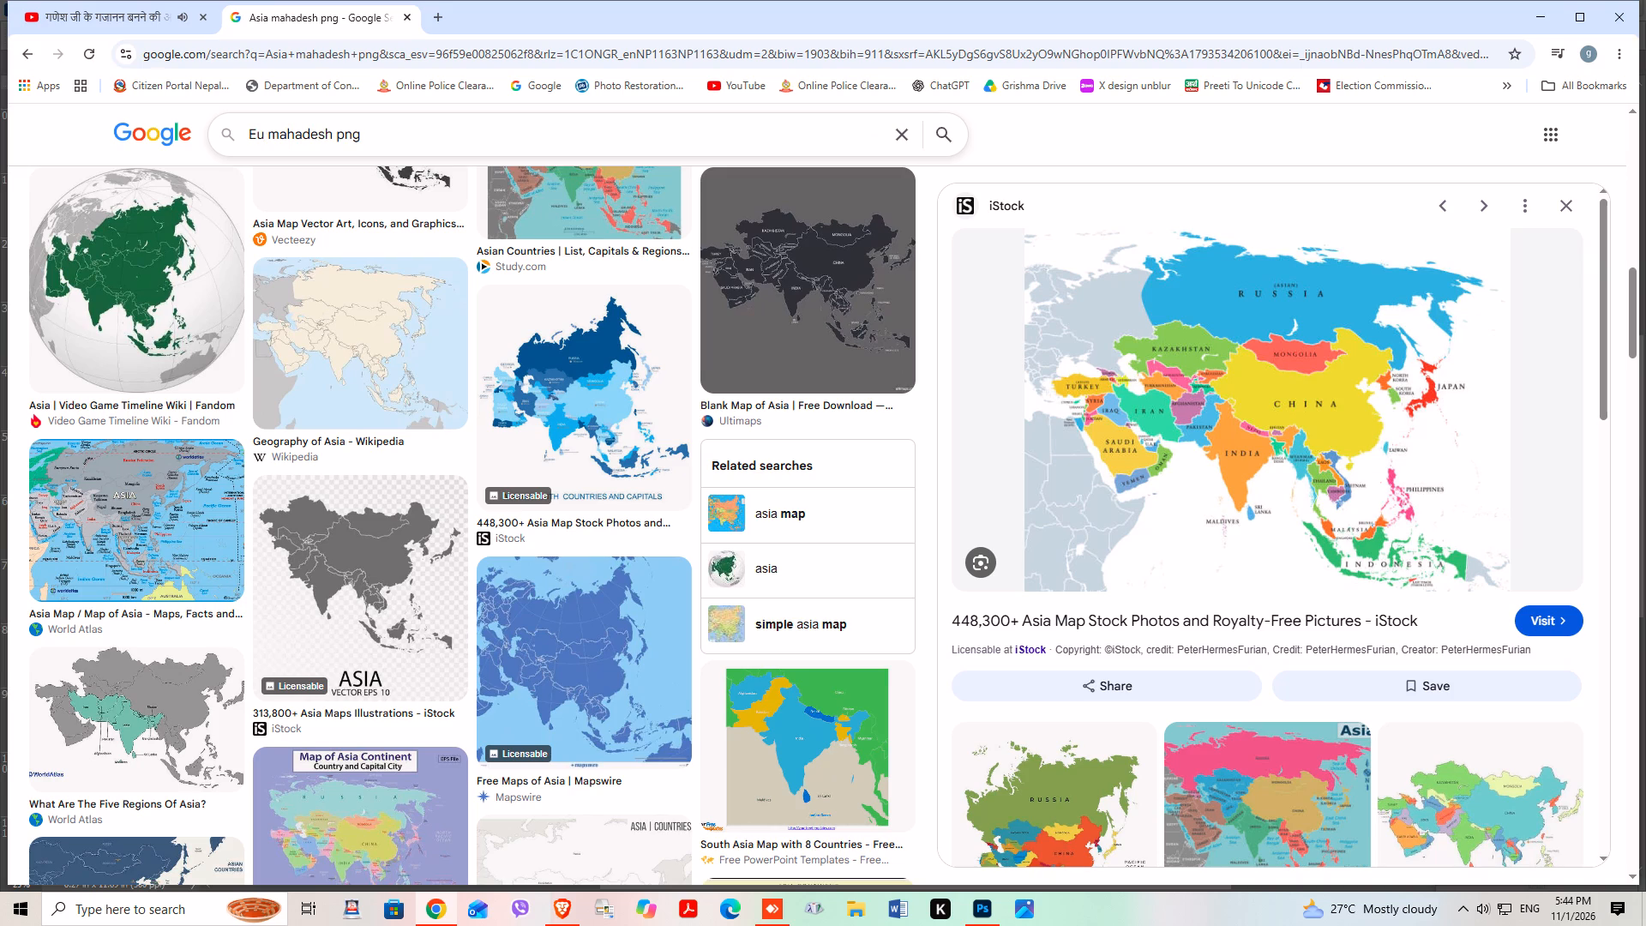
pyautogui.write('rop')
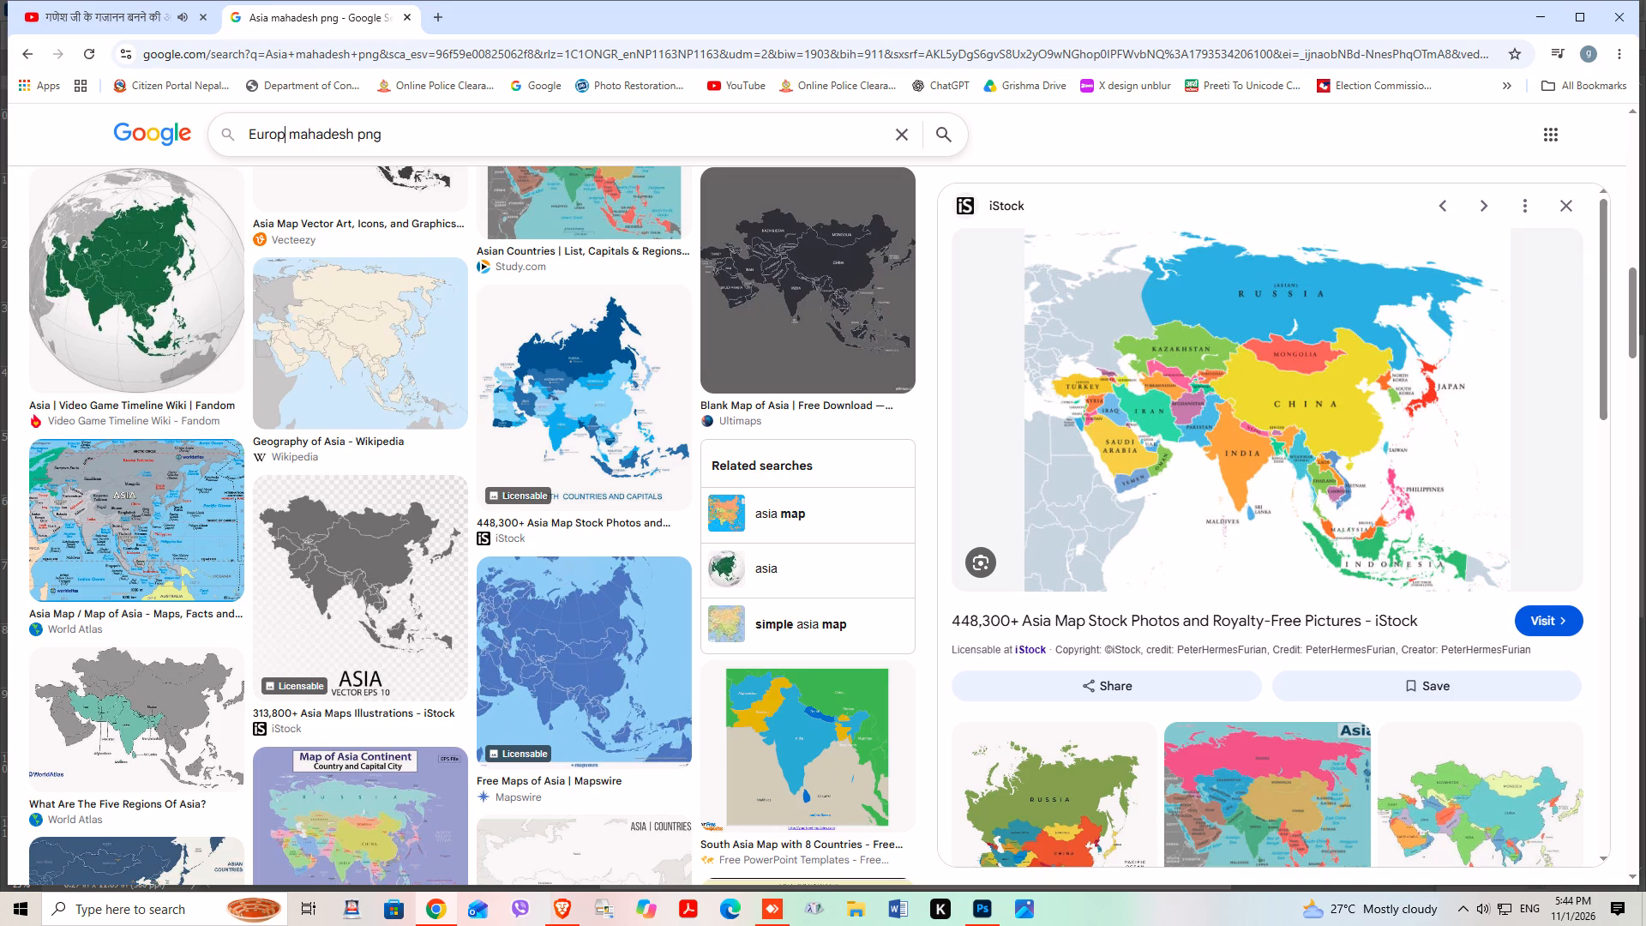
pyautogui.press('e')
pyautogui.press('Return')
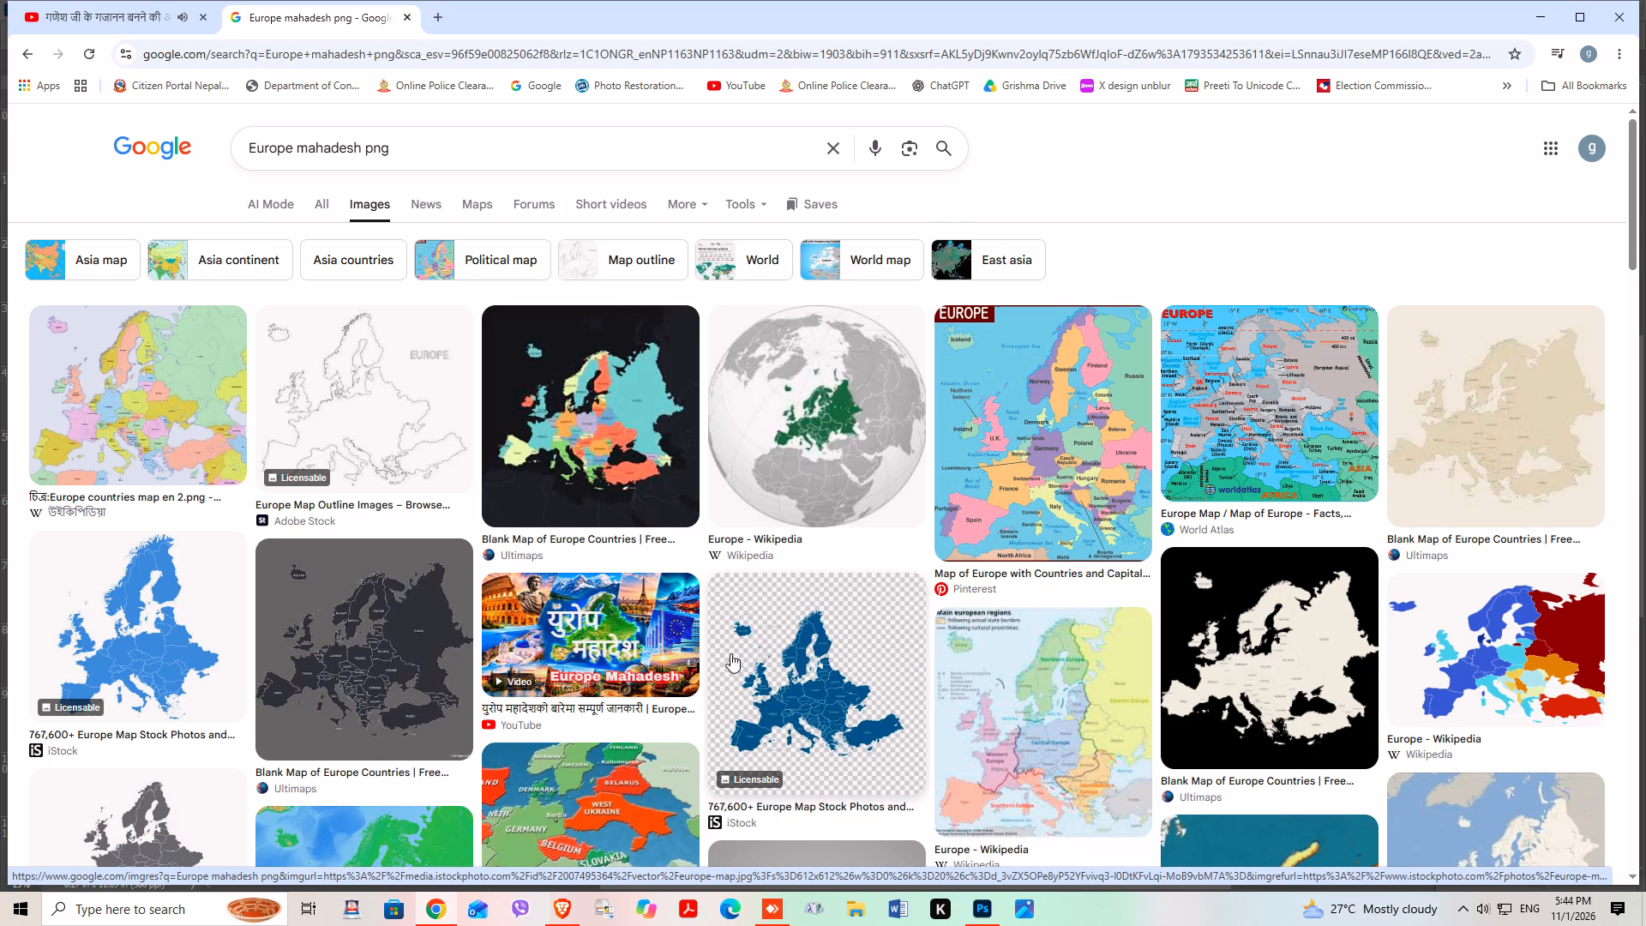
# Browse the Europe results and copy the Pinterest image "Map of Europe with Countries and Capitals".
pyautogui.scroll(-2, 727, 657)
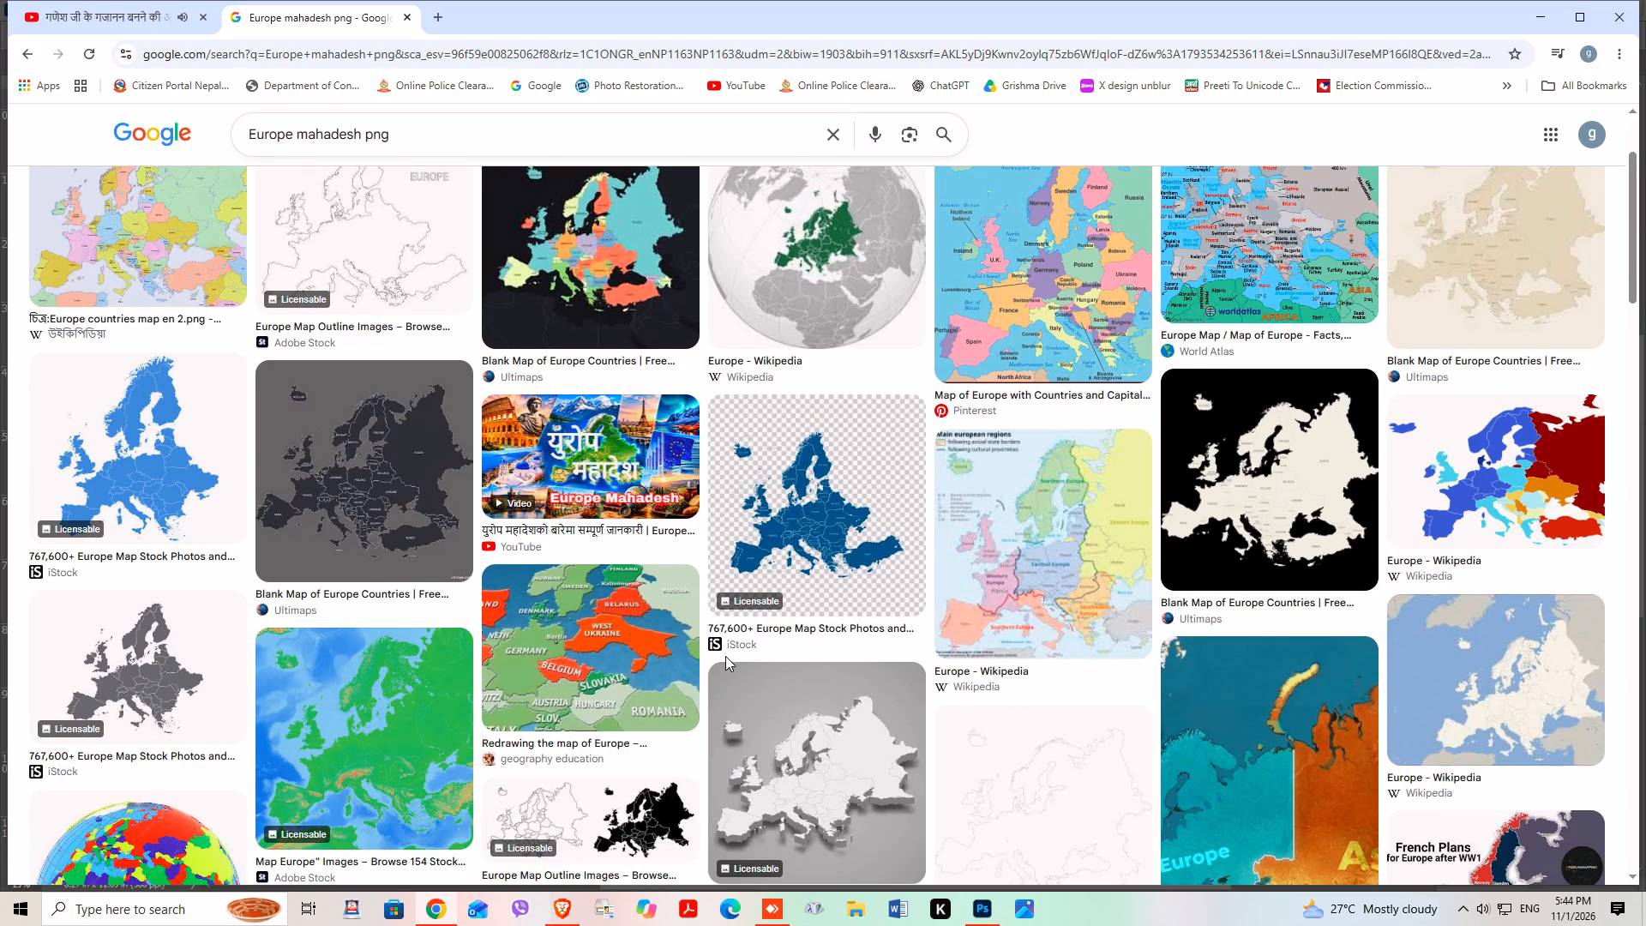
pyautogui.scroll(2, 908, 682)
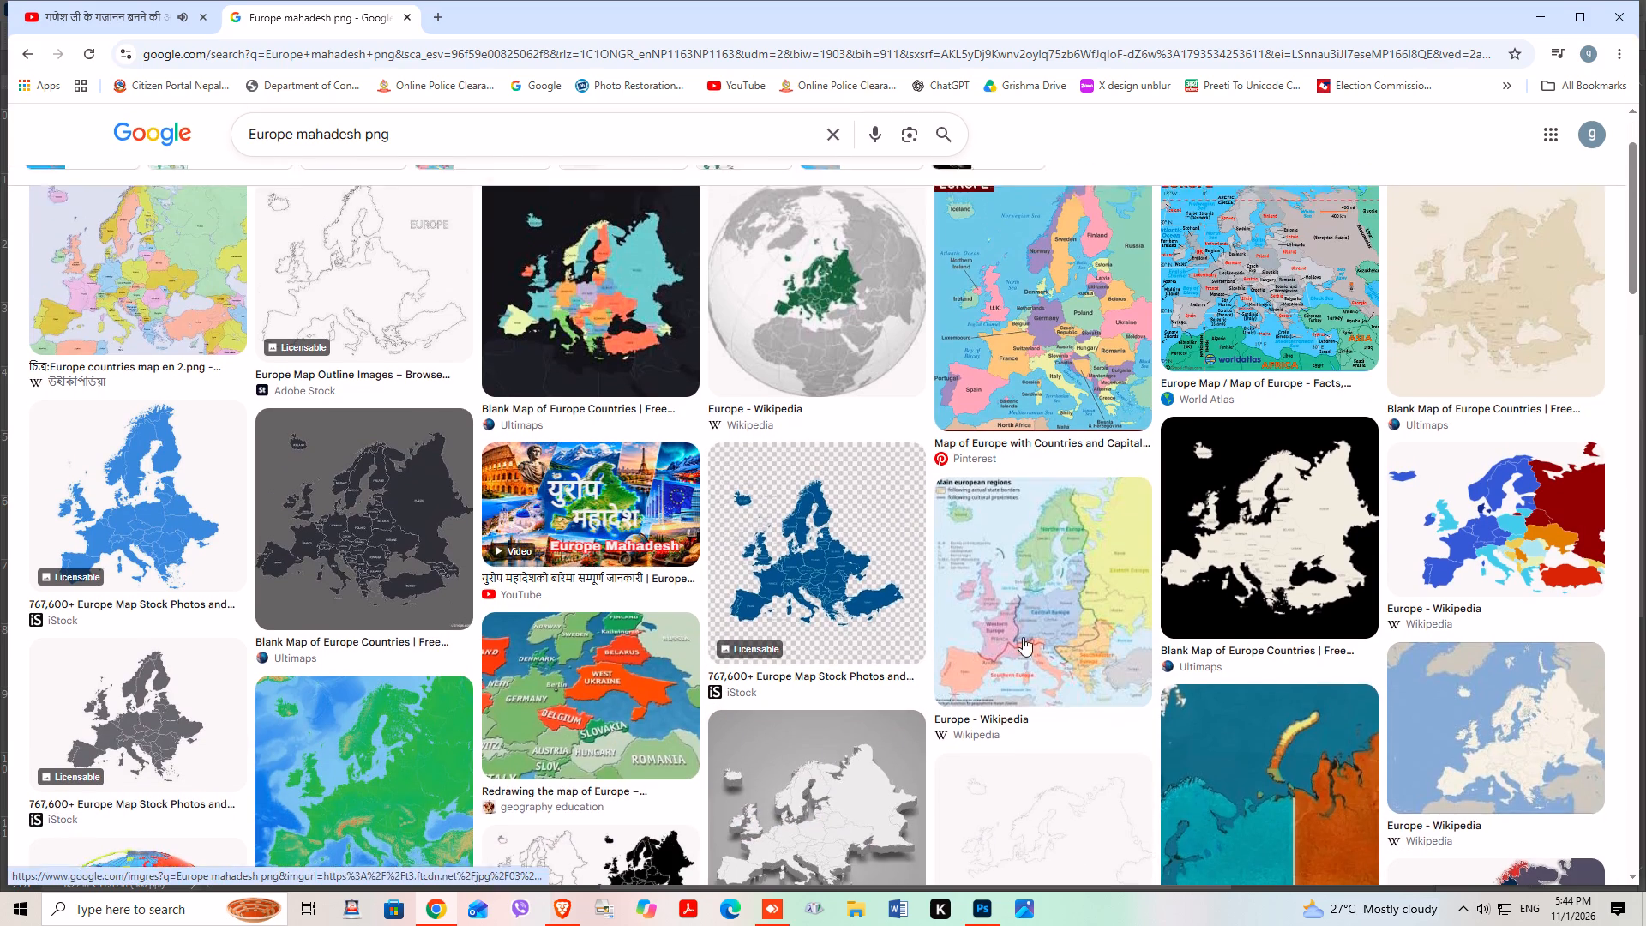
pyautogui.scroll(1, 1023, 637)
pyautogui.click(1071, 418)
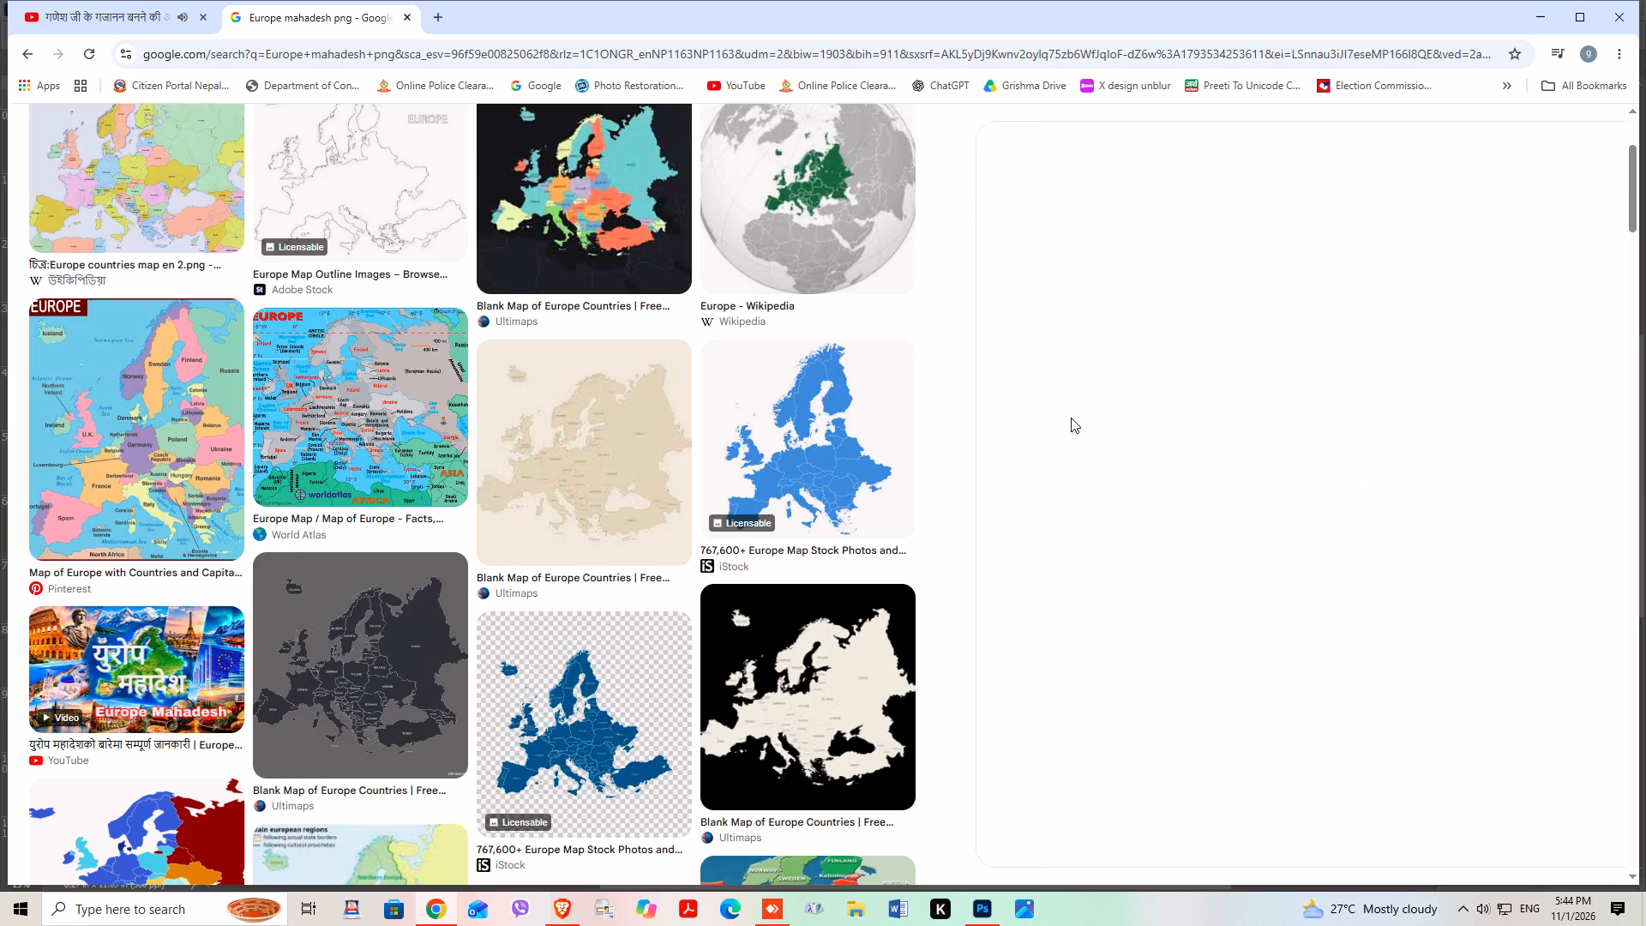
pyautogui.rightClick(1297, 470)
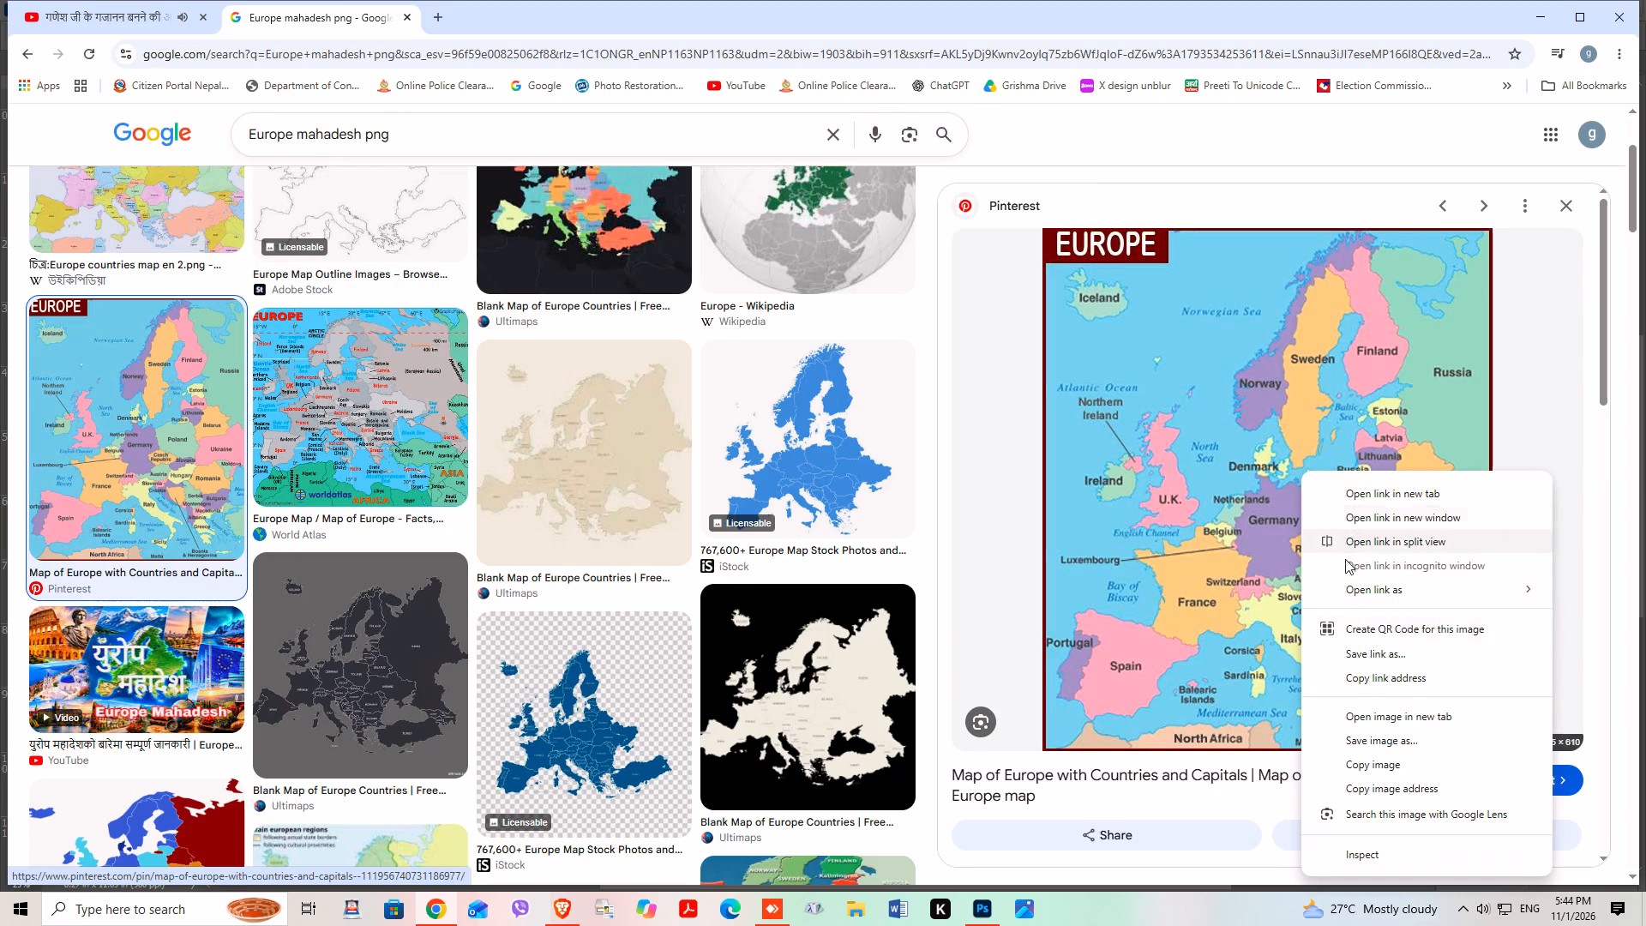
pyautogui.click(1376, 764)
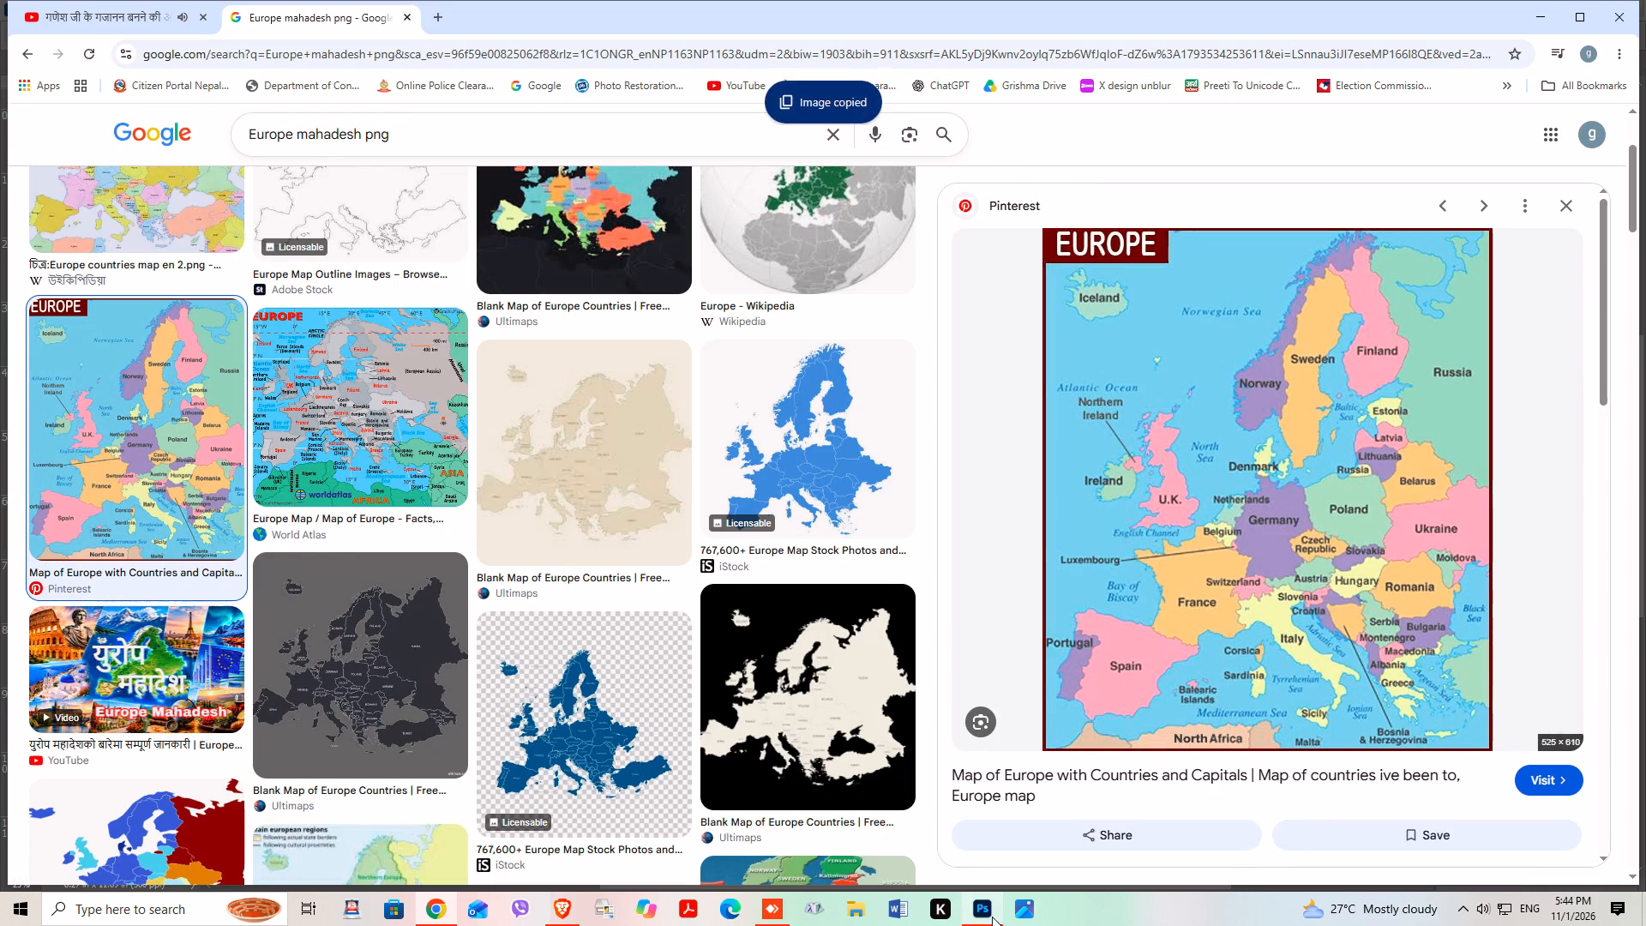
# Switch to Photoshop, paste the Europe map, place it directly below the Africa map, and enlarge it to about 179%.
pyautogui.click(992, 914)
pyautogui.hotkey('ctrl', 'v')
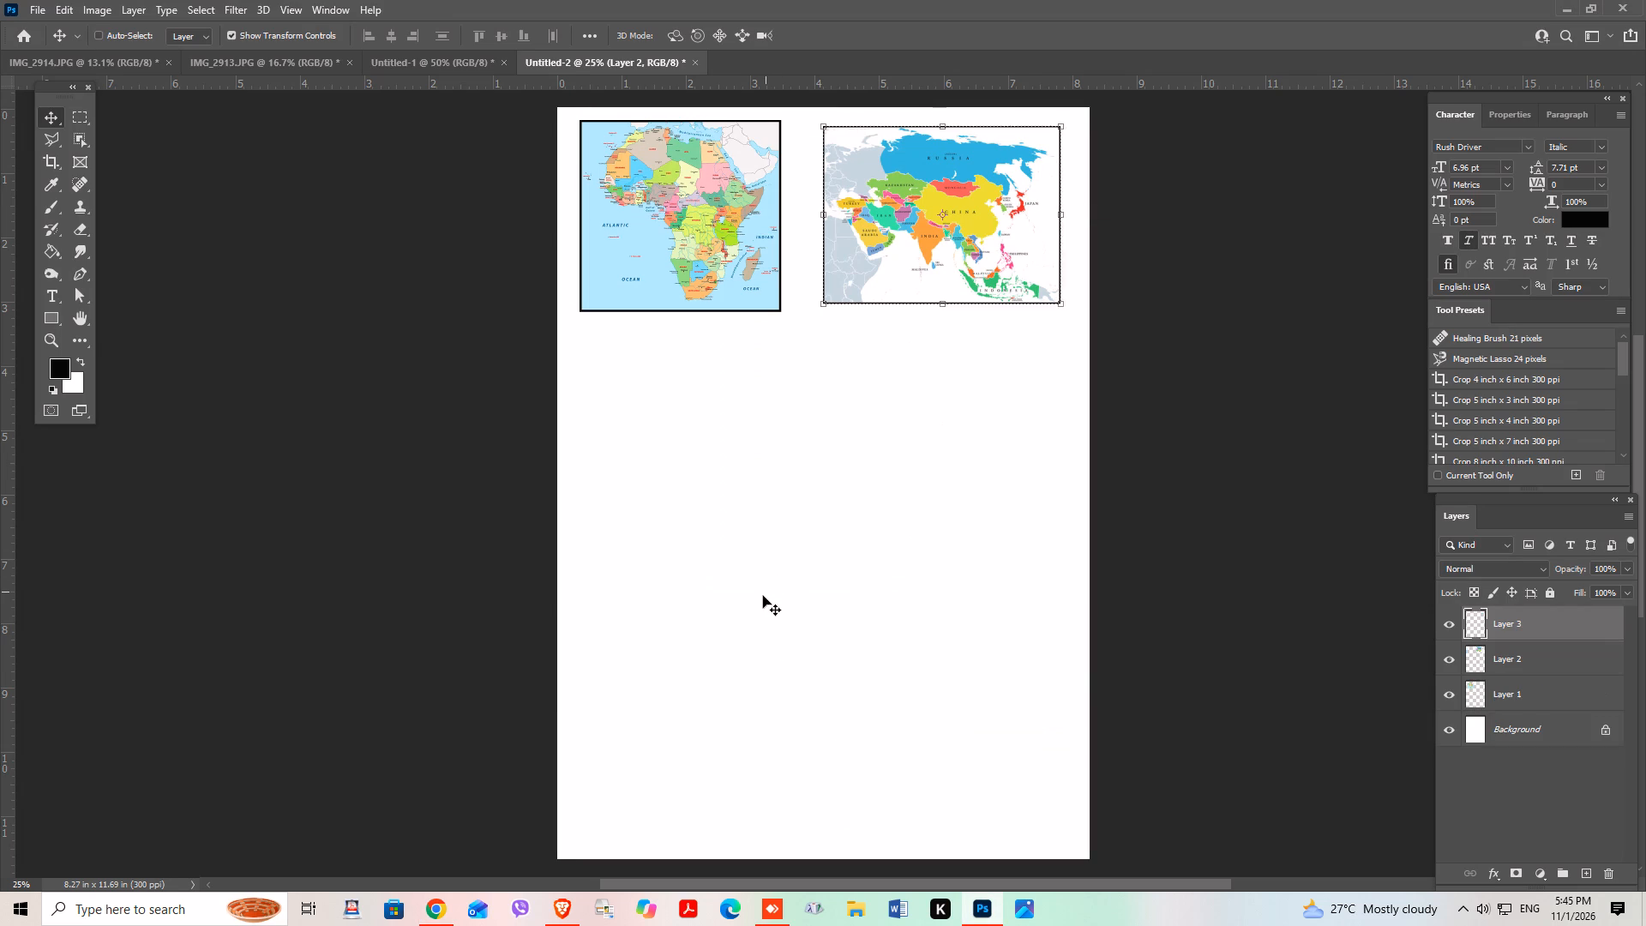
pyautogui.moveTo(800, 460); pyautogui.dragTo(602, 390)
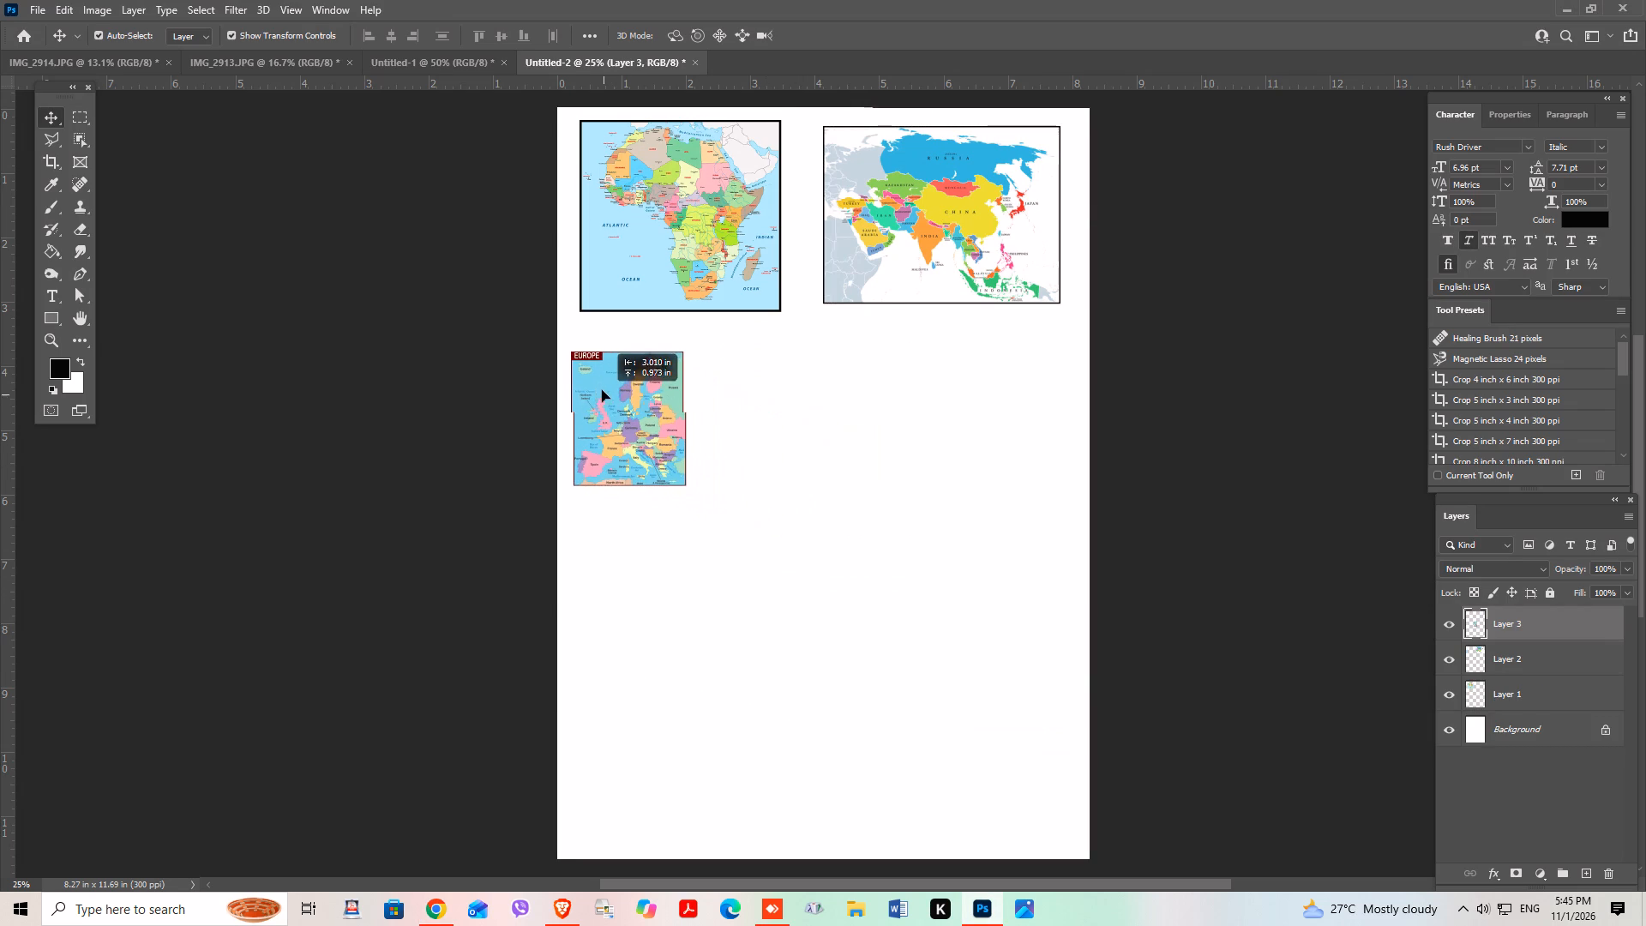
pyautogui.moveTo(602, 390); pyautogui.dragTo(610, 375)
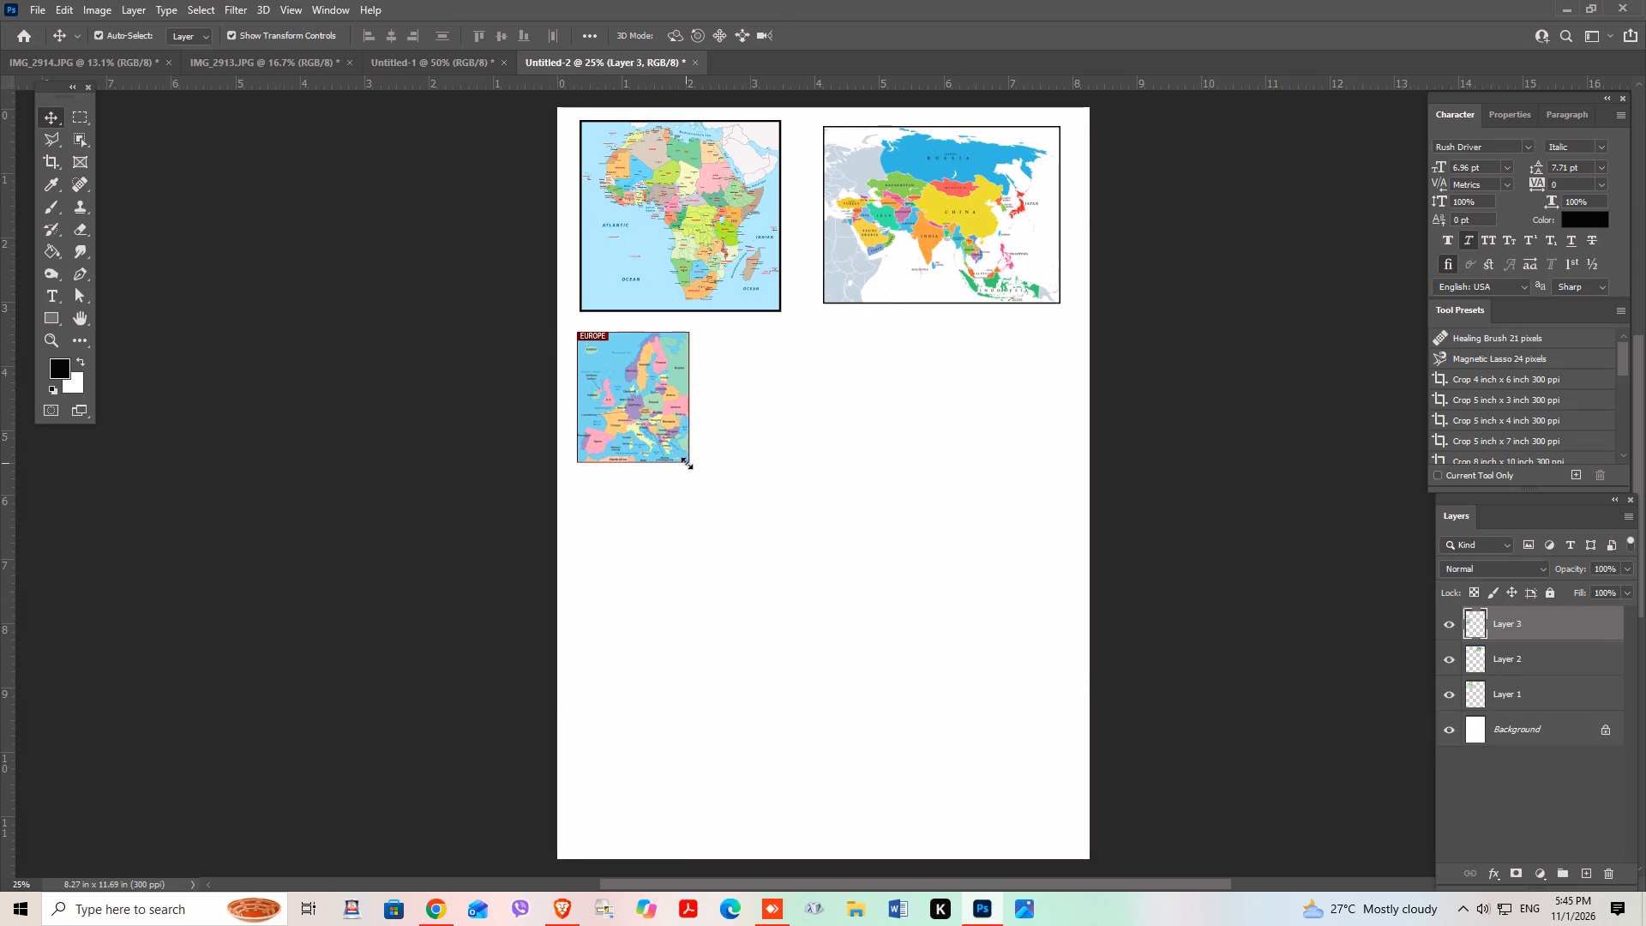
pyautogui.moveTo(687, 463); pyautogui.dragTo(786, 558)
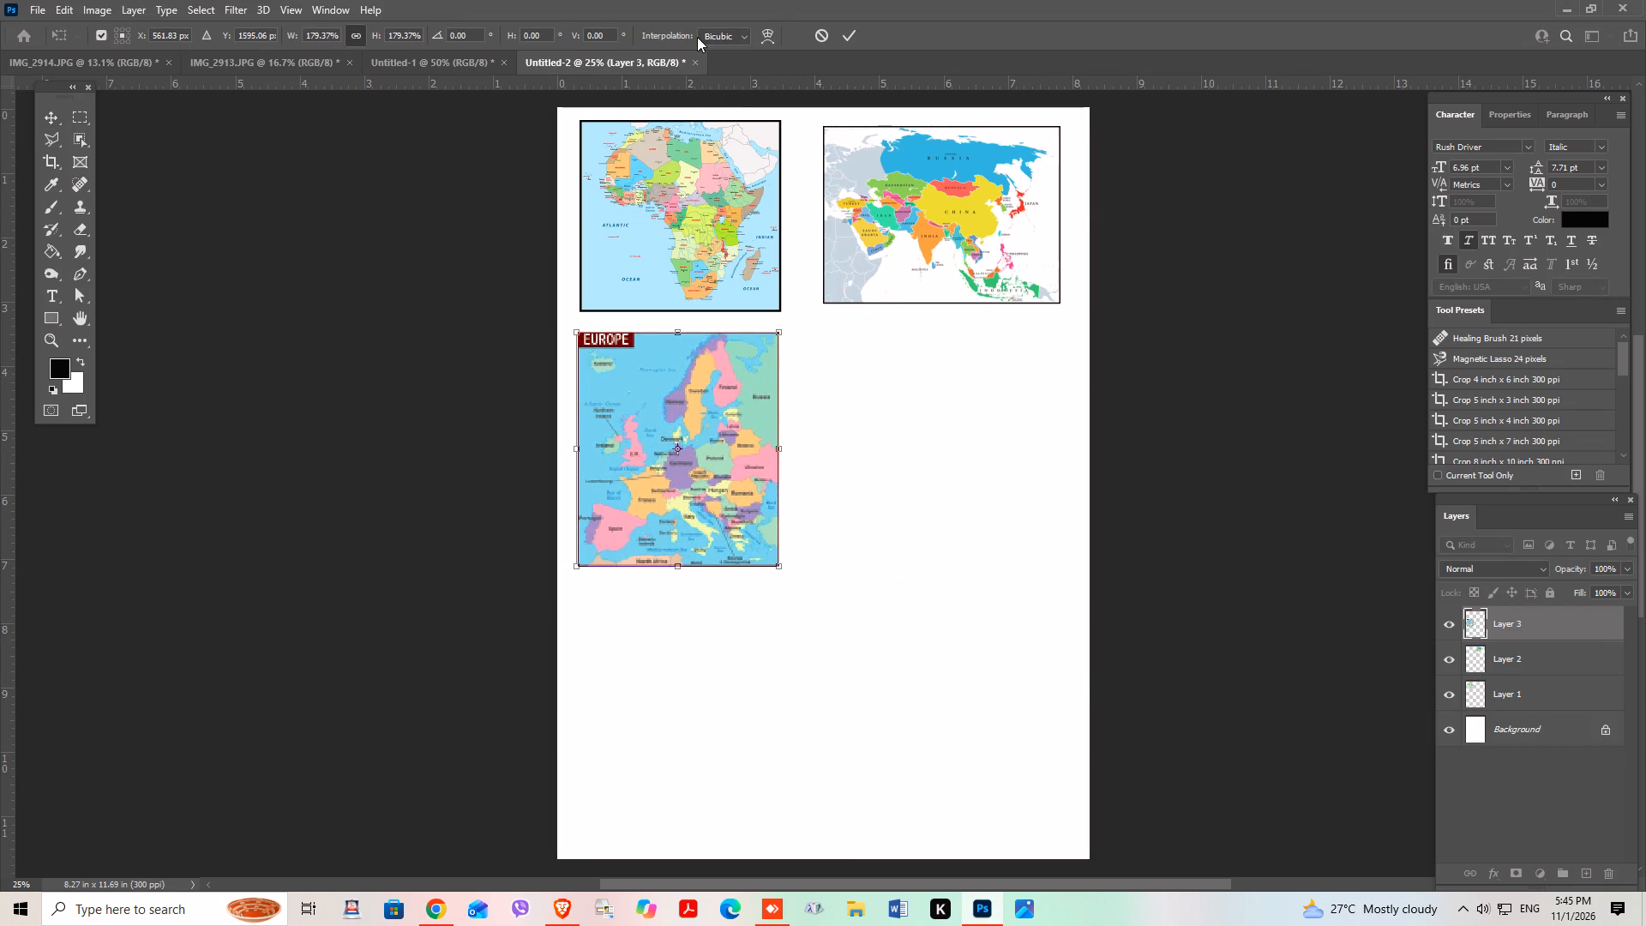
pyautogui.click(843, 35)
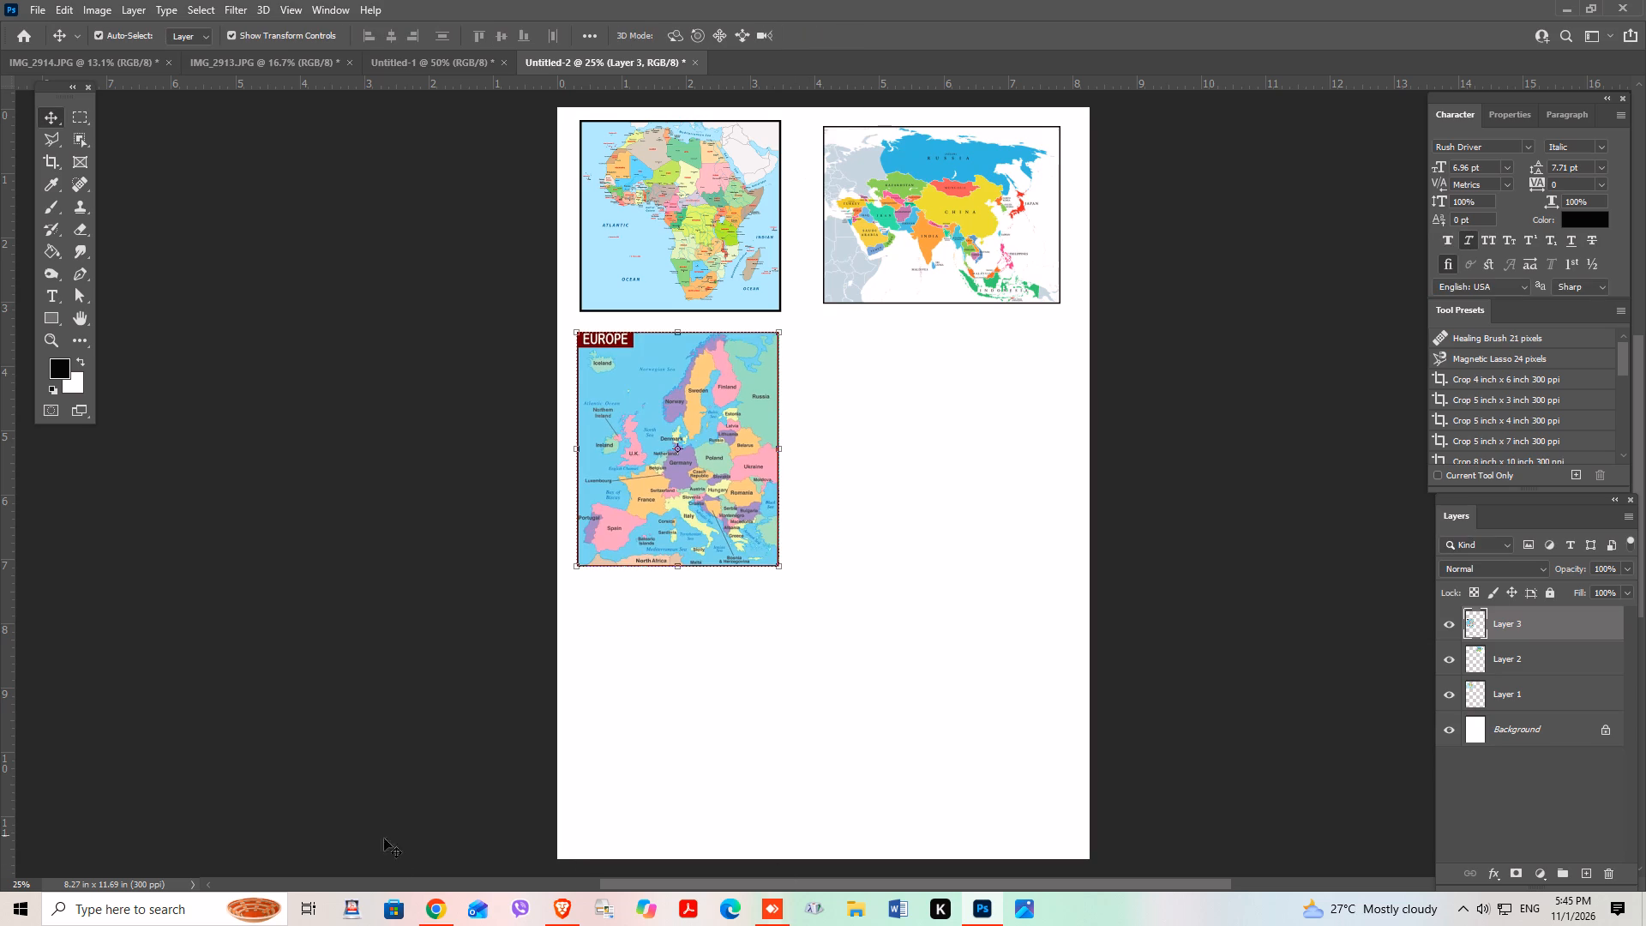
# Switch back to Google Chrome and change the image search to "north America mahadesh png".
pyautogui.click(438, 909)
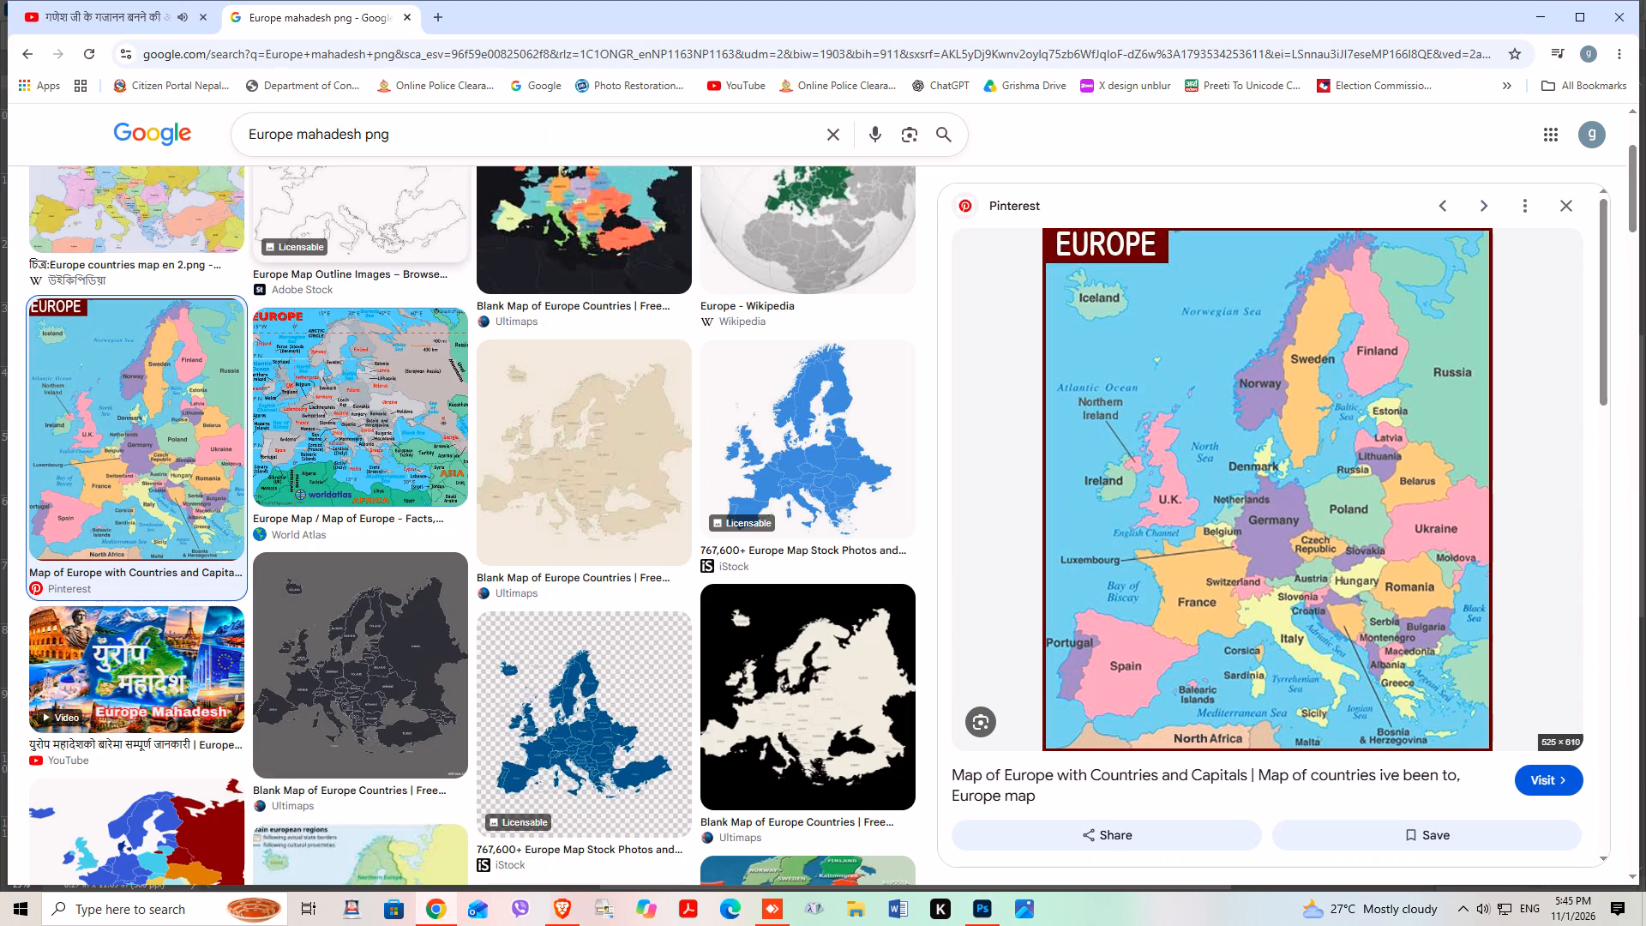
pyautogui.click(292, 135)
pyautogui.press('BackSpace')
pyautogui.press('BackSpace')
pyautogui.press('BackSpace')
pyautogui.press('BackSpace')
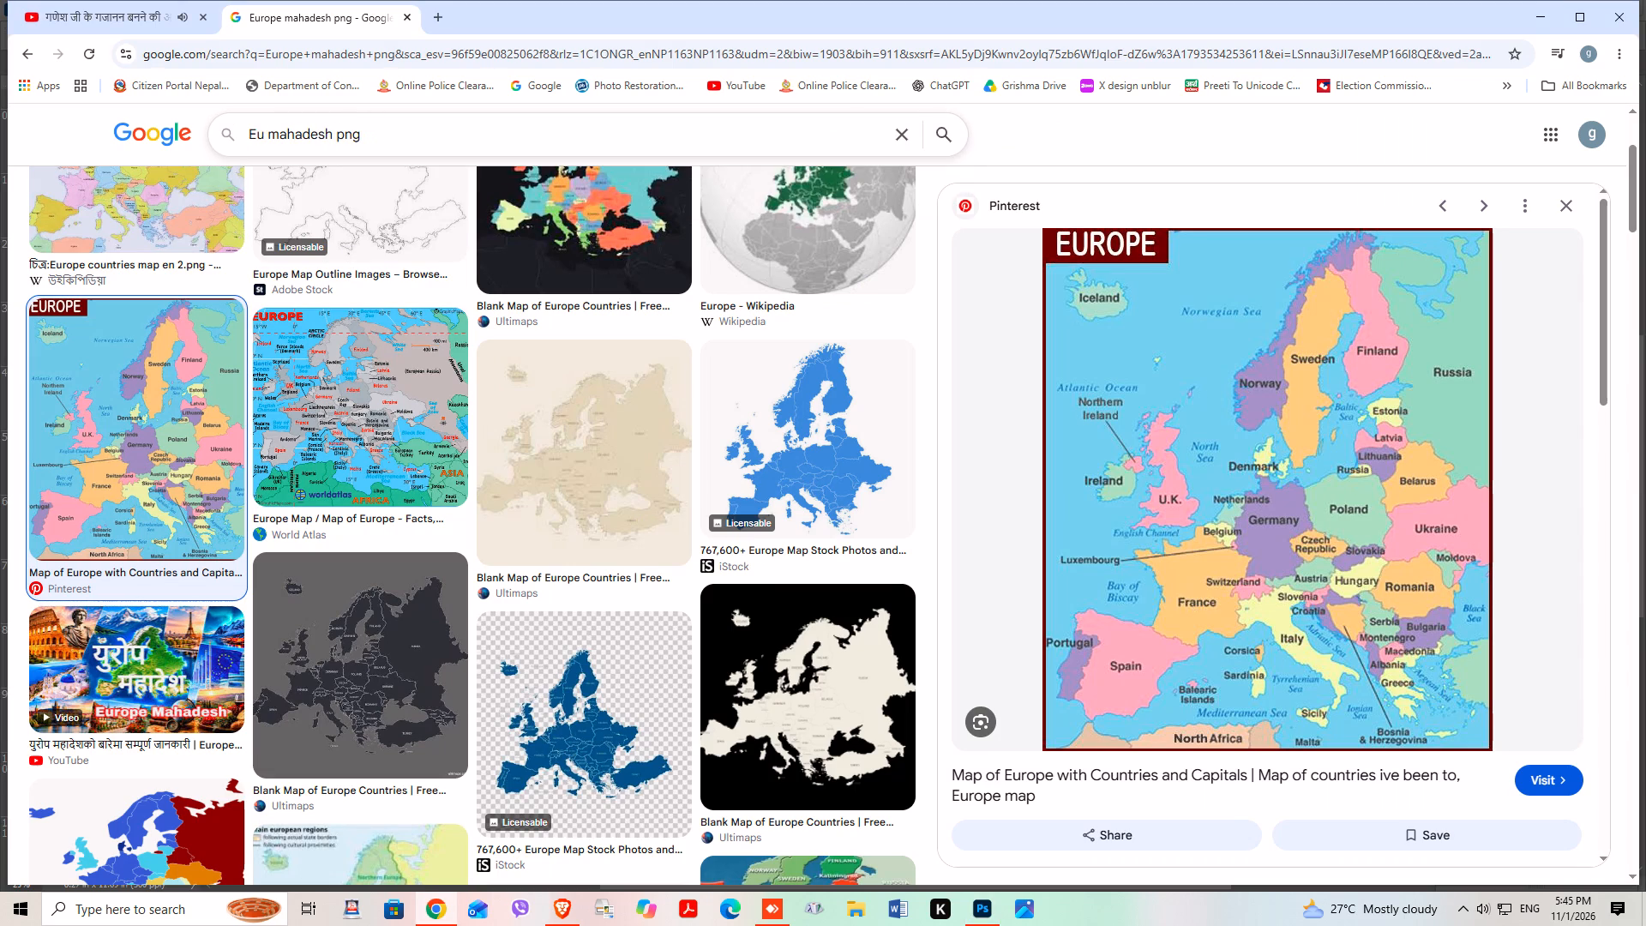
pyautogui.press('BackSpace')
pyautogui.press('BackSpace')
pyautogui.write('nor')
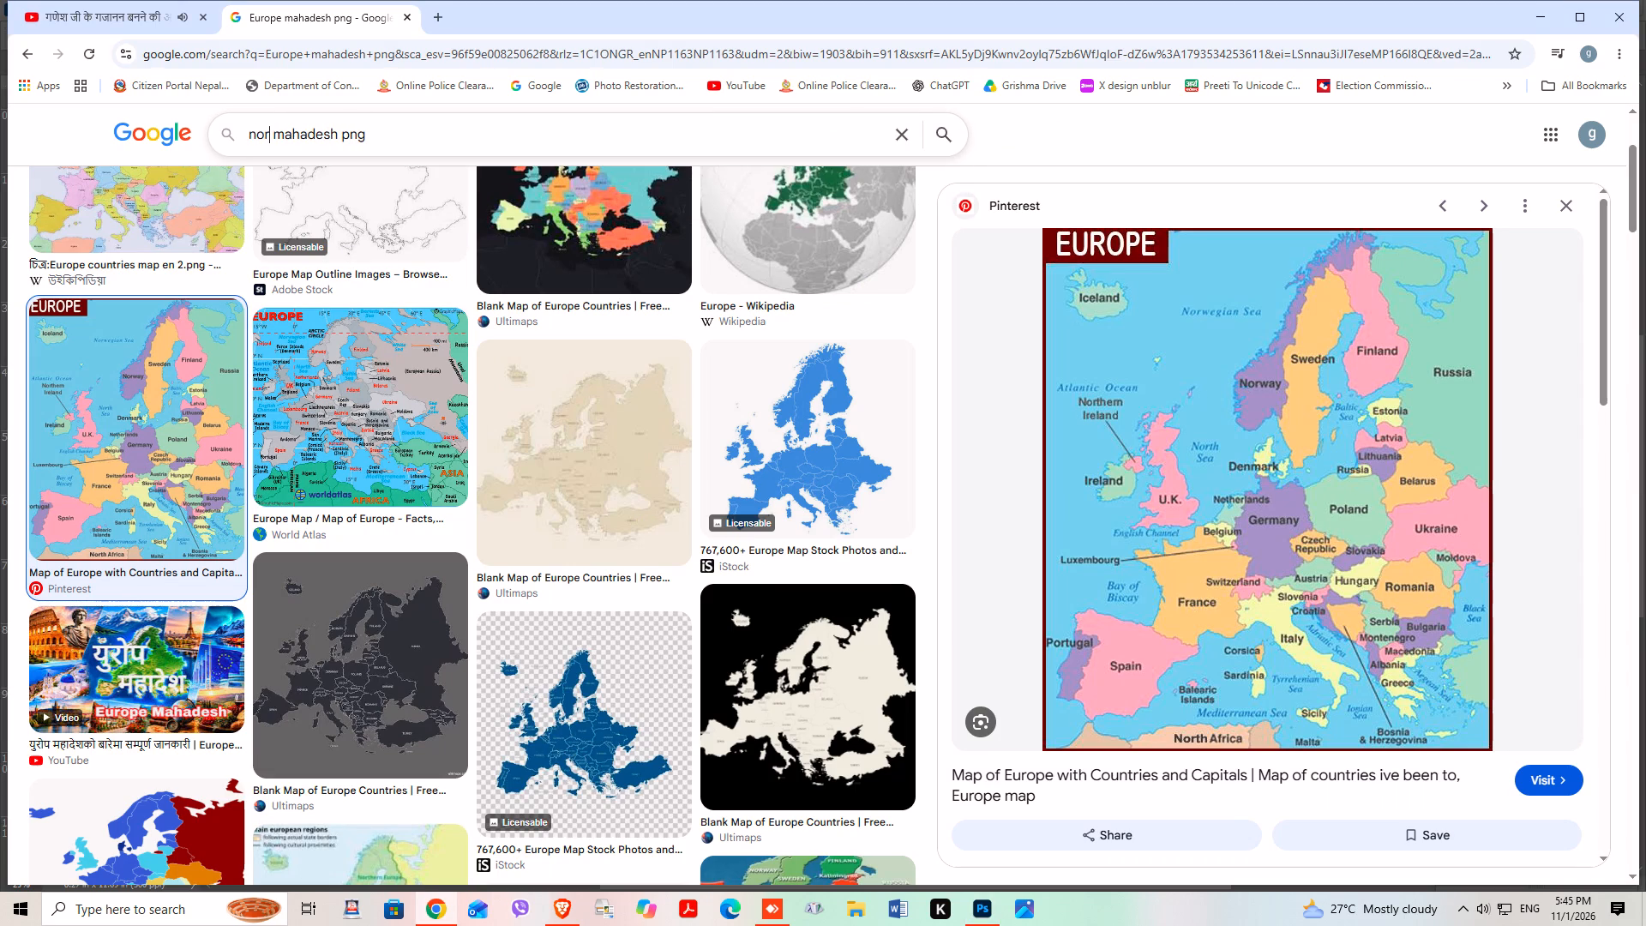
pyautogui.write('th')
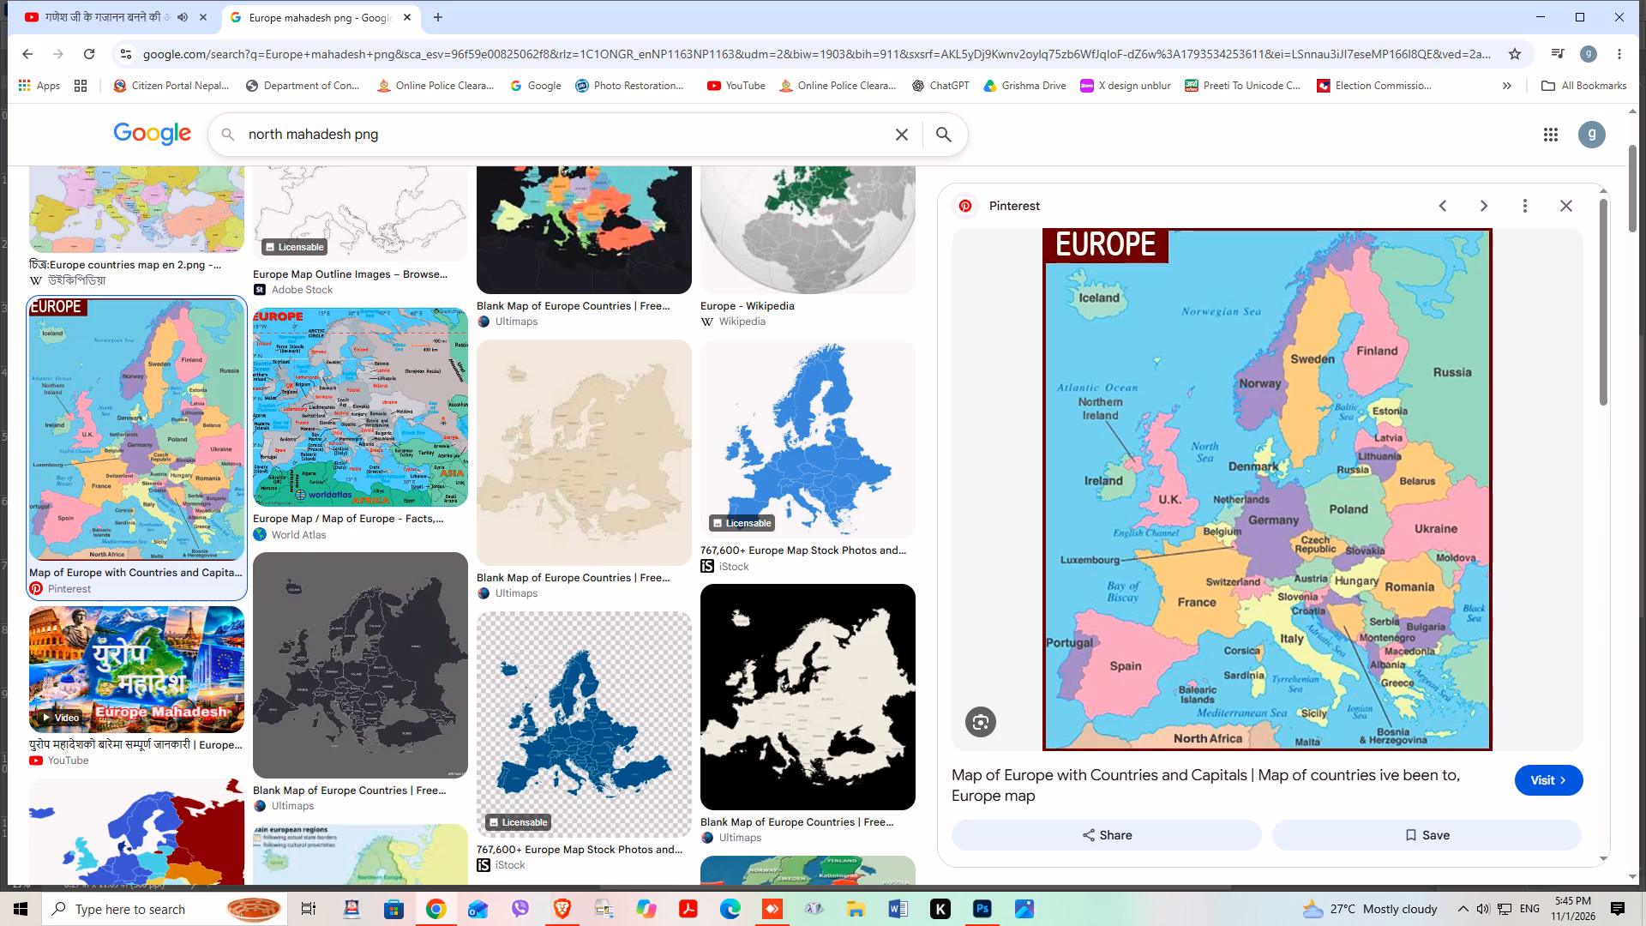
pyautogui.press('space')
pyautogui.hotkey('shift', 'a')
pyautogui.press('m')
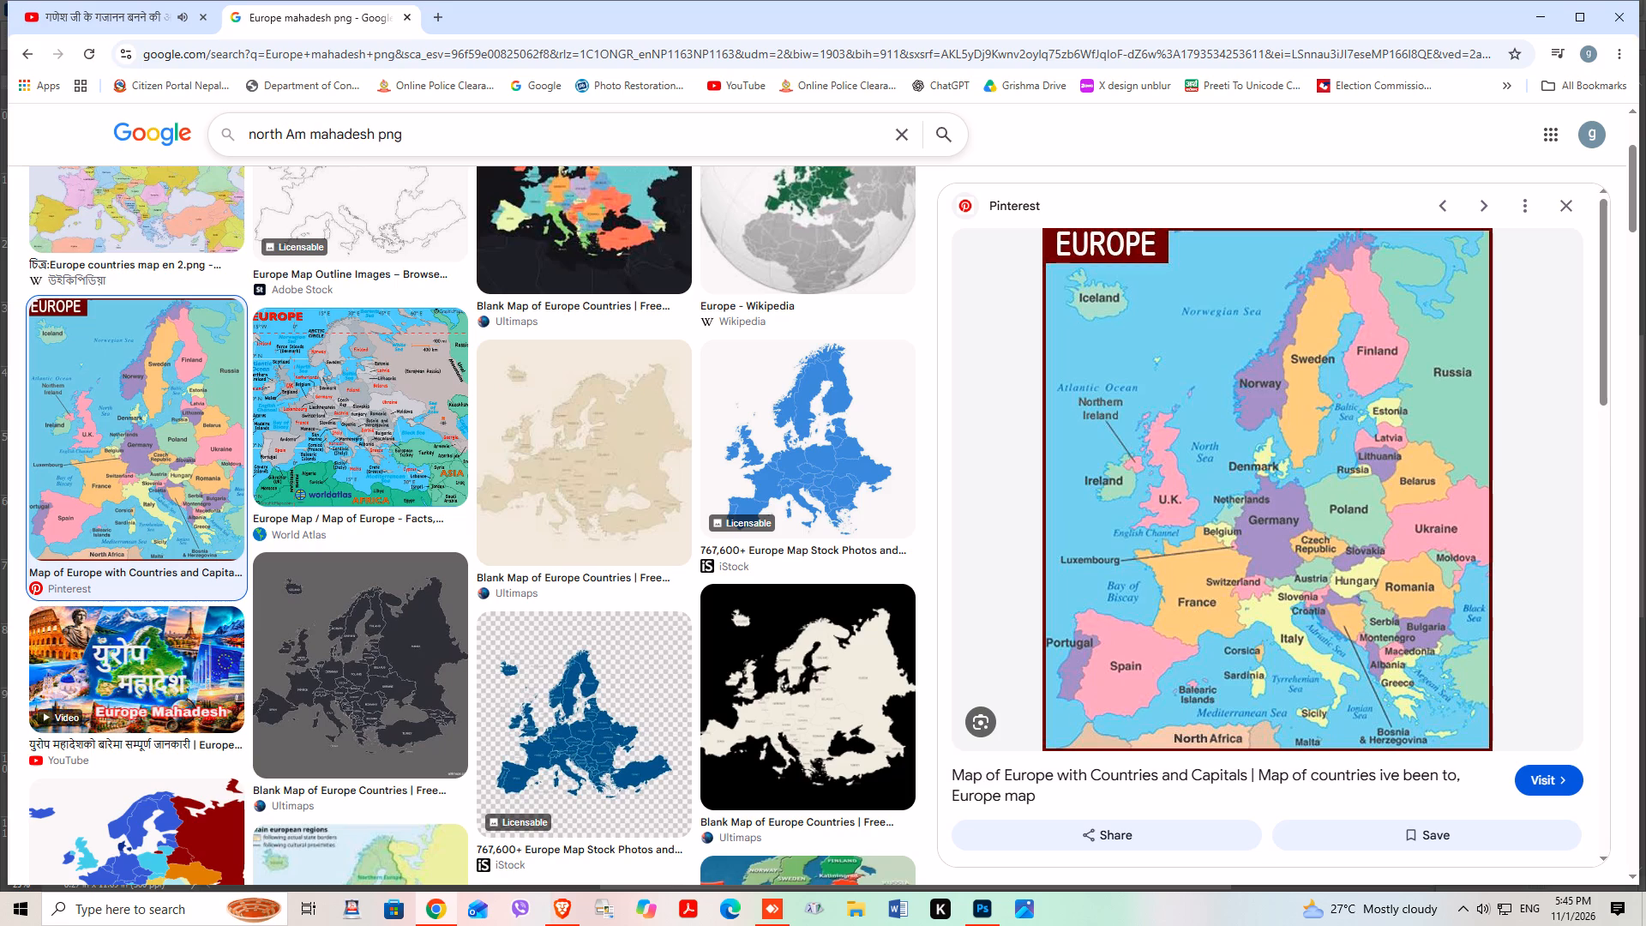
pyautogui.write('eer')
pyautogui.press('BackSpace')
pyautogui.press('BackSpace')
pyautogui.write('ri')
pyautogui.write('ca\\')
pyautogui.press('Return')
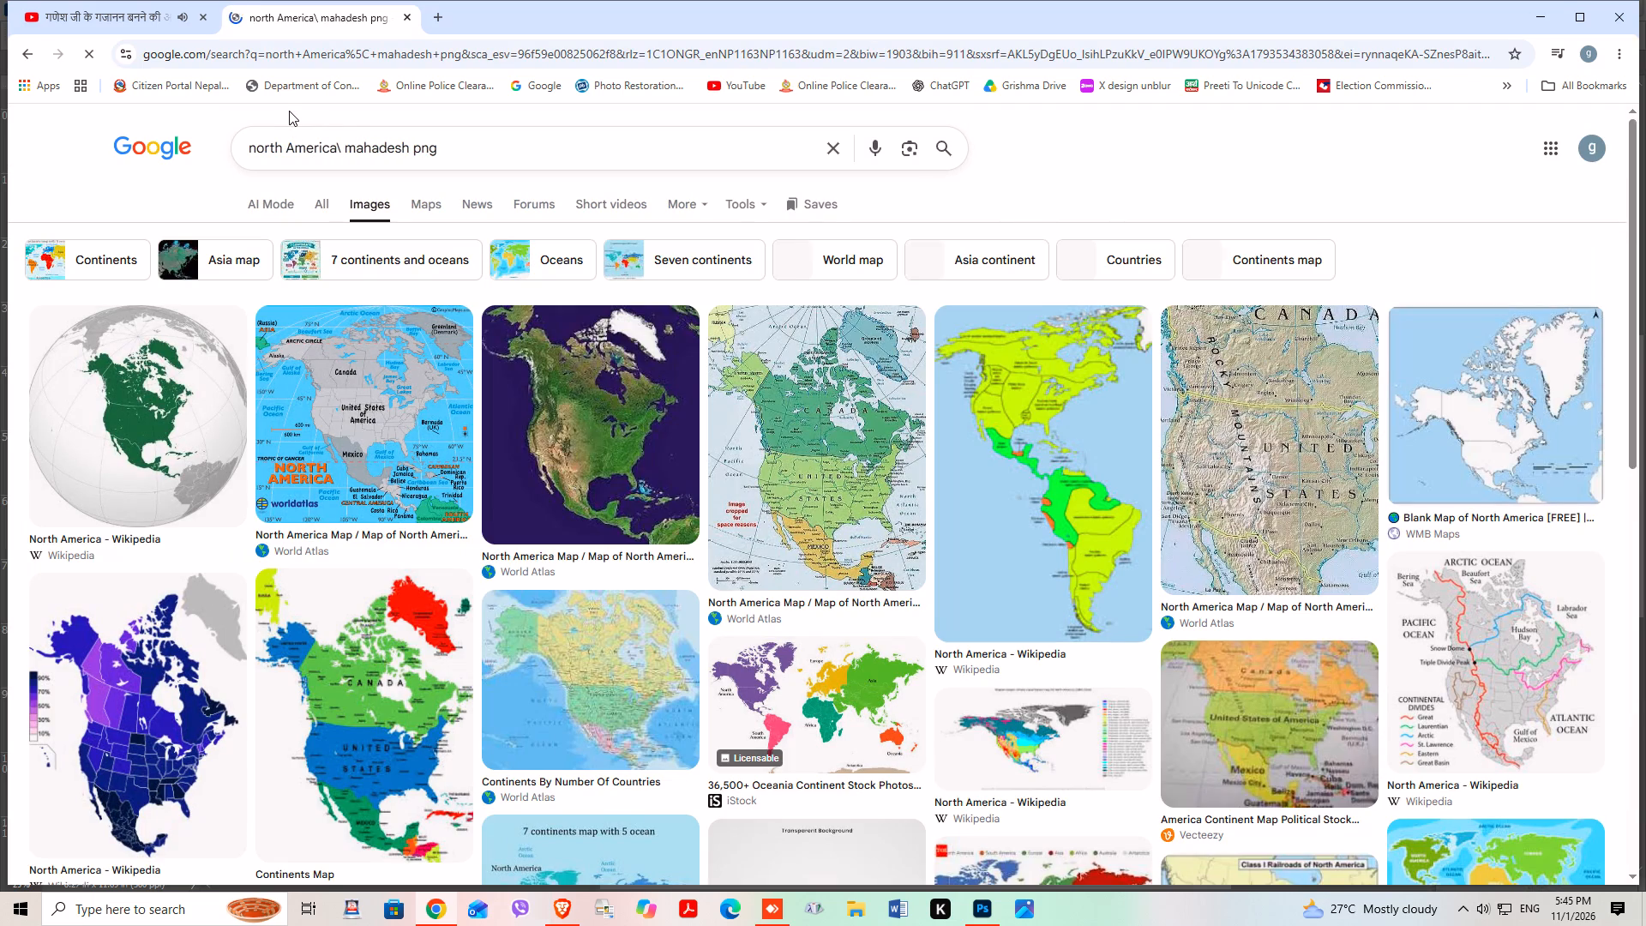
pyautogui.click(339, 151)
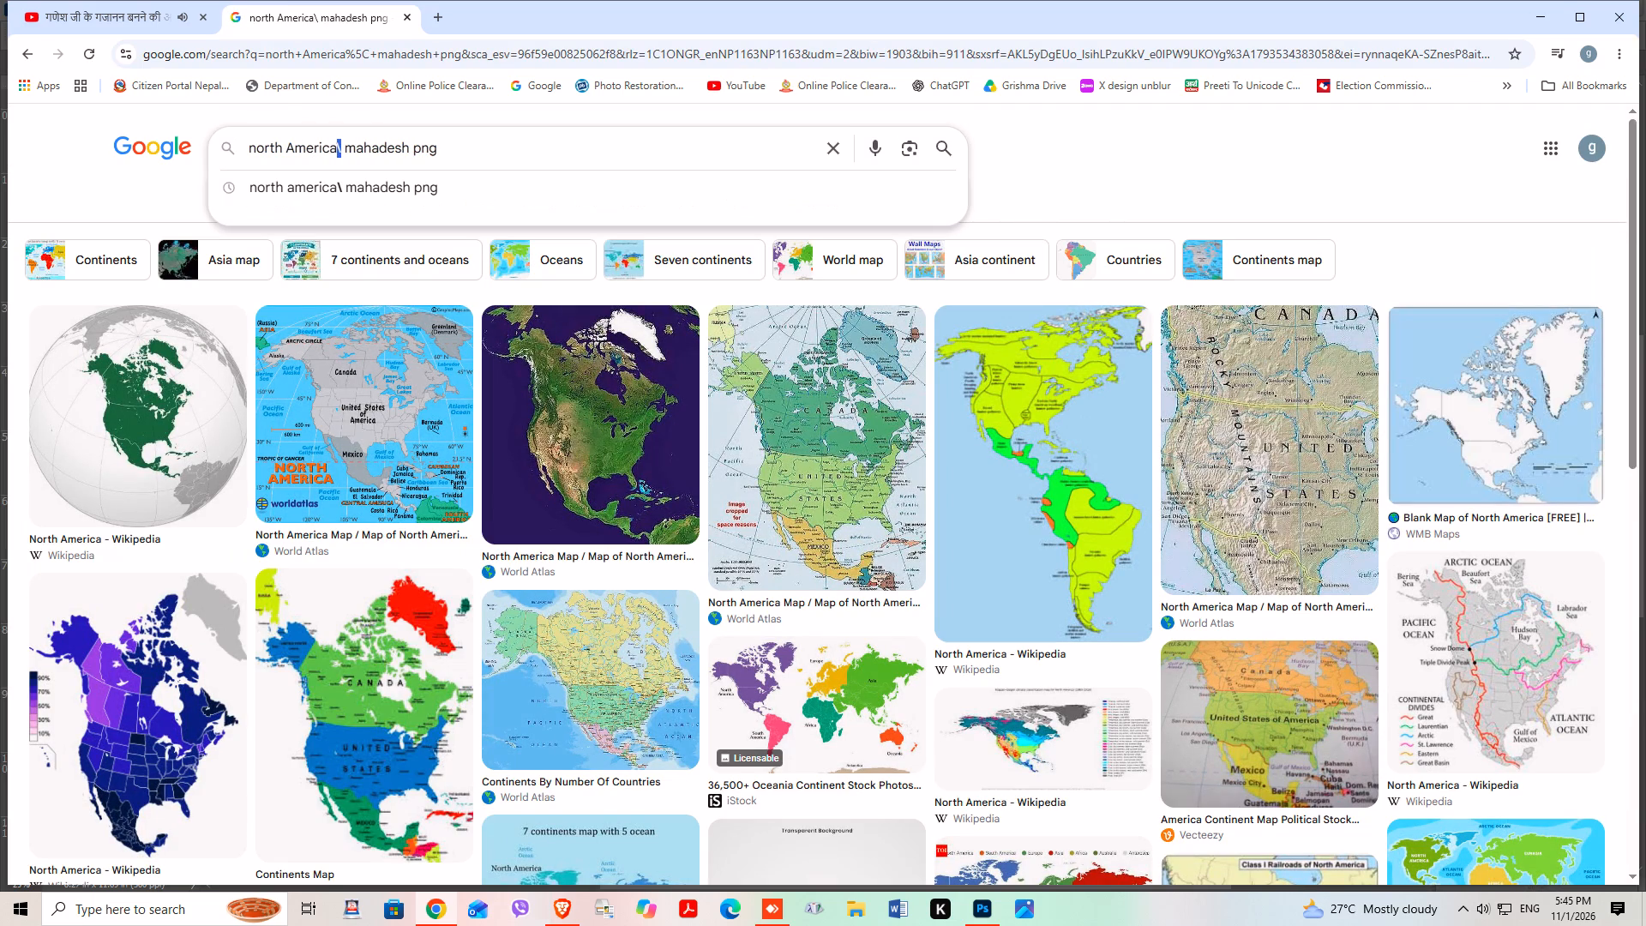
pyautogui.press('BackSpace')
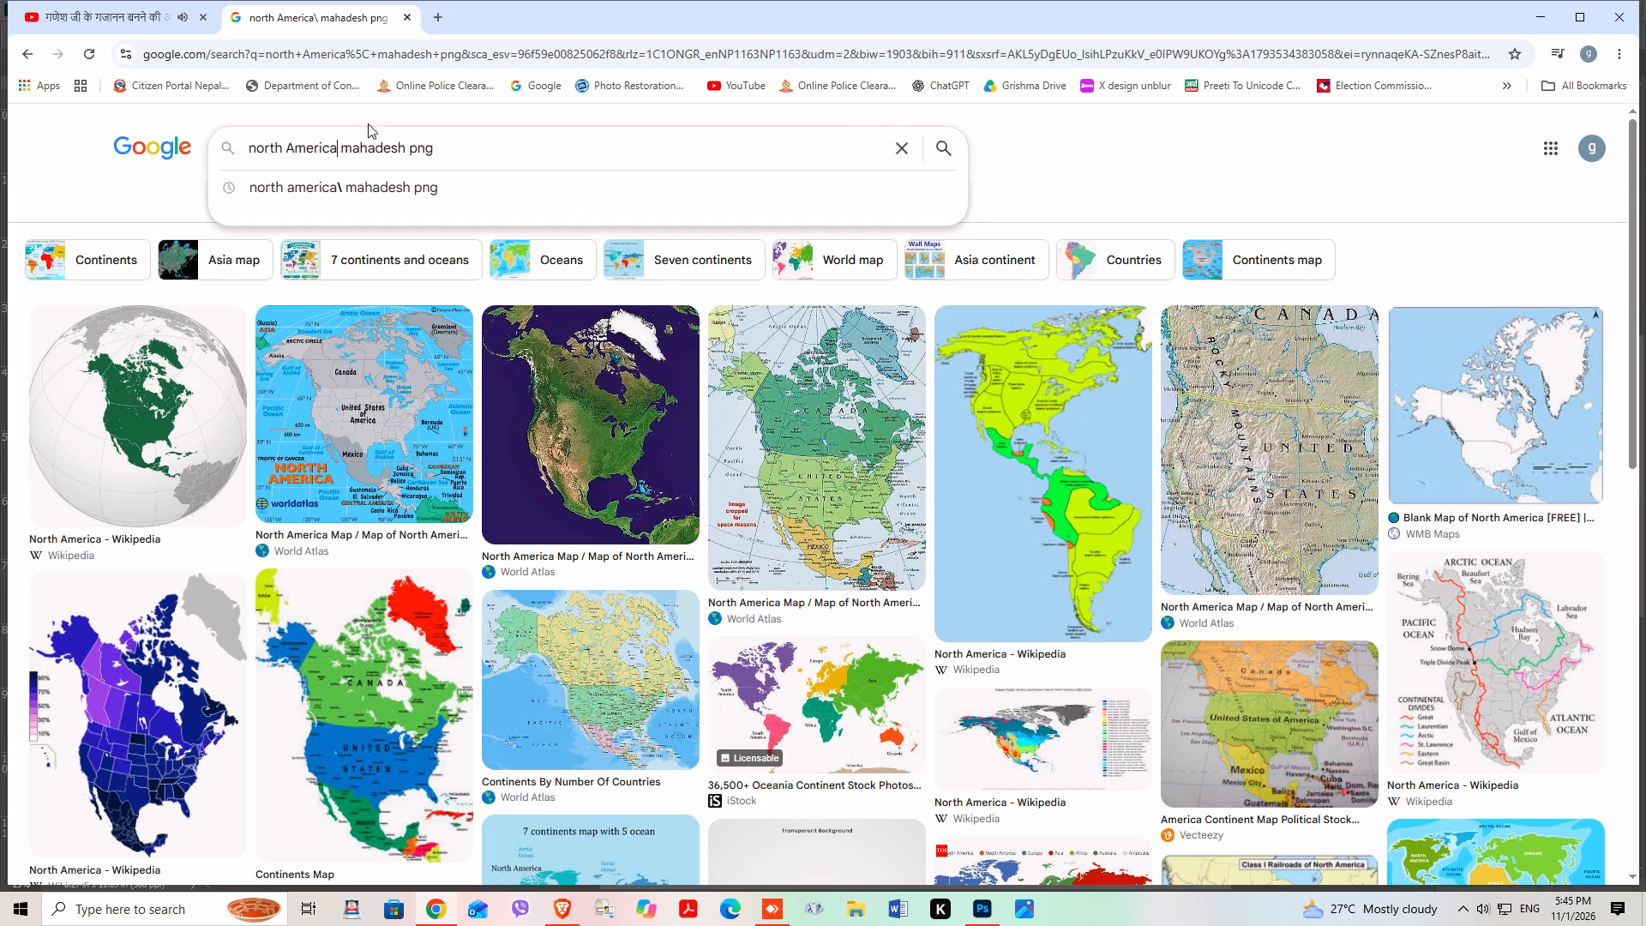
pyautogui.click(453, 149)
pyautogui.press('Return')
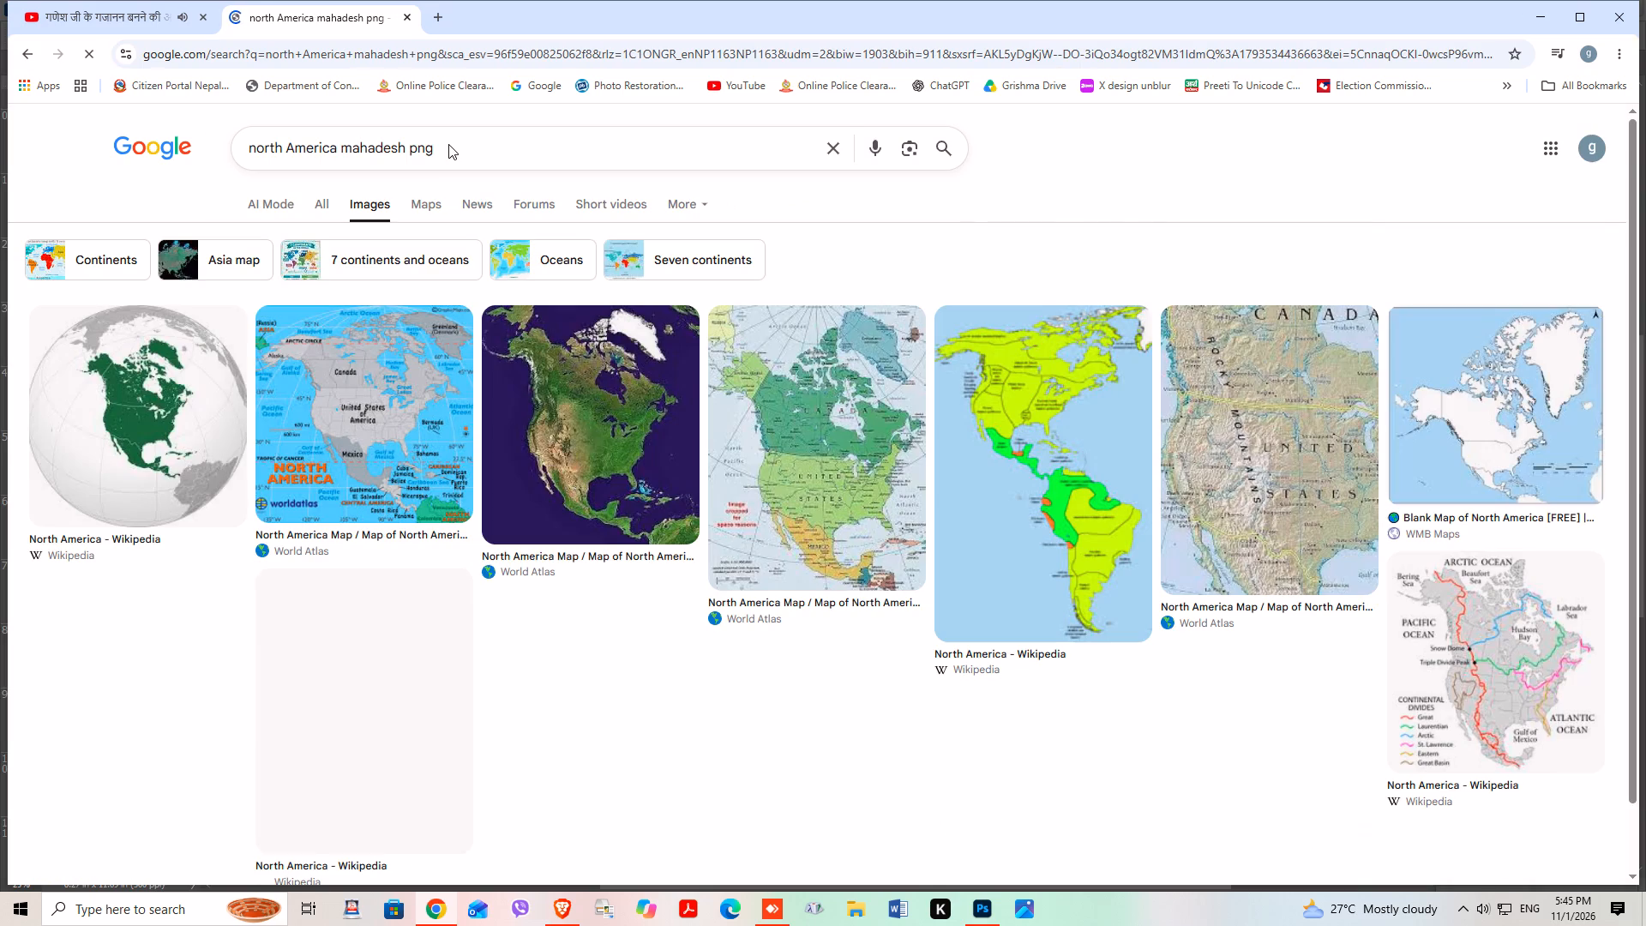
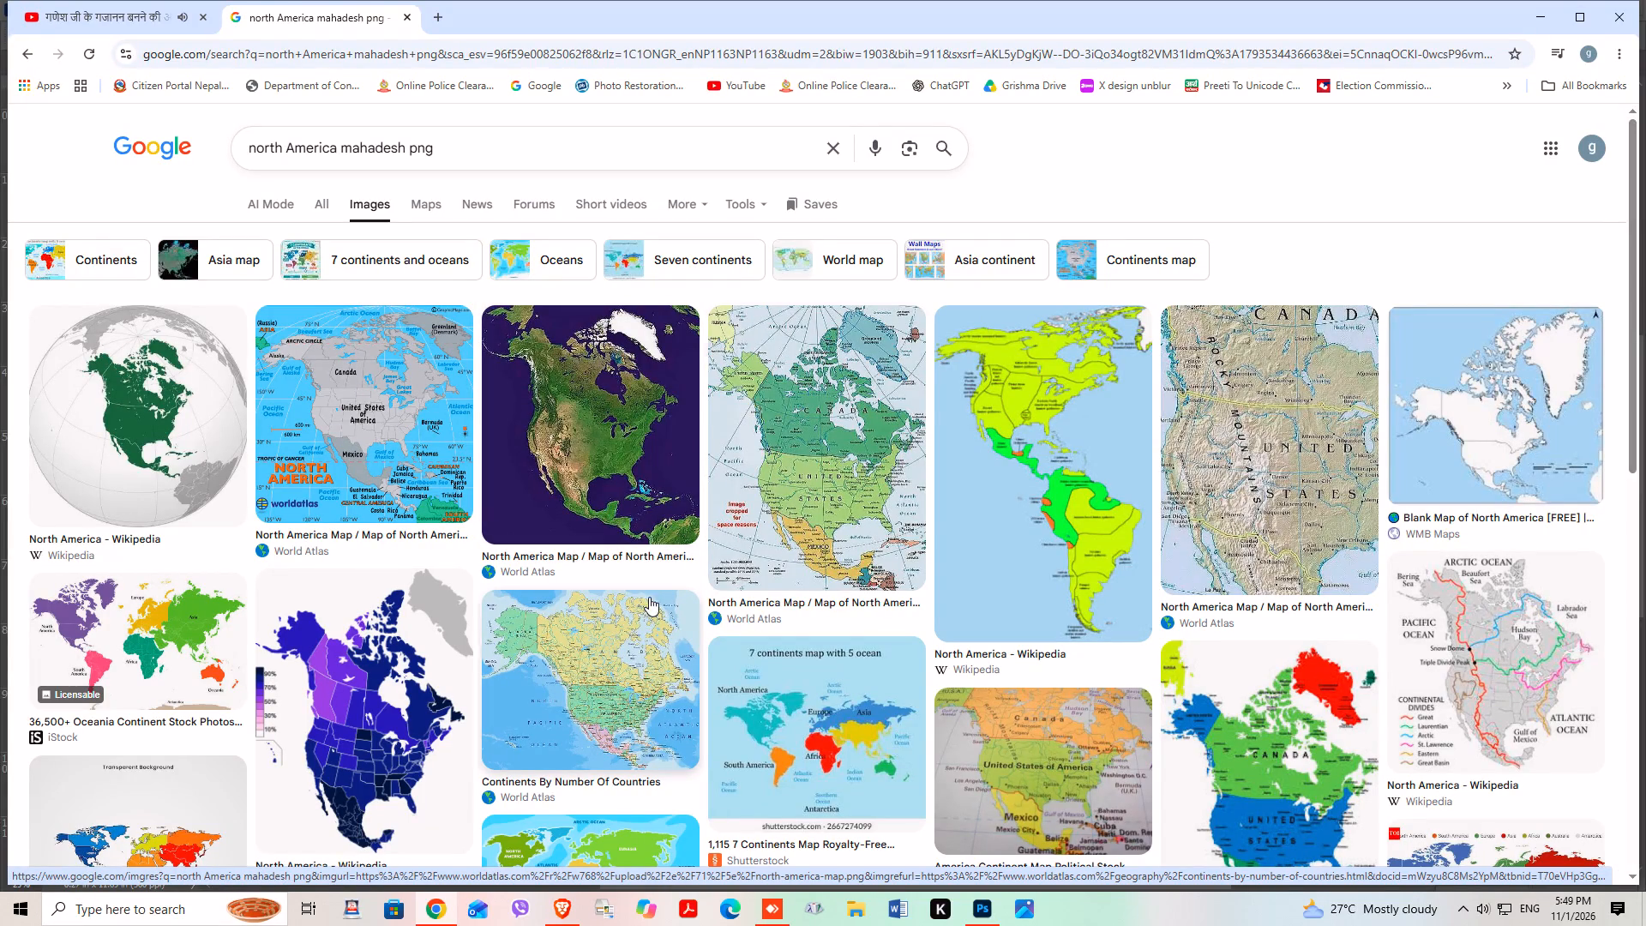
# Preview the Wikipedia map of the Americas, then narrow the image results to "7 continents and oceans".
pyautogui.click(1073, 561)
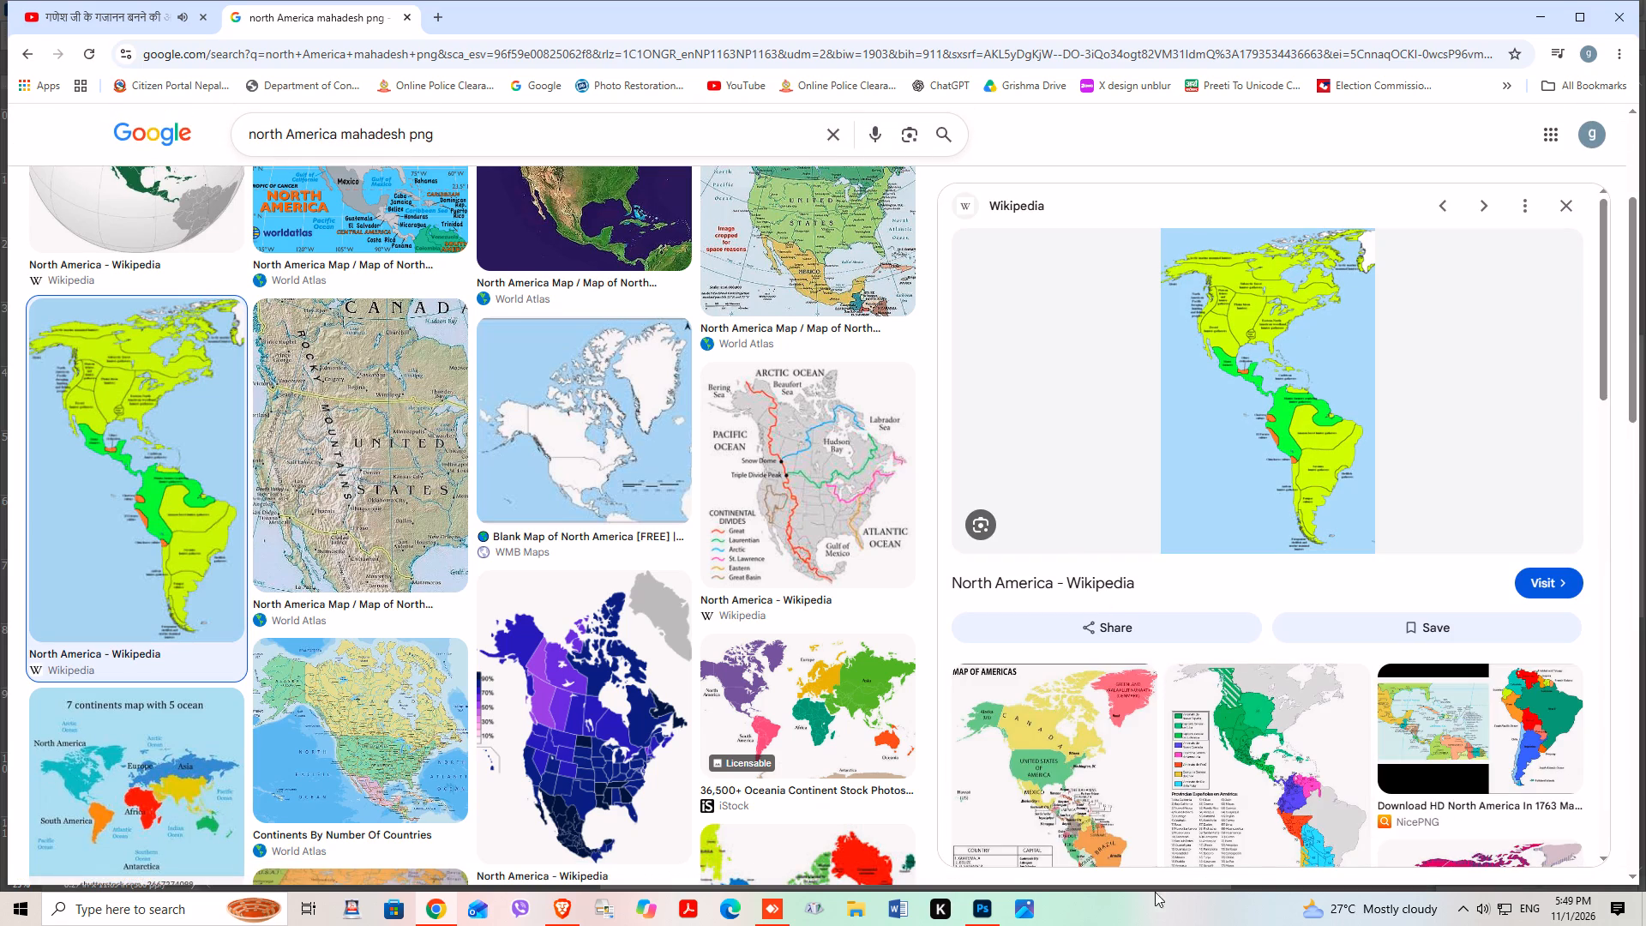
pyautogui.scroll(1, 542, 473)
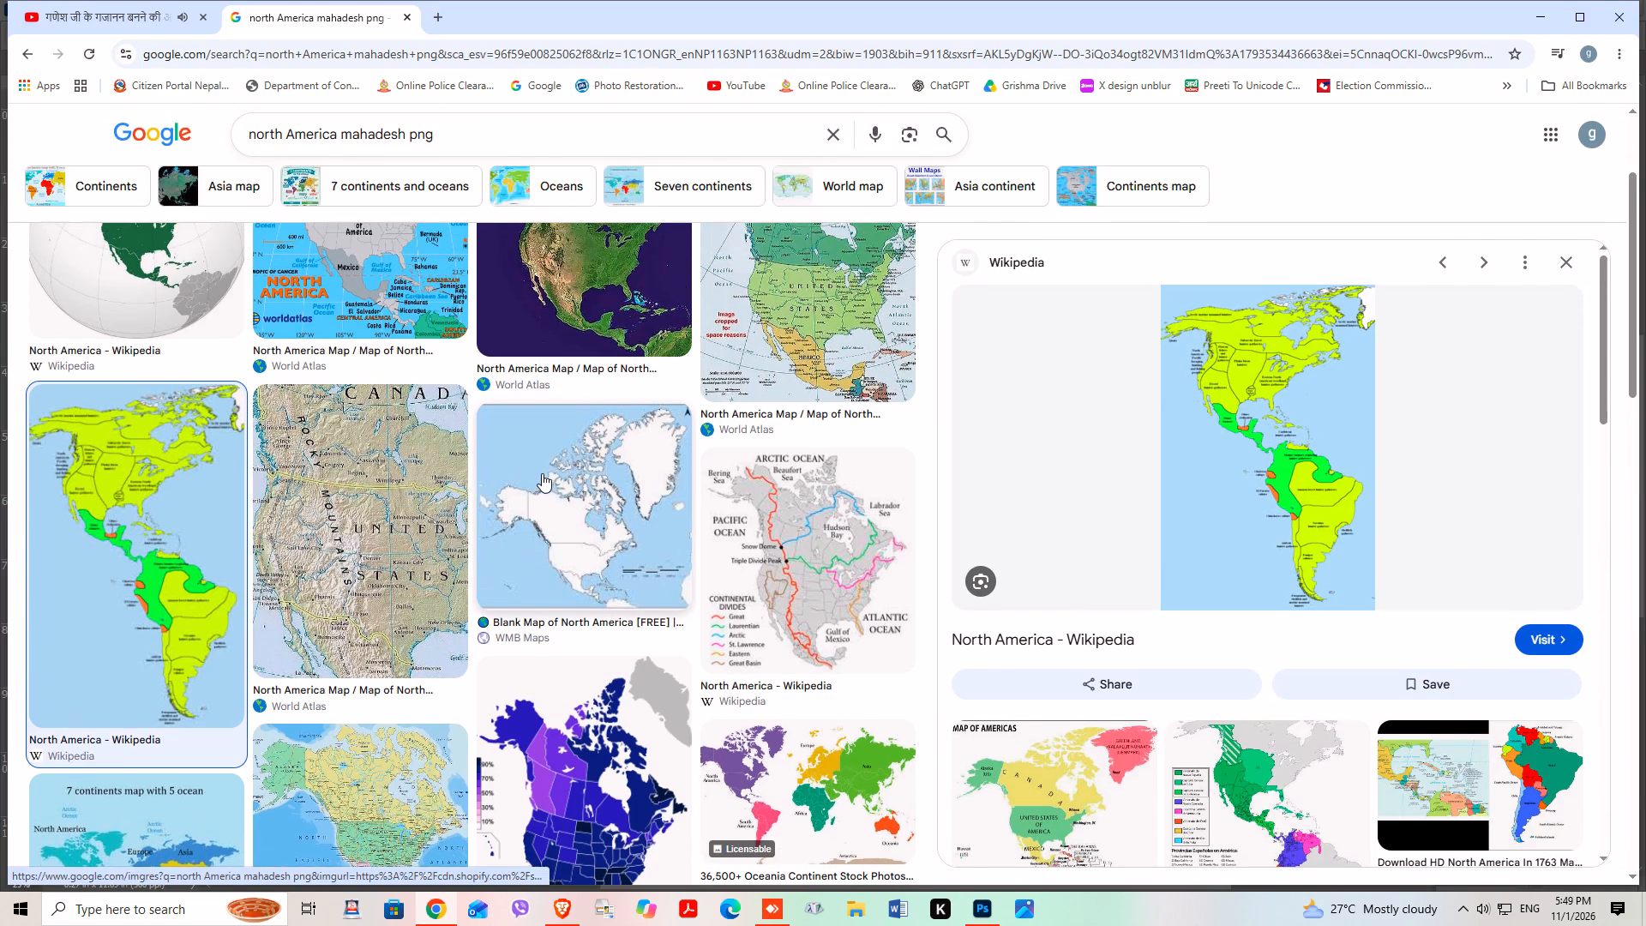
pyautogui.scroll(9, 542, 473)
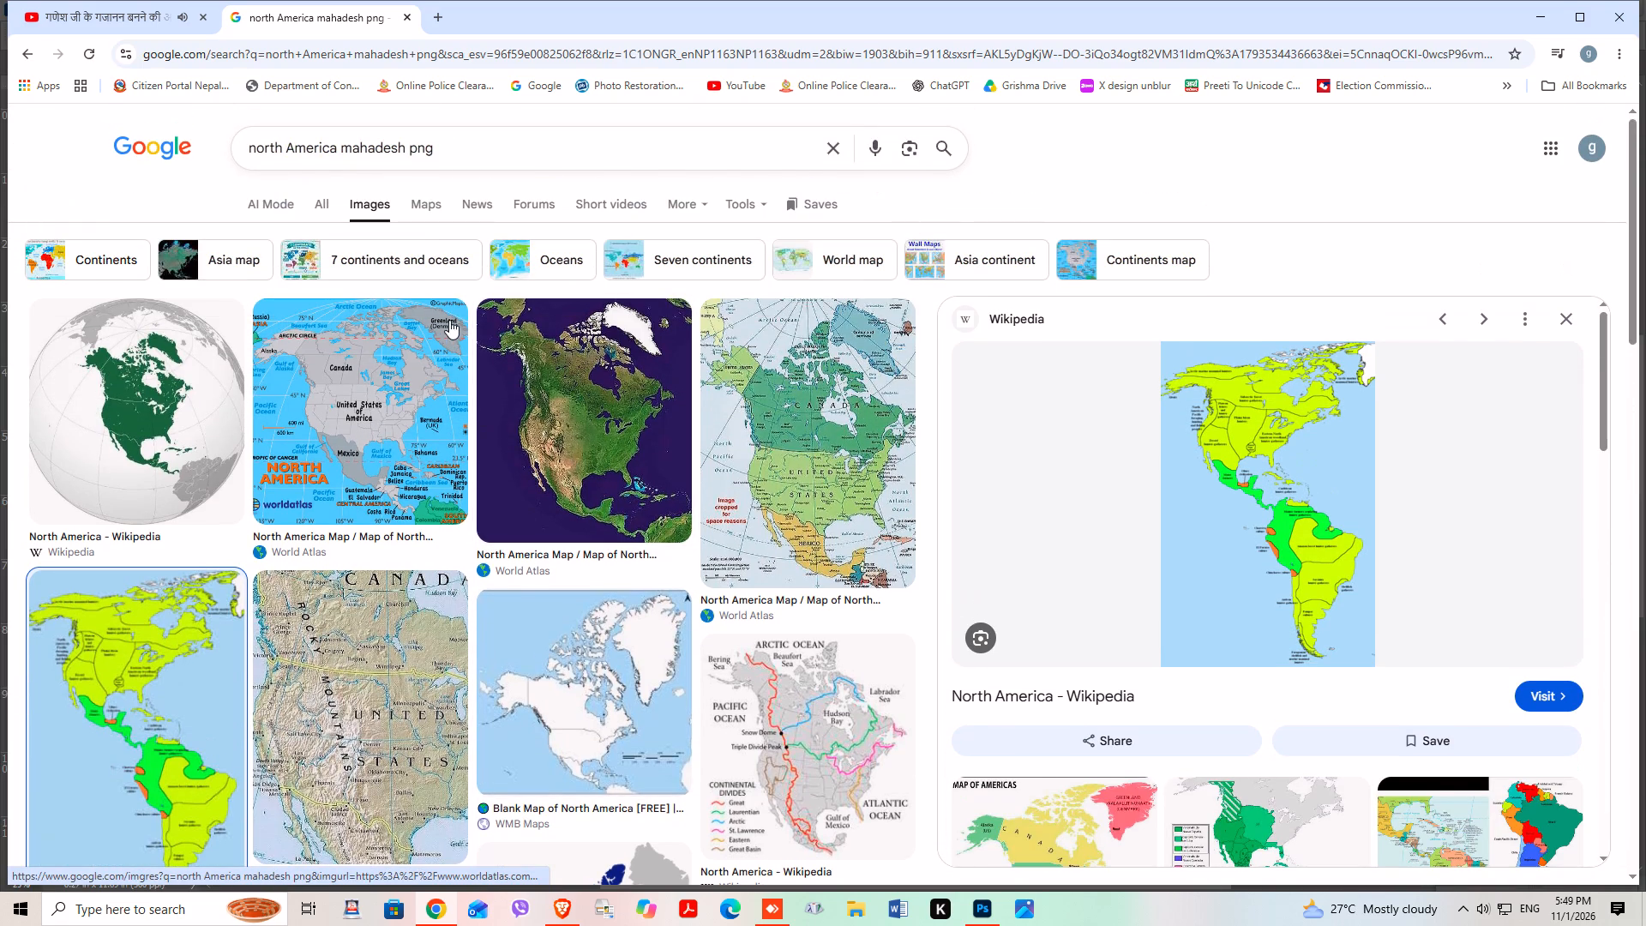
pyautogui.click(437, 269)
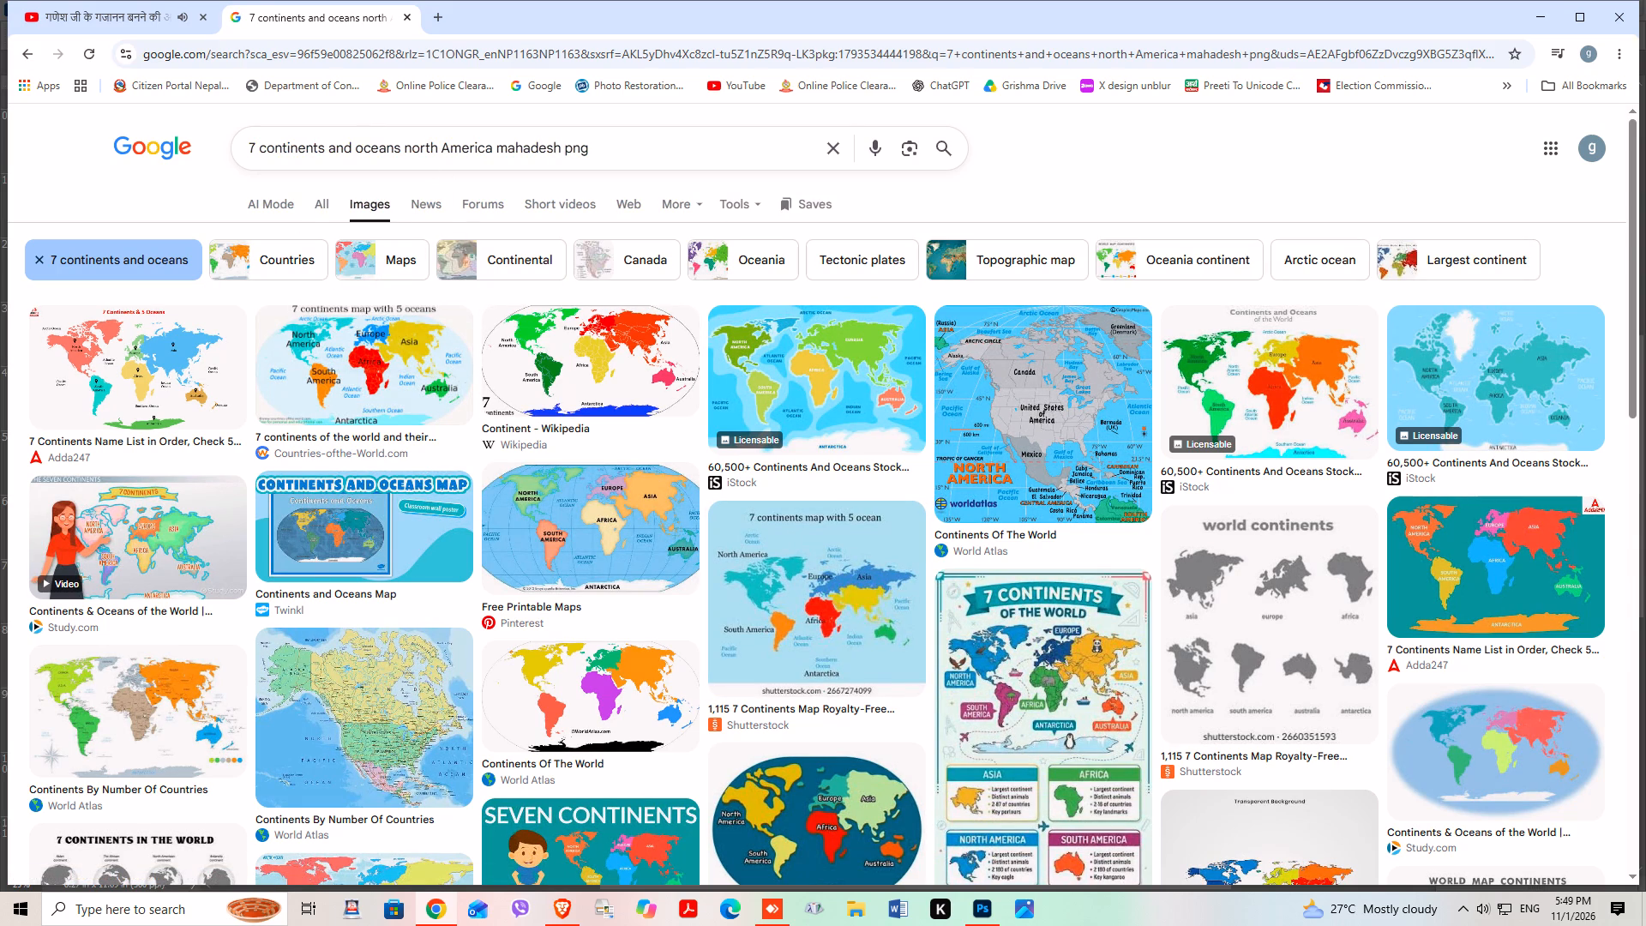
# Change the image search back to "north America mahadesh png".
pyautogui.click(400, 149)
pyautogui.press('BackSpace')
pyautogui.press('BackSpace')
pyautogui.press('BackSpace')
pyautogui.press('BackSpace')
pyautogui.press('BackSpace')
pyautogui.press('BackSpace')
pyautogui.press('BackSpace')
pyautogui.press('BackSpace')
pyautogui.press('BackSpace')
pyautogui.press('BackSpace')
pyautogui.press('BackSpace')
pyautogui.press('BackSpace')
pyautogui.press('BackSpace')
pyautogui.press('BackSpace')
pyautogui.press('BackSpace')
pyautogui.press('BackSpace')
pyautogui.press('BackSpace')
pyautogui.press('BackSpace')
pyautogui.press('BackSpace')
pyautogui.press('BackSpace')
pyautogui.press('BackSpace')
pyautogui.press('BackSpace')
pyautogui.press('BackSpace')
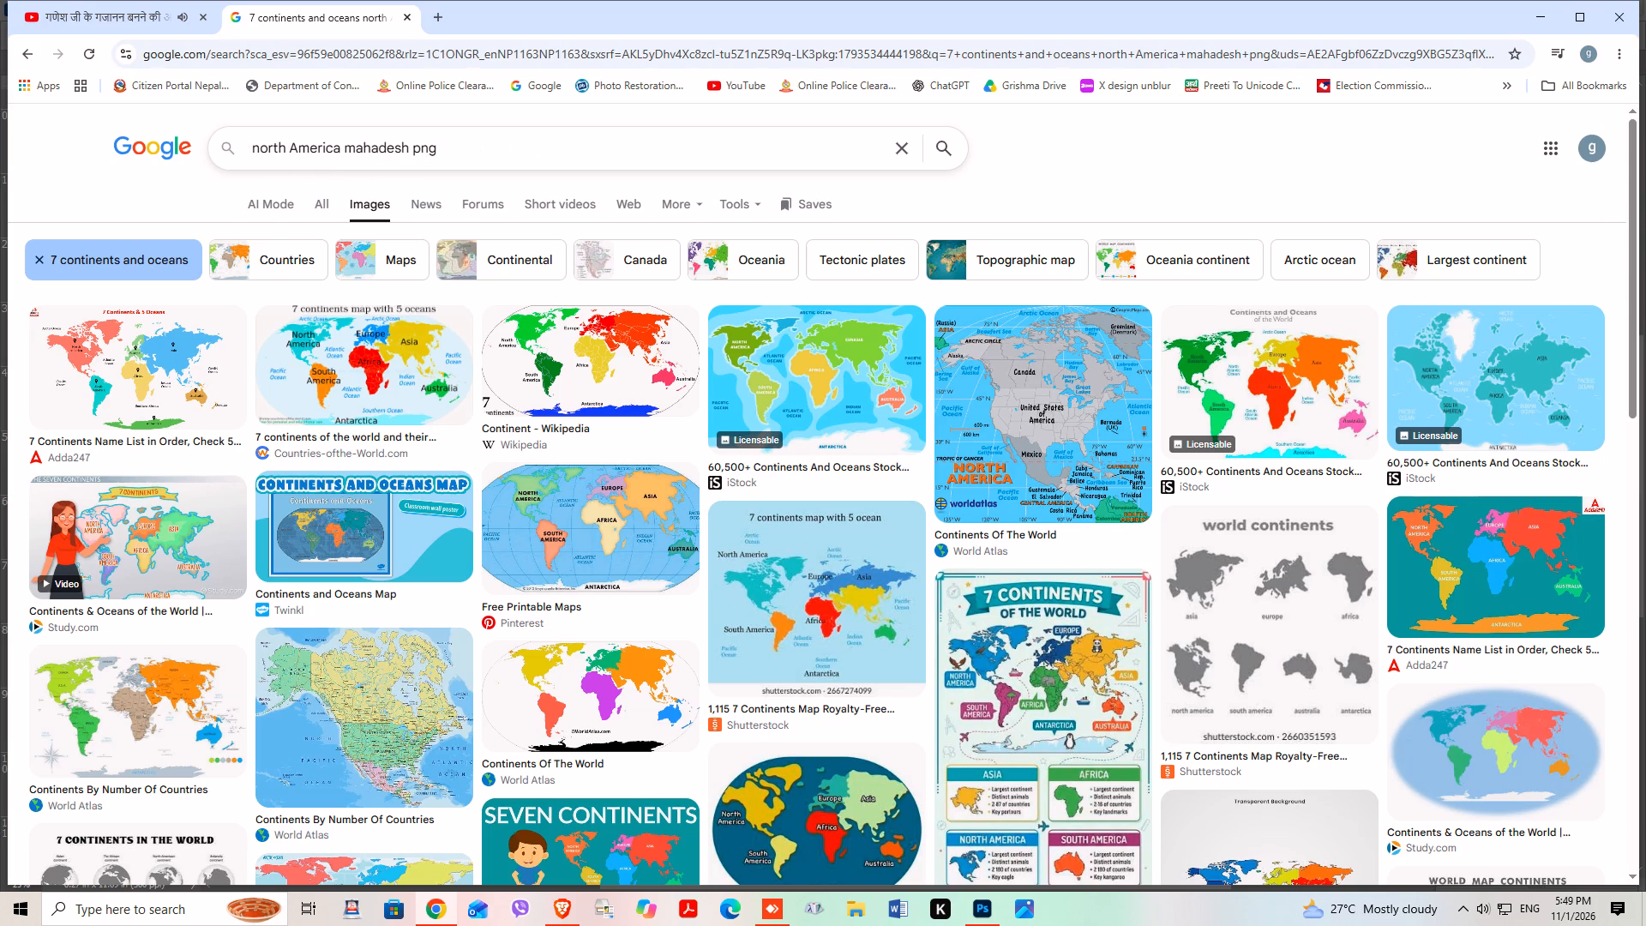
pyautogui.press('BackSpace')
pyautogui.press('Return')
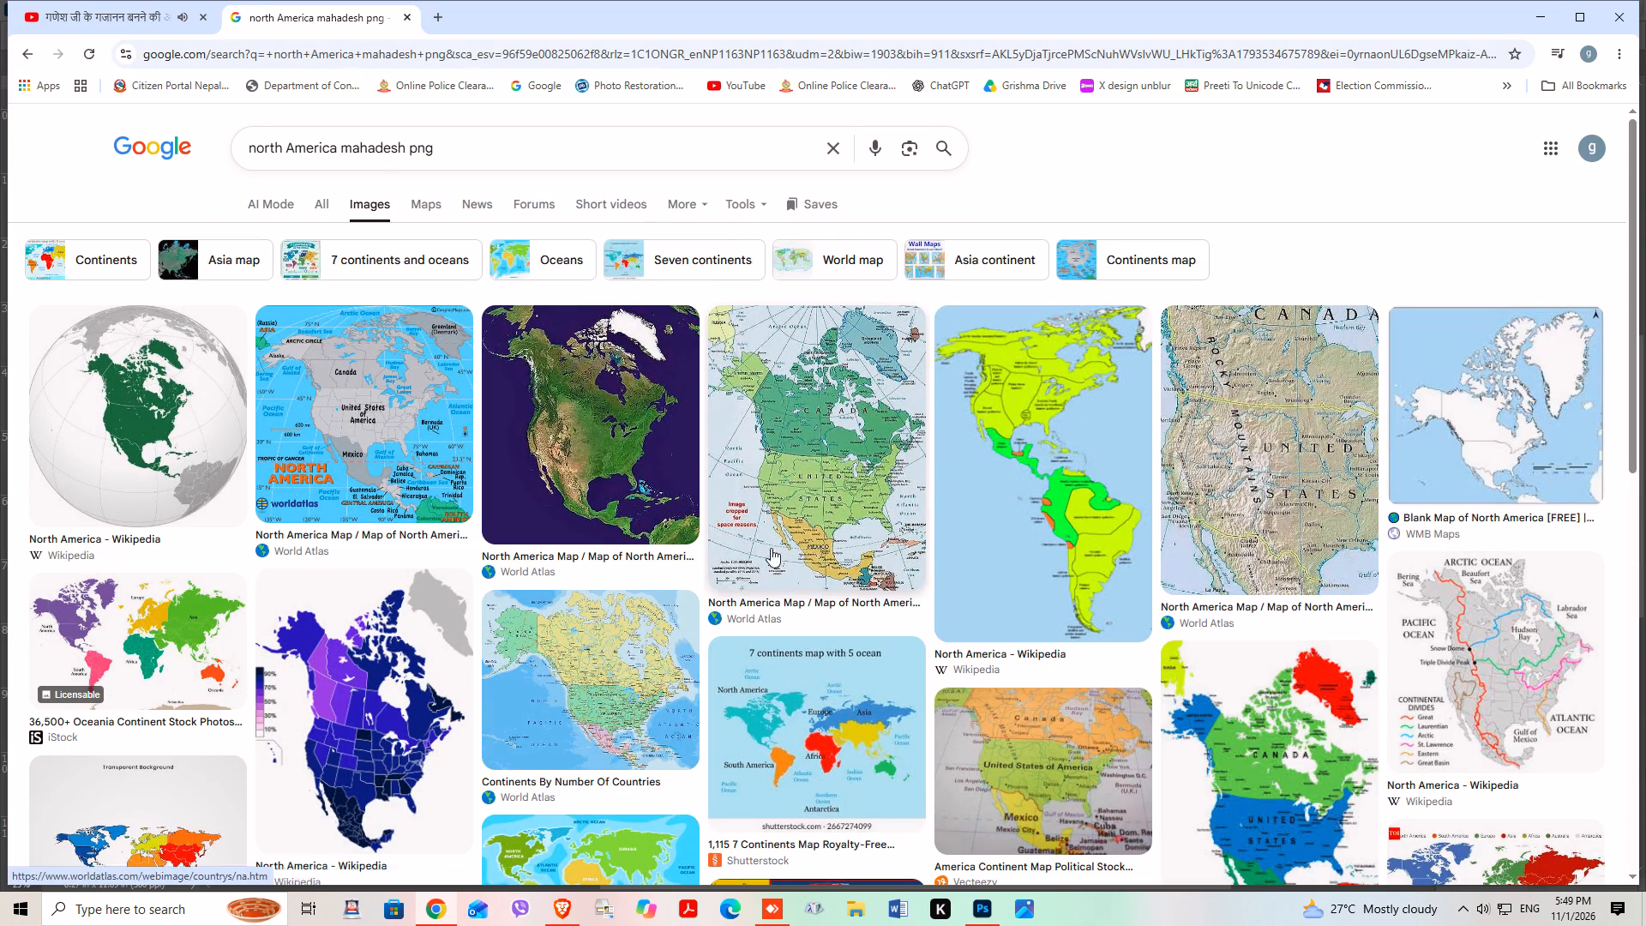
# Open the Wikipedia result "North America" showing the yellow-green map of the Americas and copy its image.
pyautogui.rightClick(1018, 544)
pyautogui.click(998, 541)
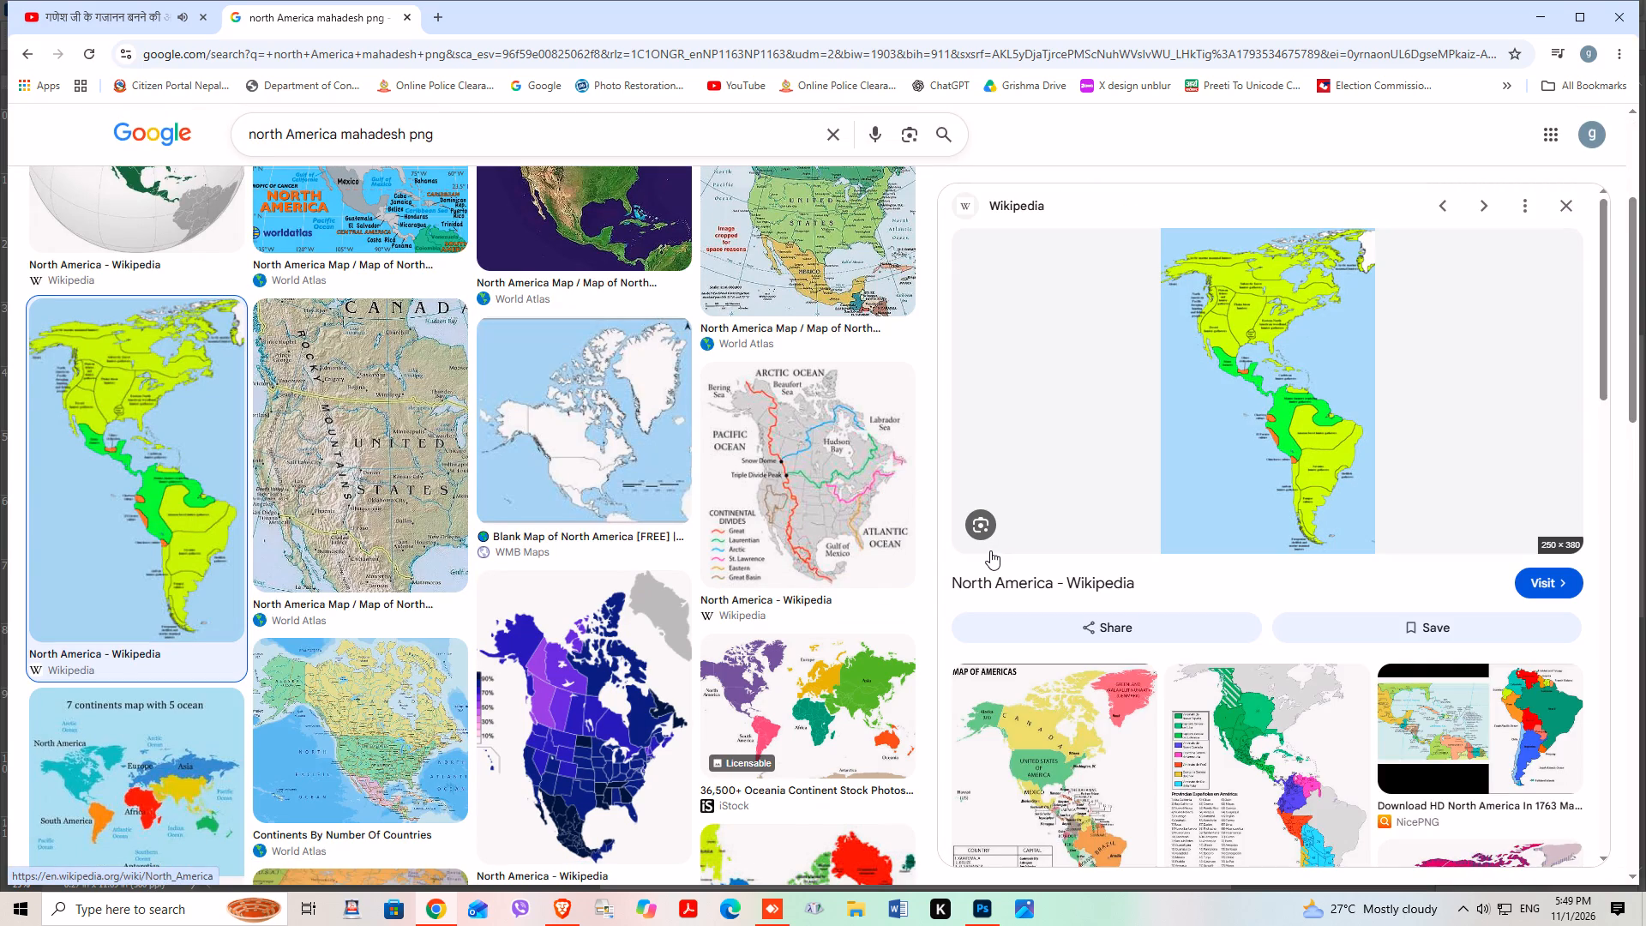
pyautogui.rightClick(1333, 436)
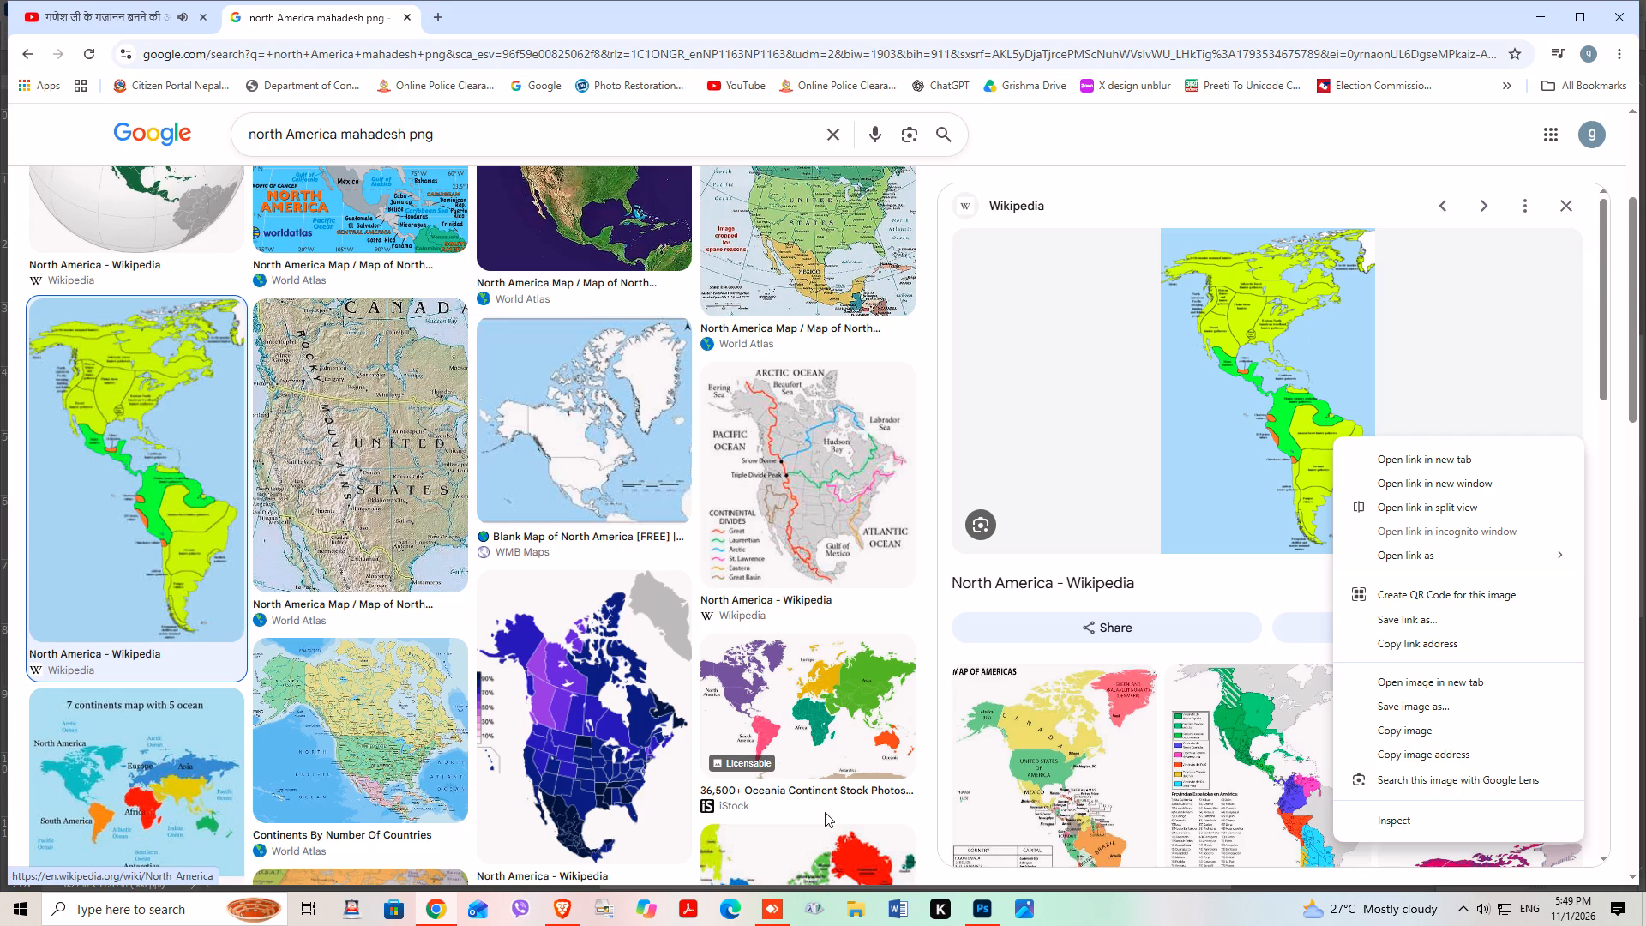
pyautogui.click(1407, 735)
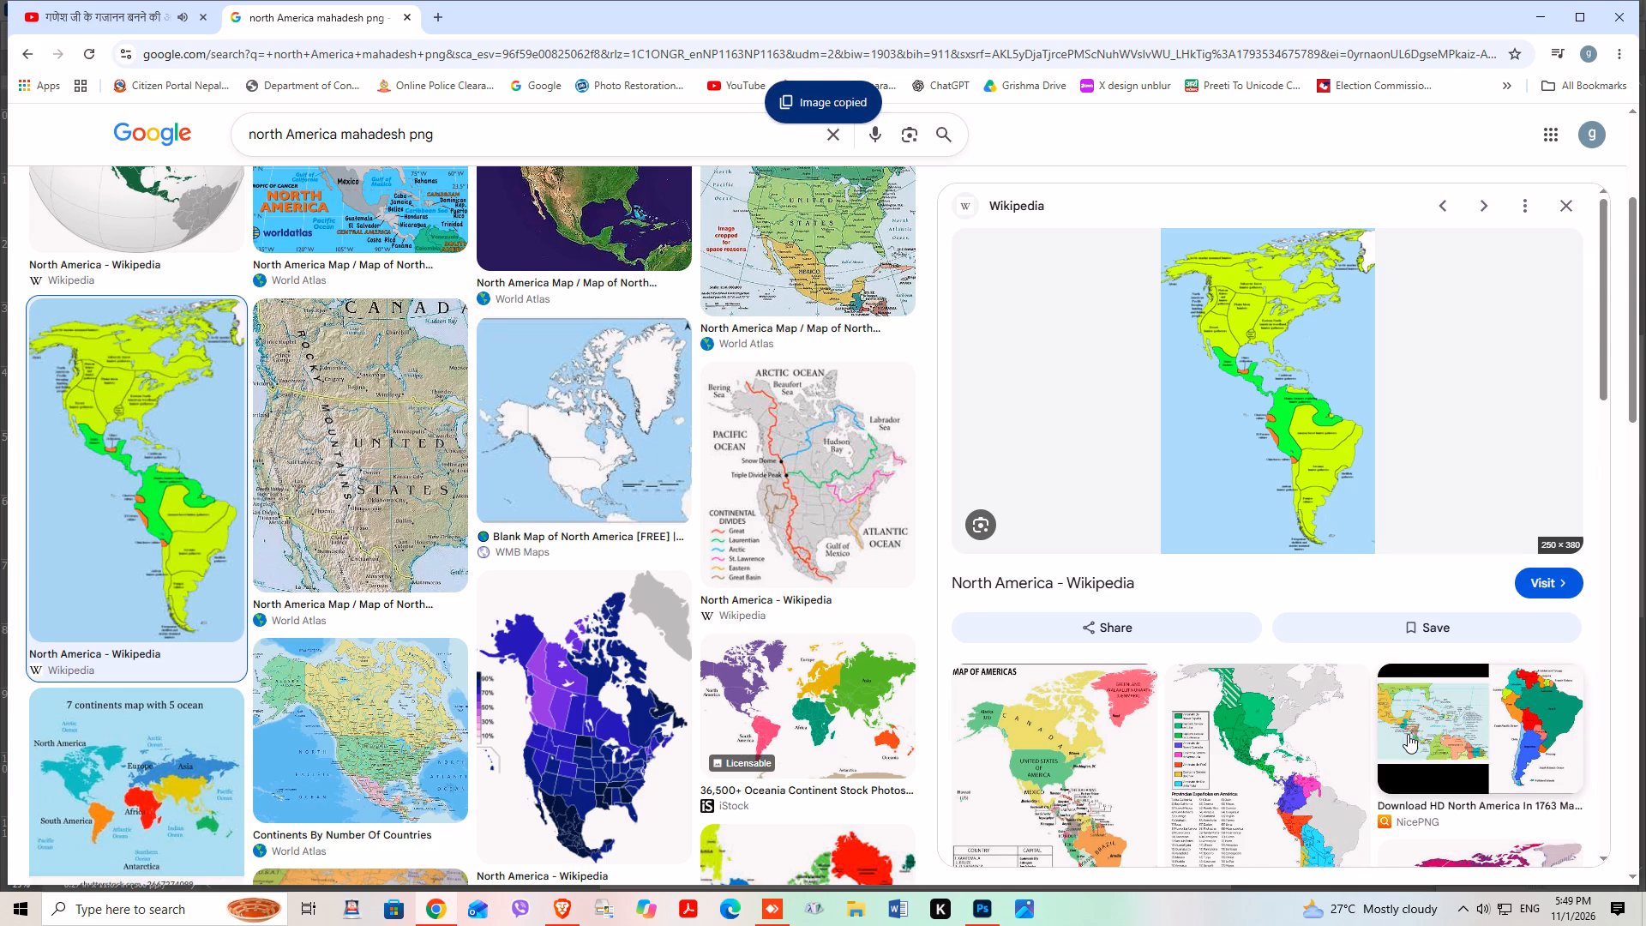
# Switch to Photoshop, paste the Americas map, enlarge it to about 306%, and place it beside the Europe map below Asia.
pyautogui.click(981, 915)
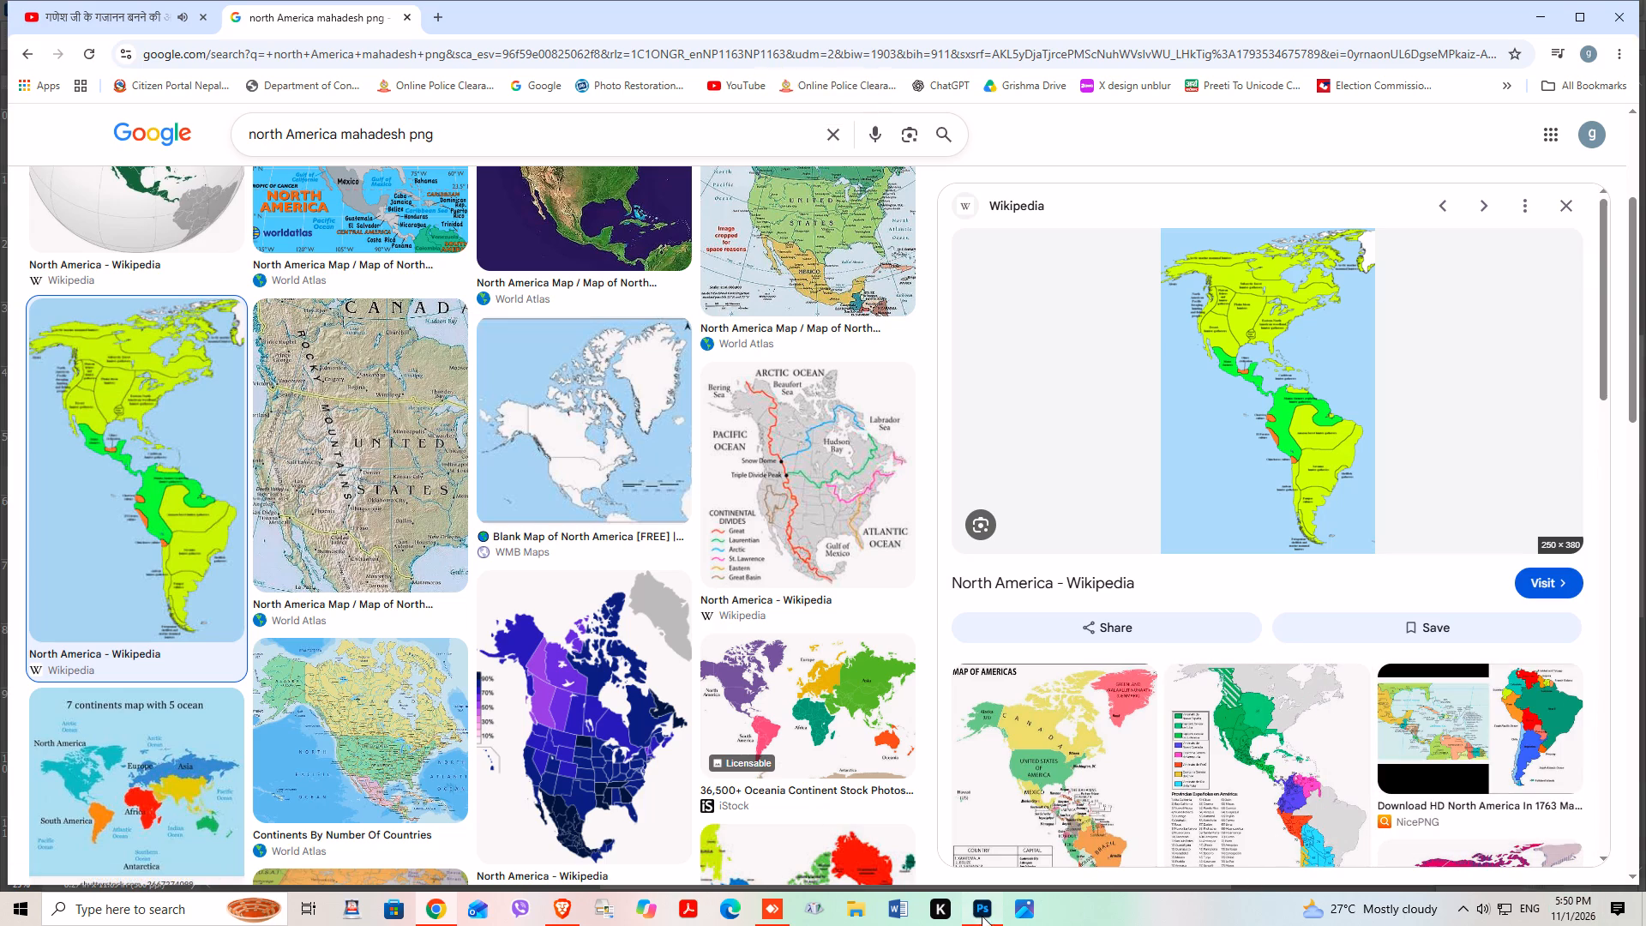
pyautogui.hotkey('ctrl', 'v')
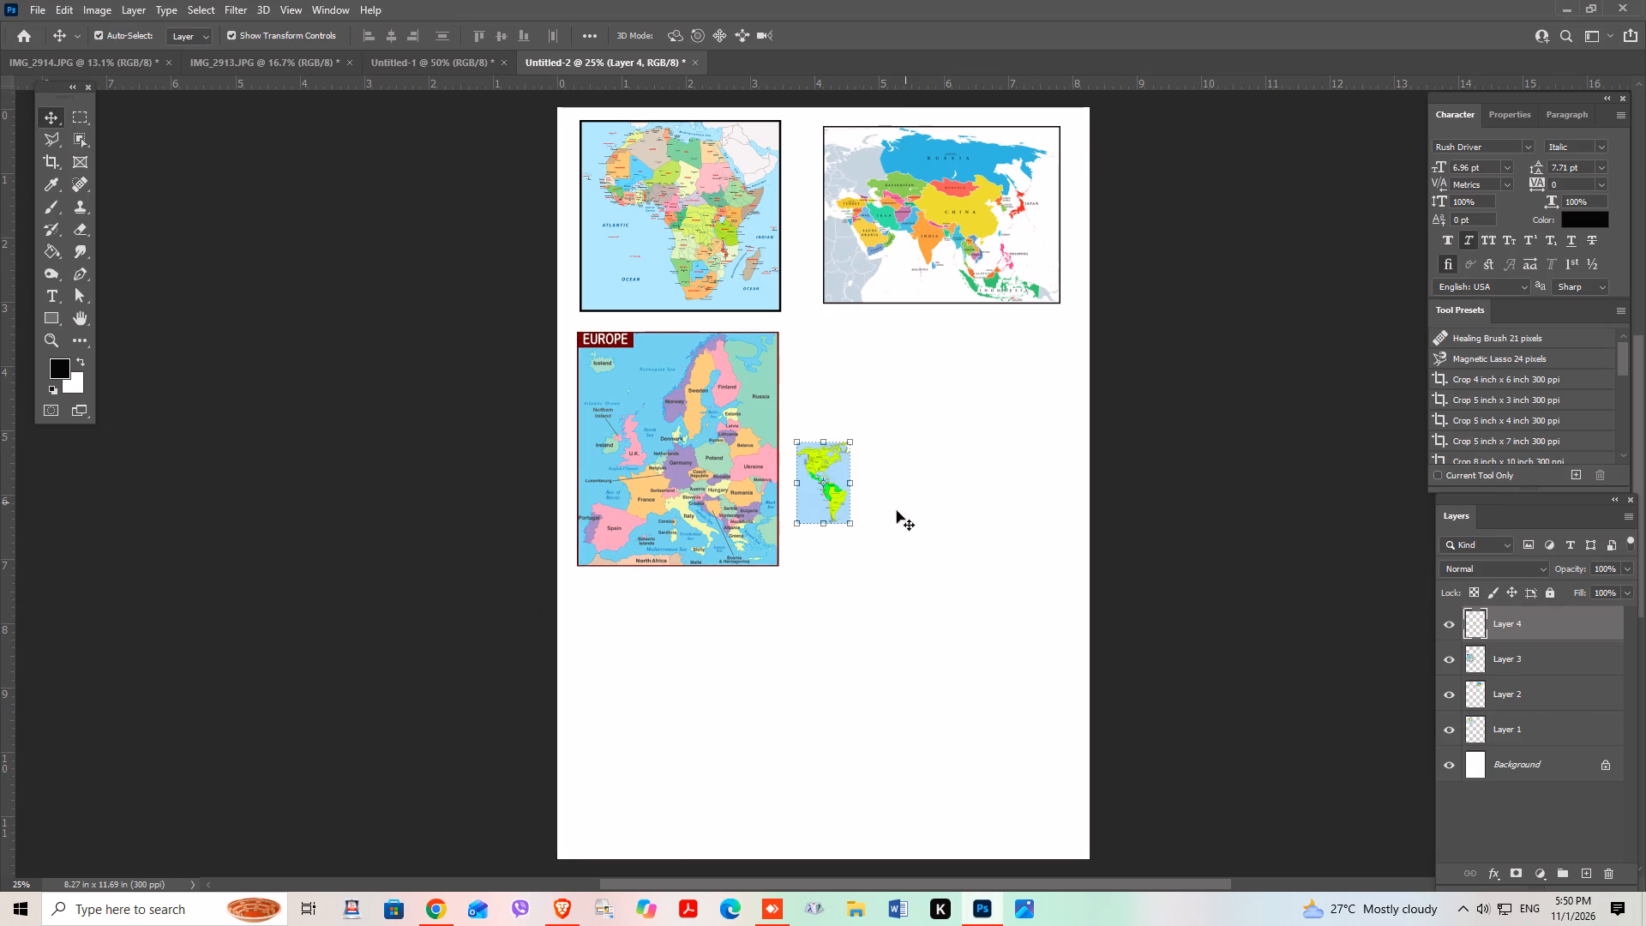
pyautogui.moveTo(851, 523); pyautogui.dragTo(1036, 644)
pyautogui.moveTo(930, 603); pyautogui.dragTo(930, 600)
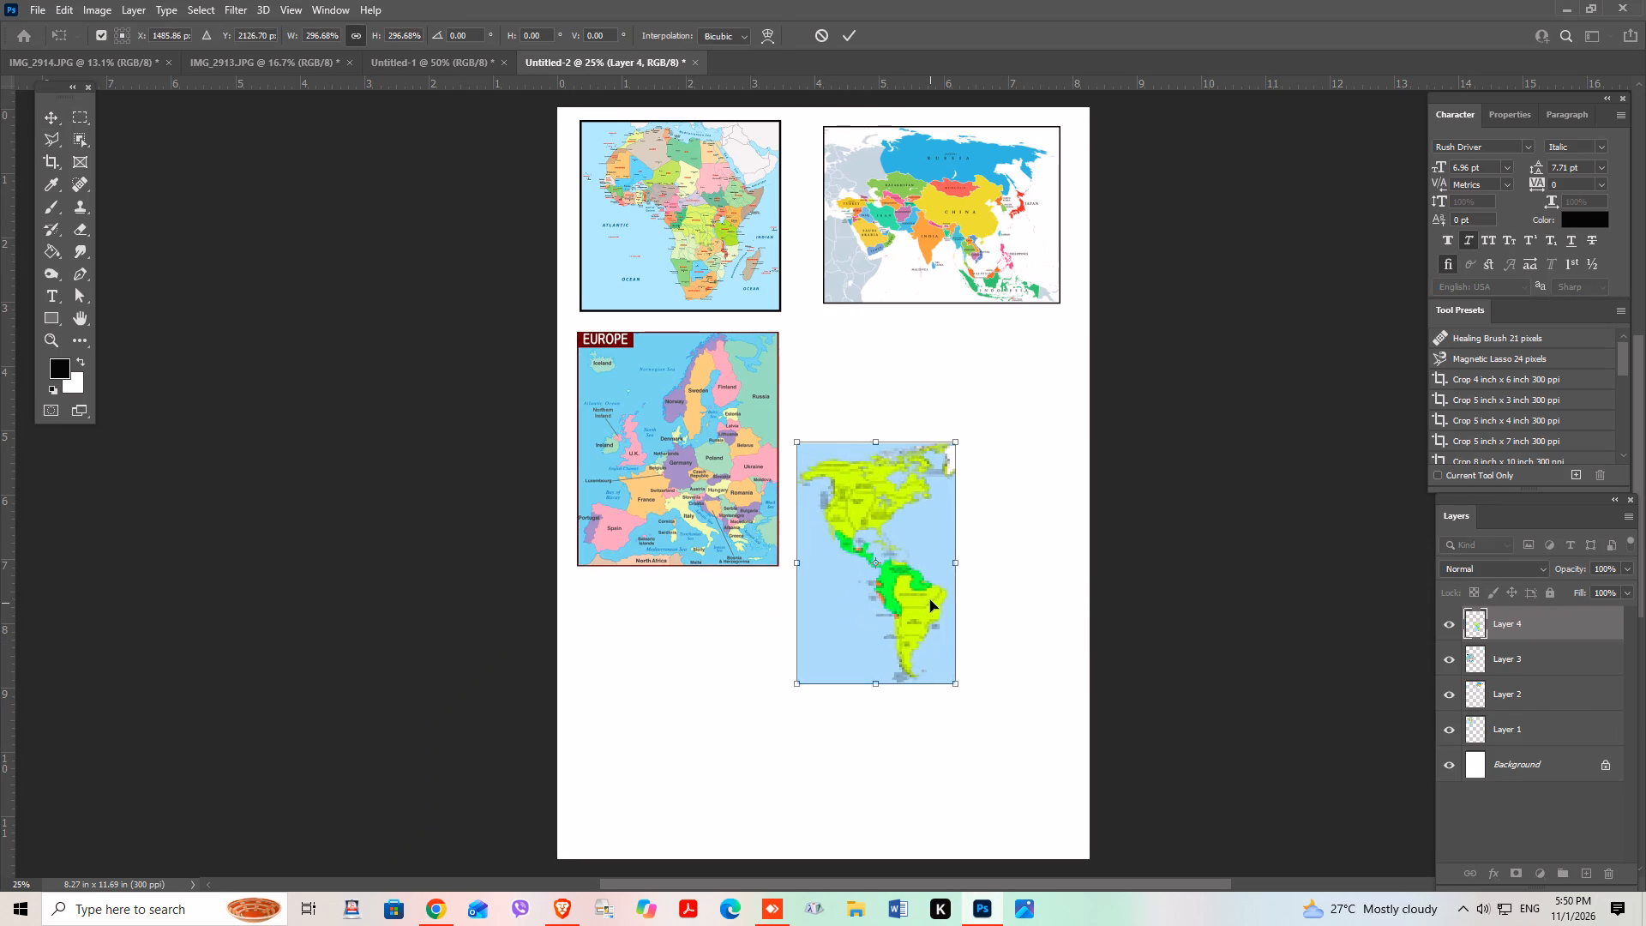
pyautogui.moveTo(930, 600); pyautogui.dragTo(952, 482)
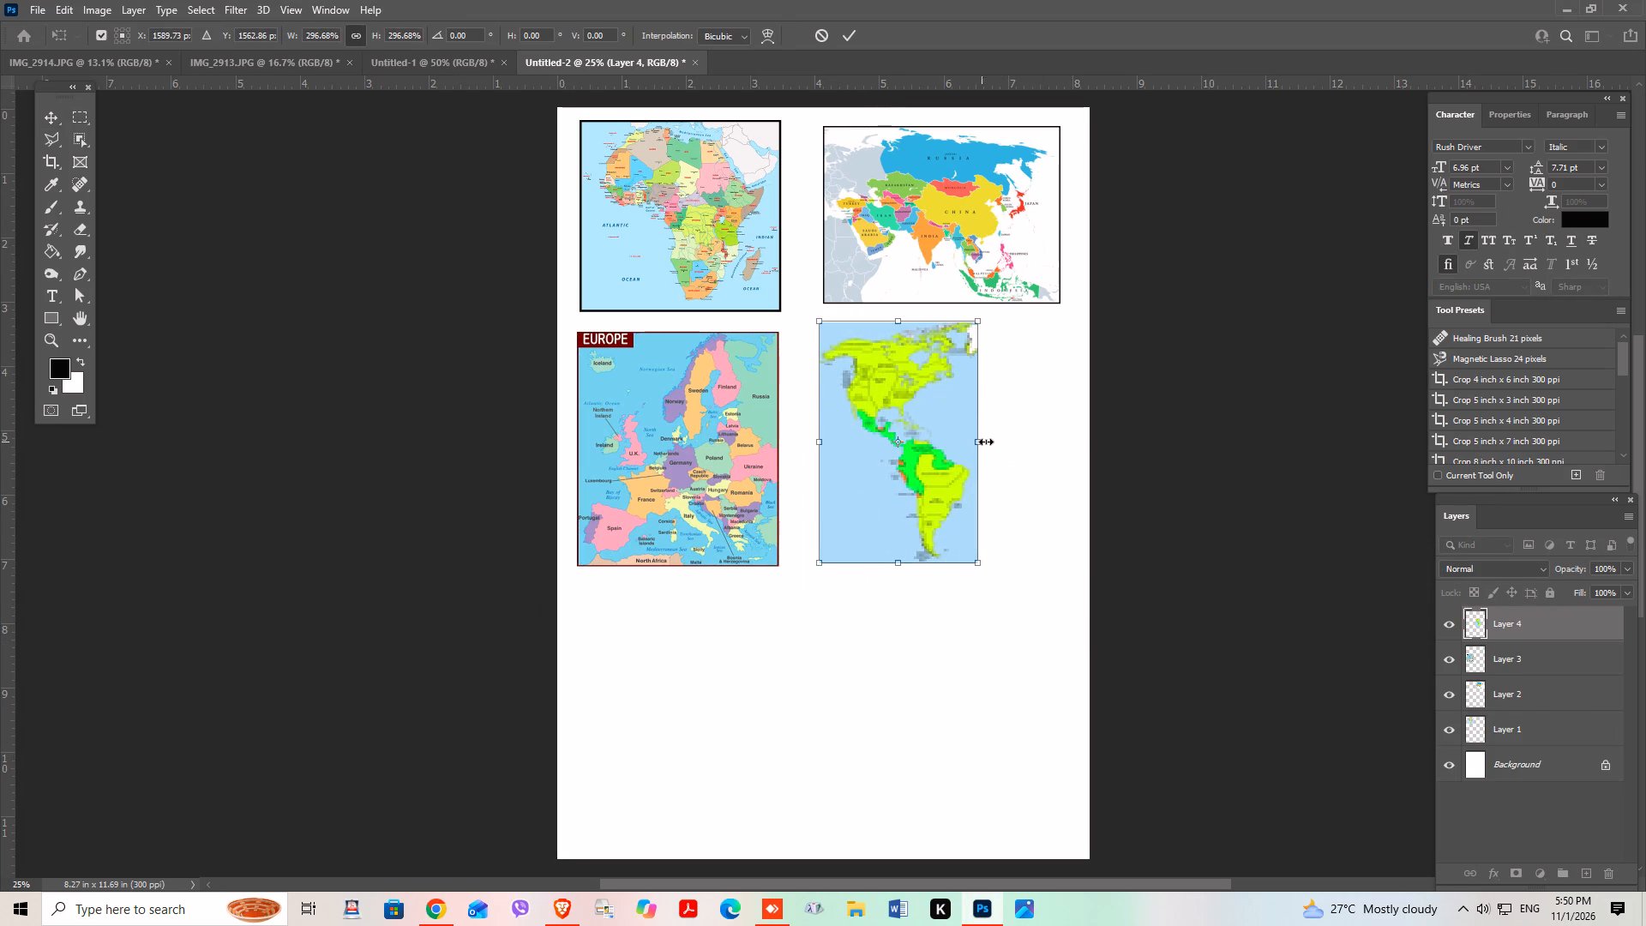
pyautogui.click(986, 442)
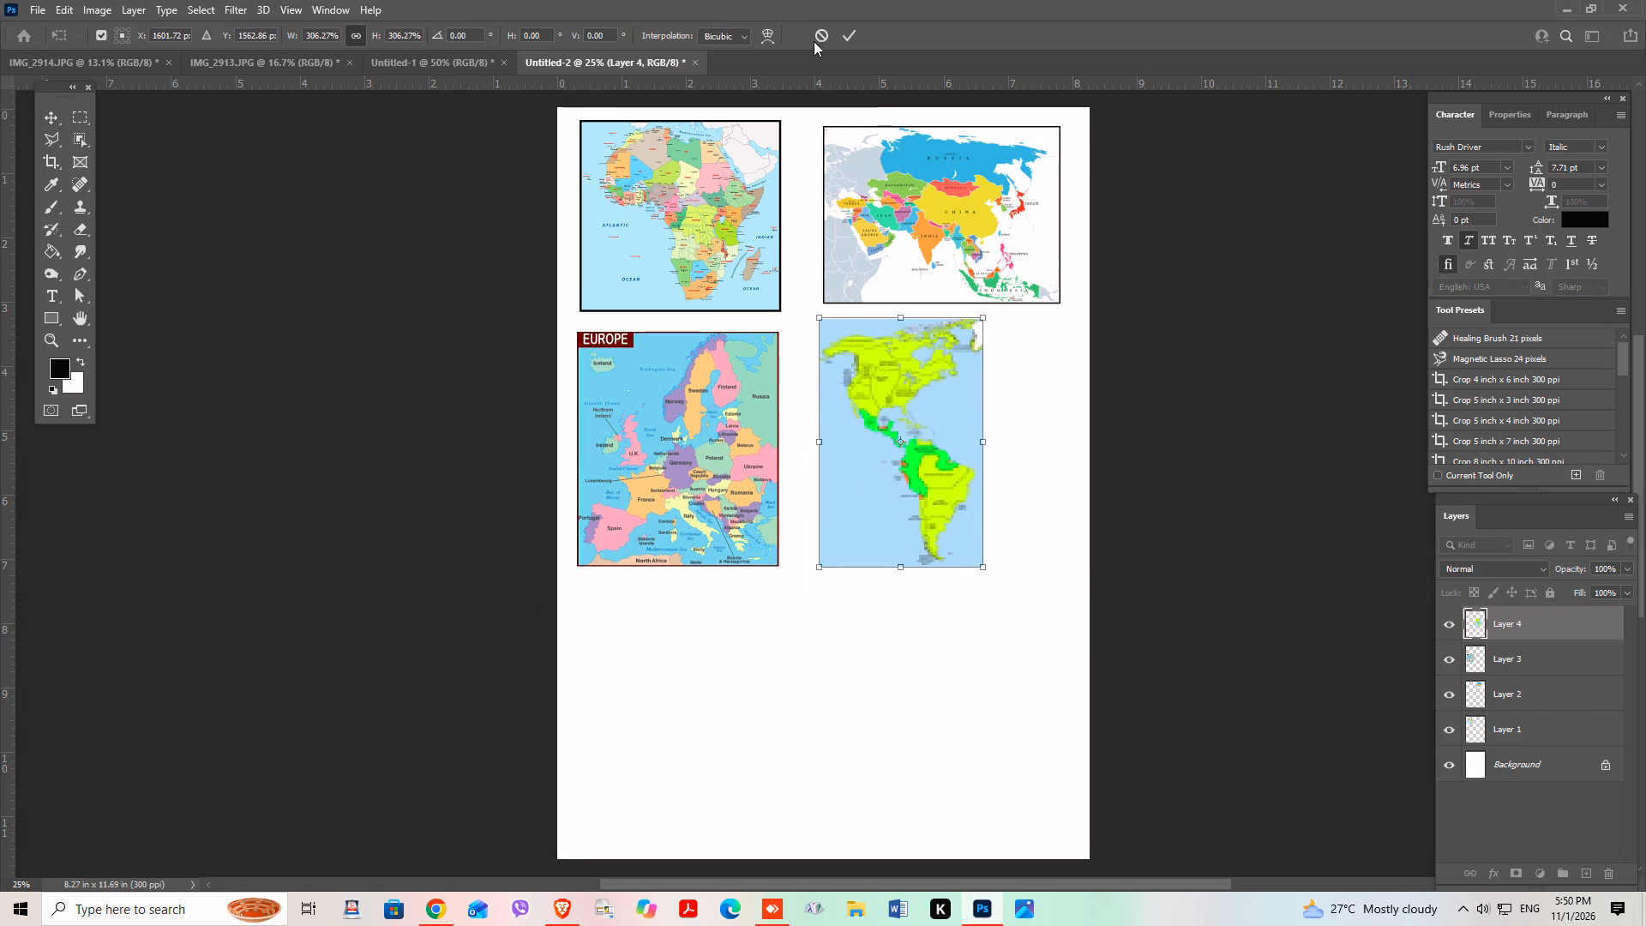
pyautogui.click(848, 39)
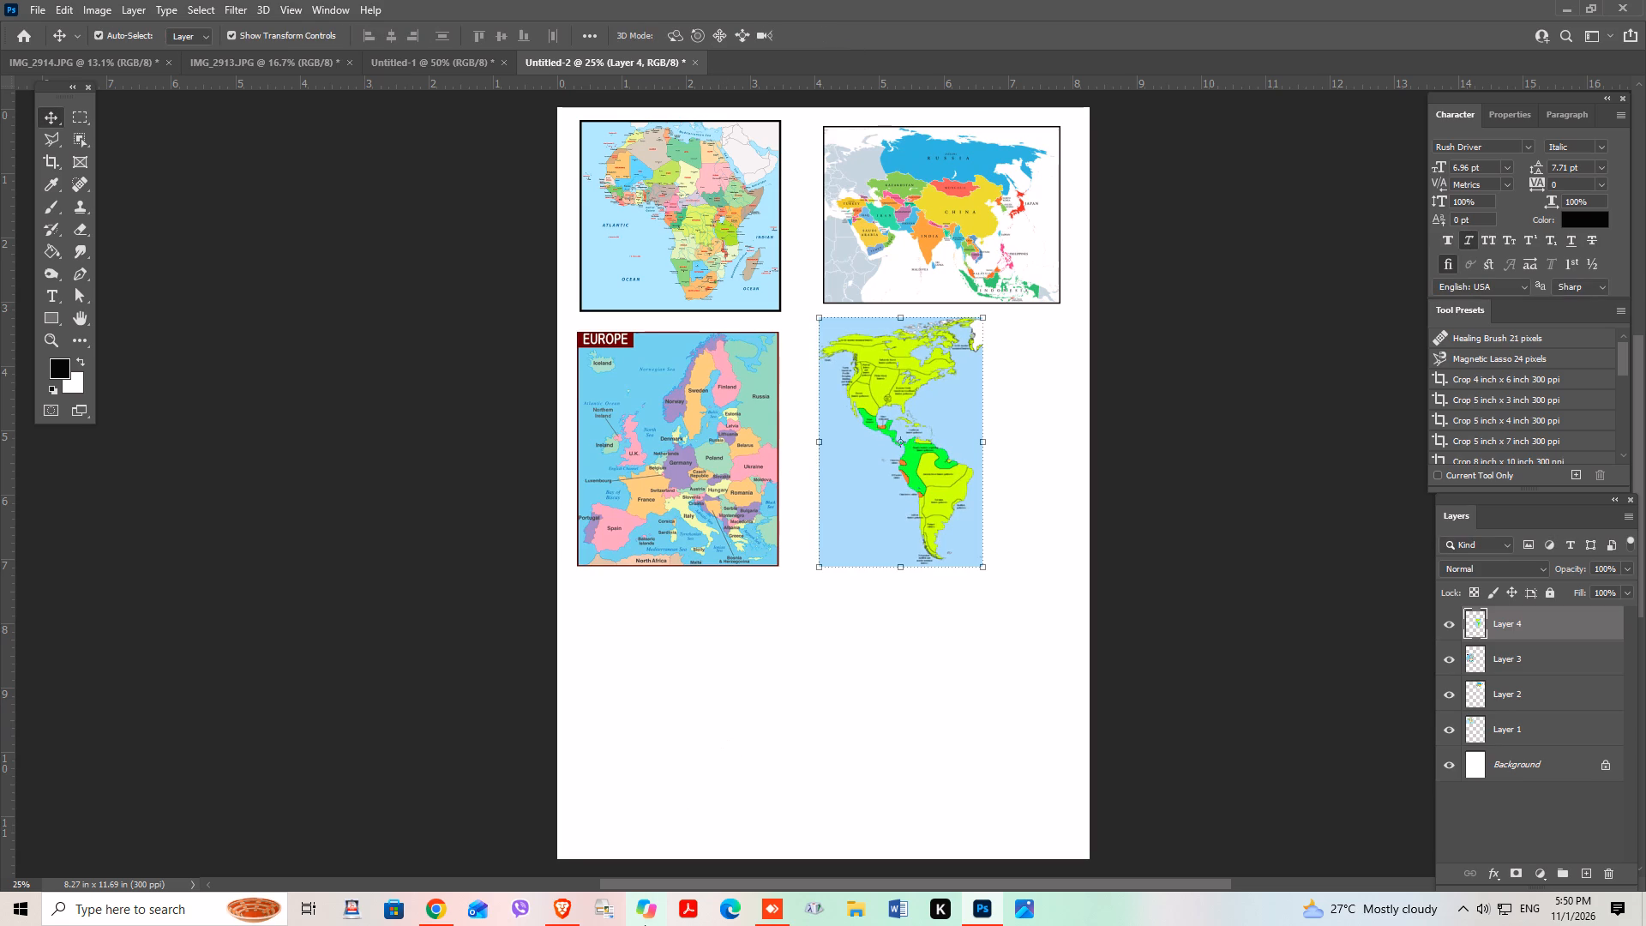
# Switch back to Google Chrome and change the image search to "South America mahadesh png".
pyautogui.click(440, 911)
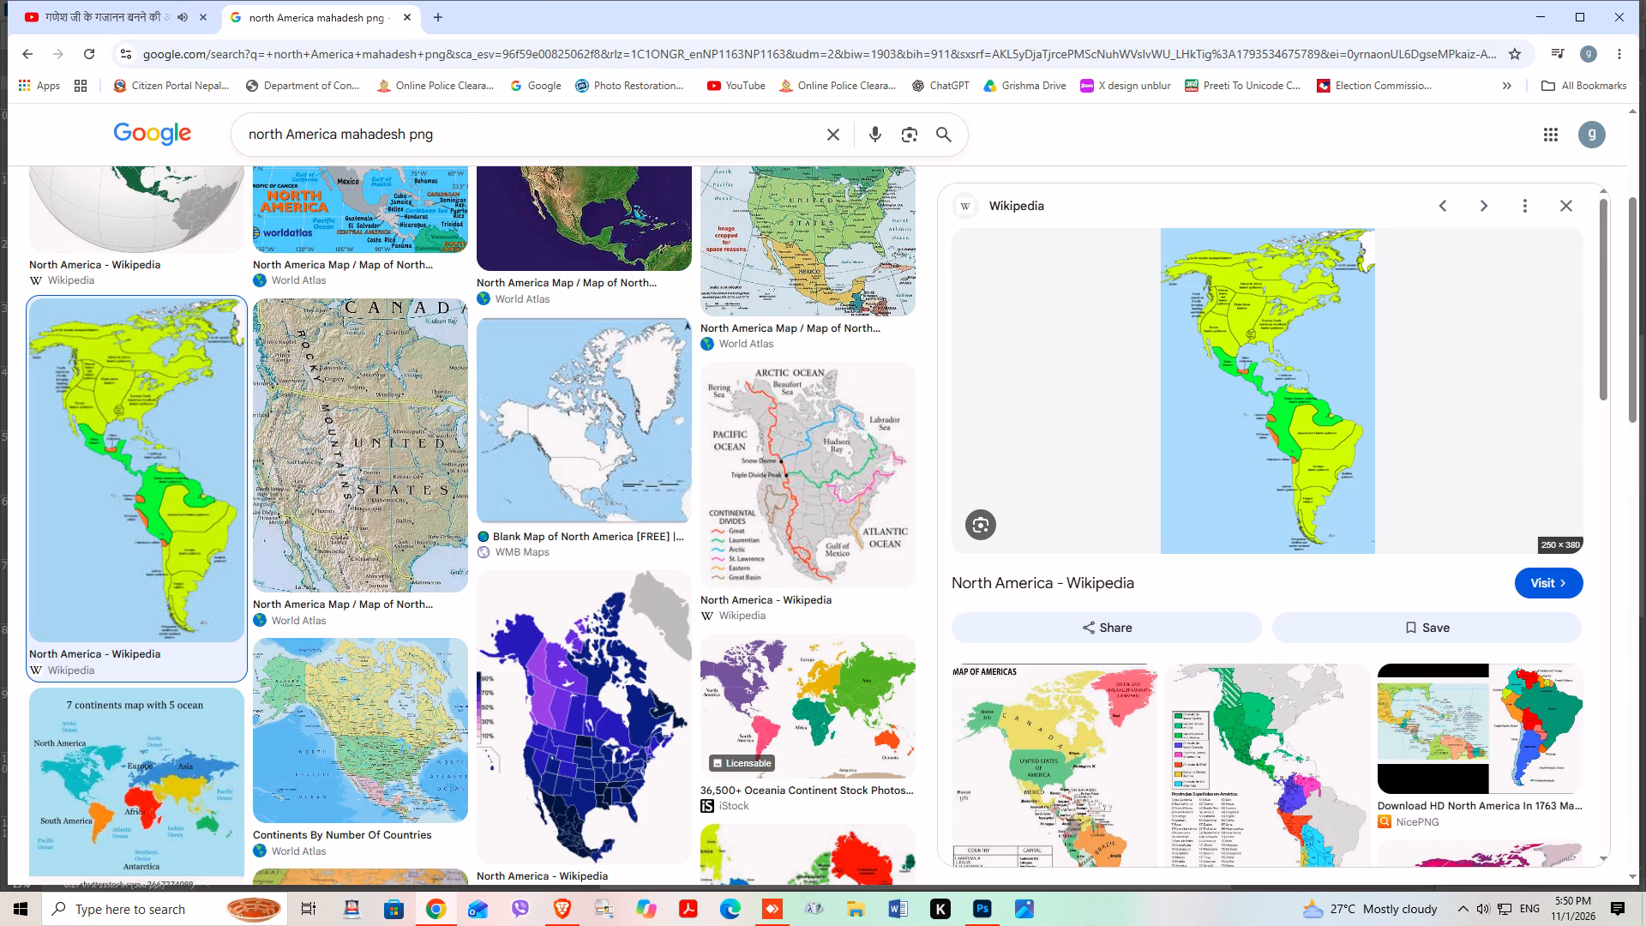
pyautogui.click(282, 134)
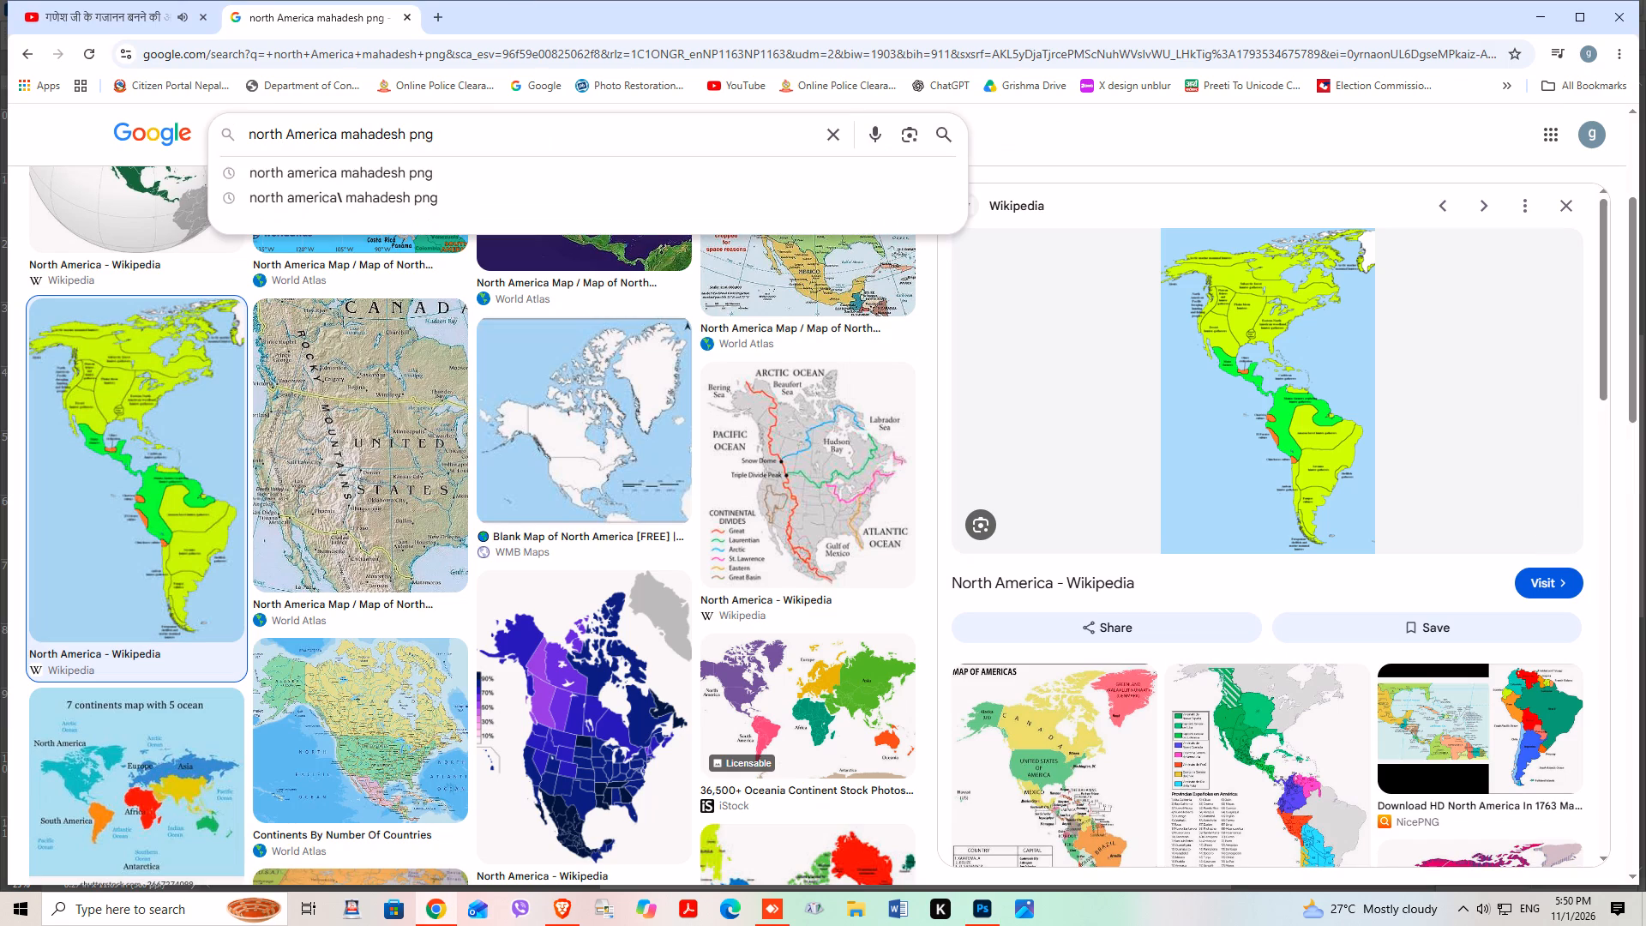
pyautogui.press('BackSpace')
pyautogui.press('BackSpace')
pyautogui.press('BackSpace')
pyautogui.press('BackSpace')
pyautogui.press('BackSpace')
pyautogui.write('South')
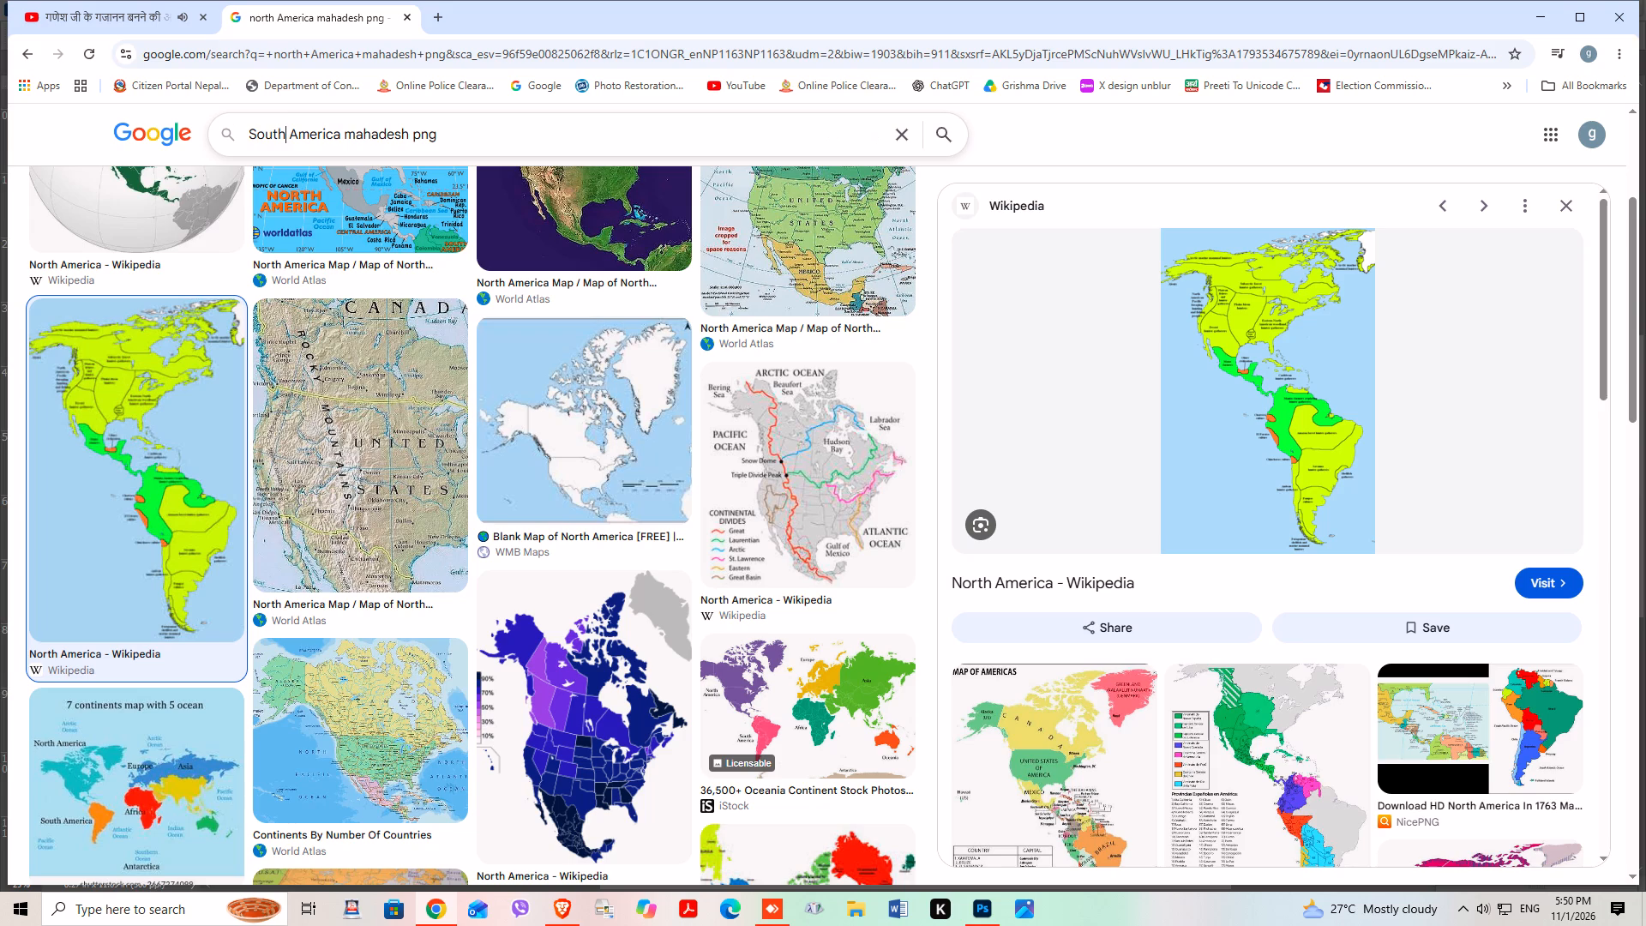
pyautogui.press('Return')
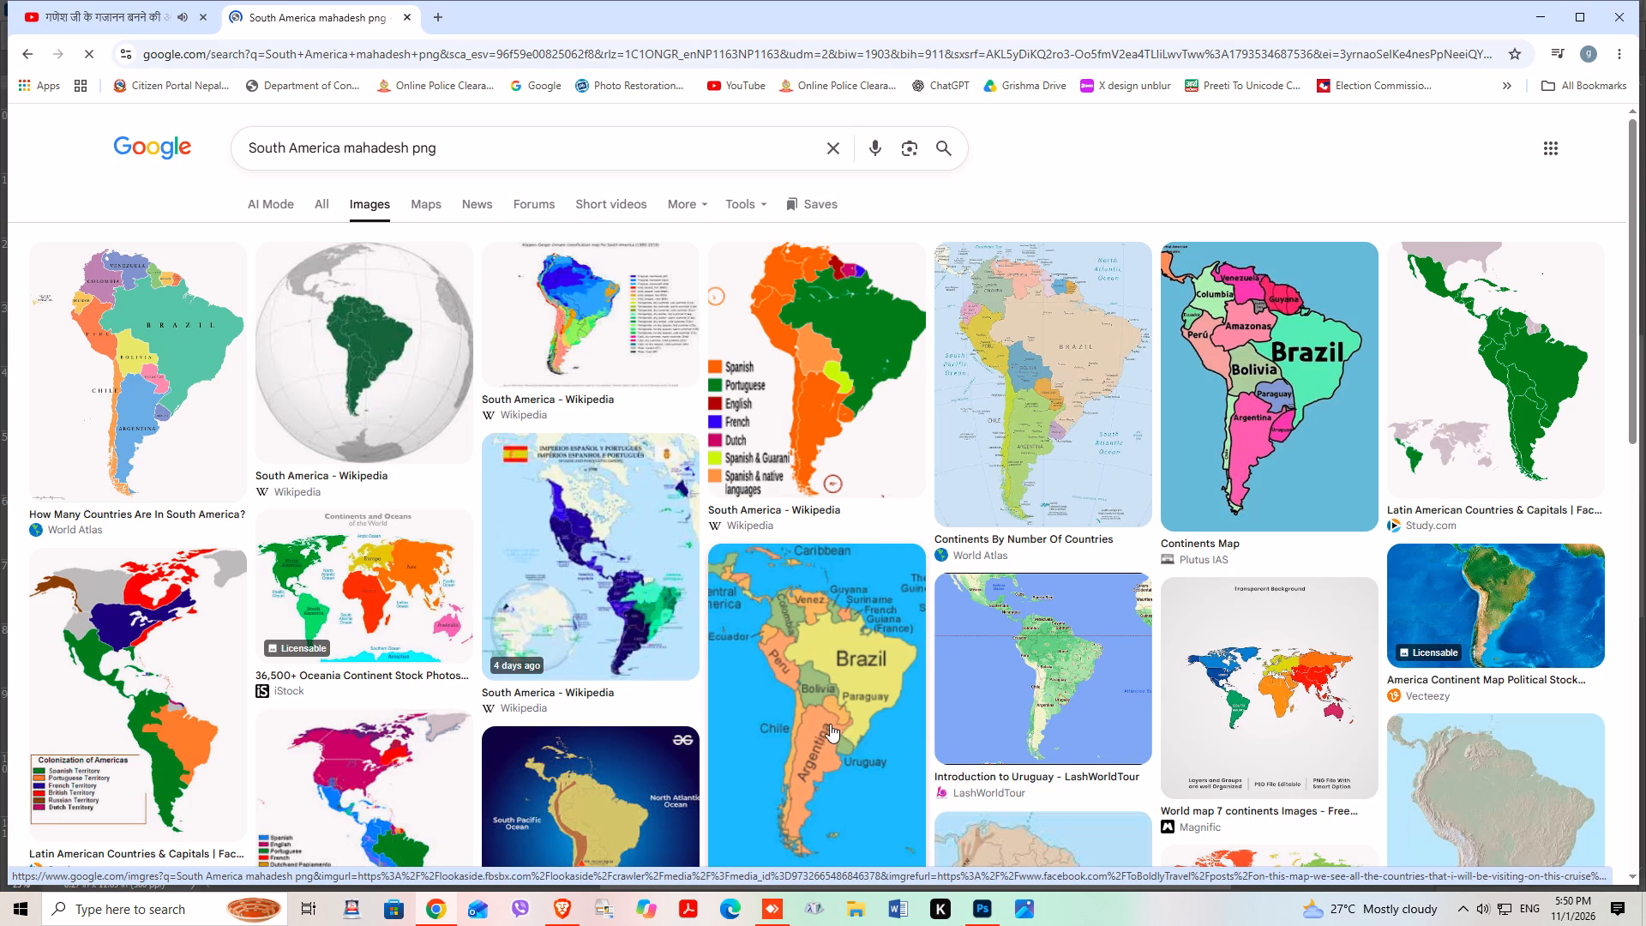
# Browse the South America image results for a suitable map.
pyautogui.scroll(-2, 830, 723)
pyautogui.scroll(5, 597, 542)
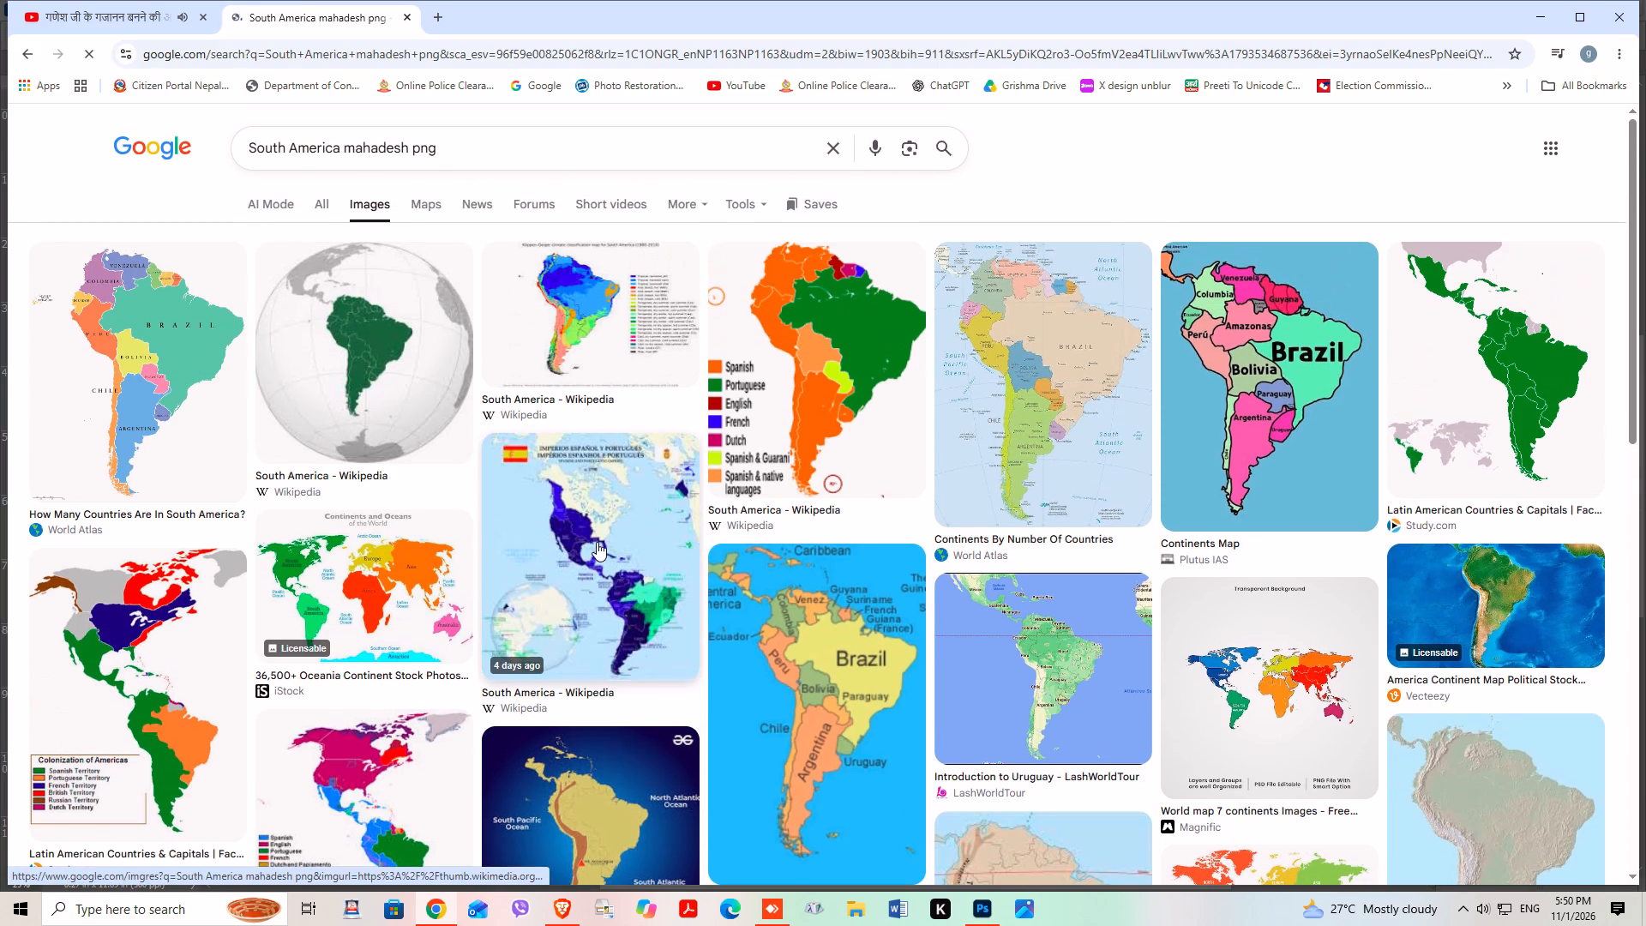
pyautogui.scroll(-1, 1146, 659)
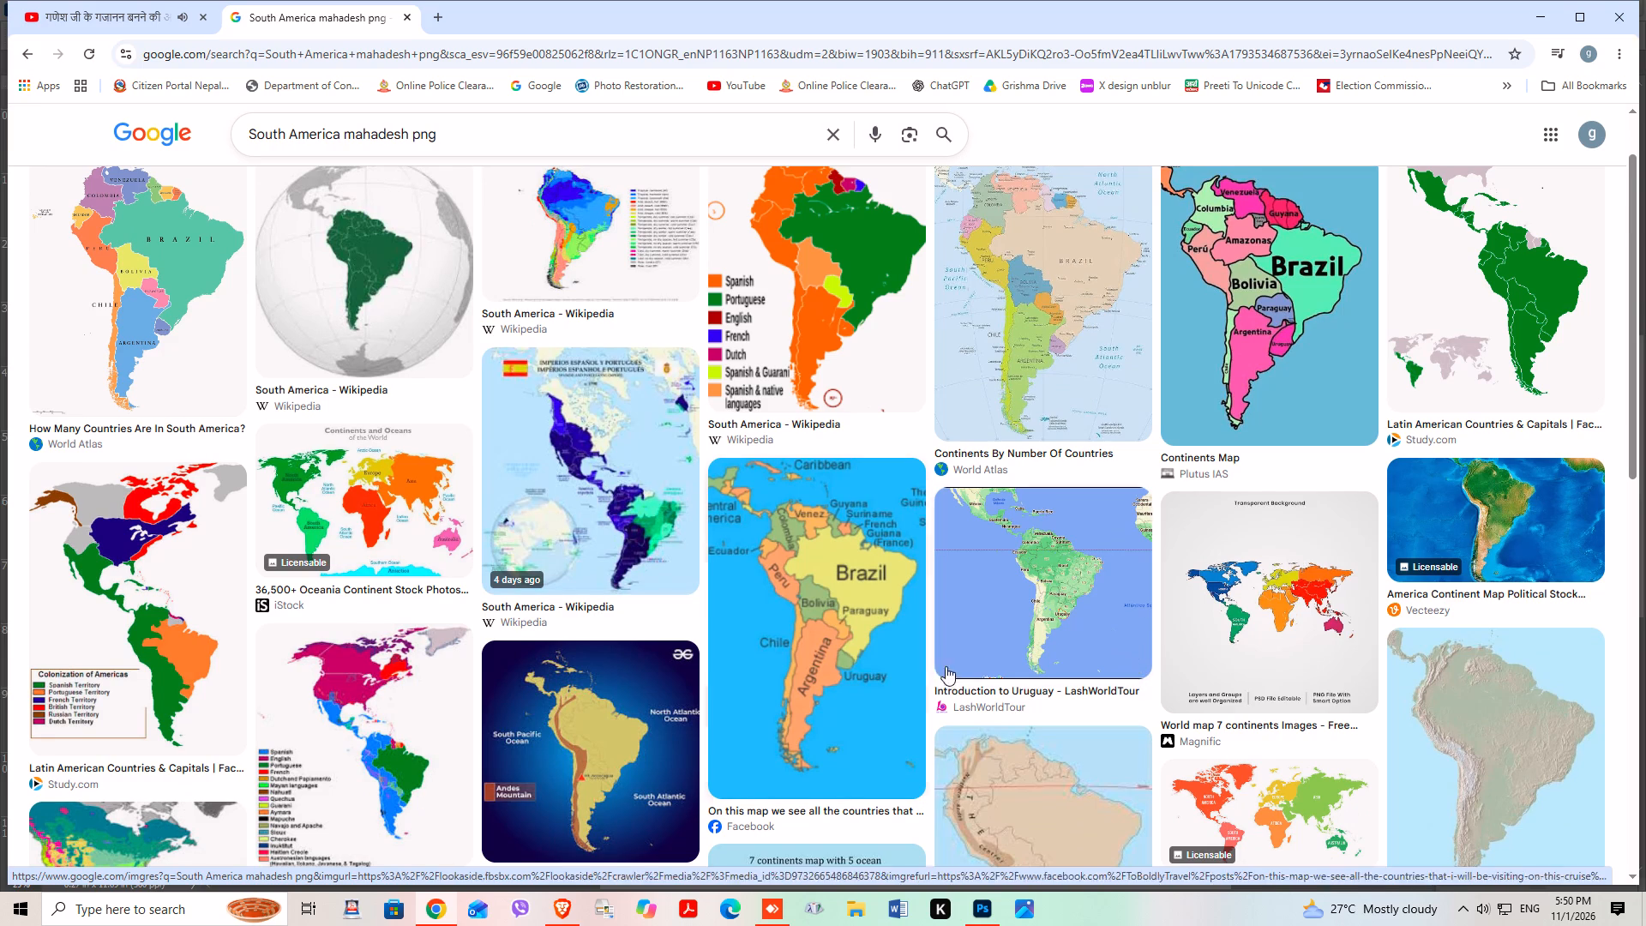
# Compare South America map results, previewing the Facebook country map and the Plutus IAS "Continents Map".
pyautogui.scroll(-3, 1060, 664)
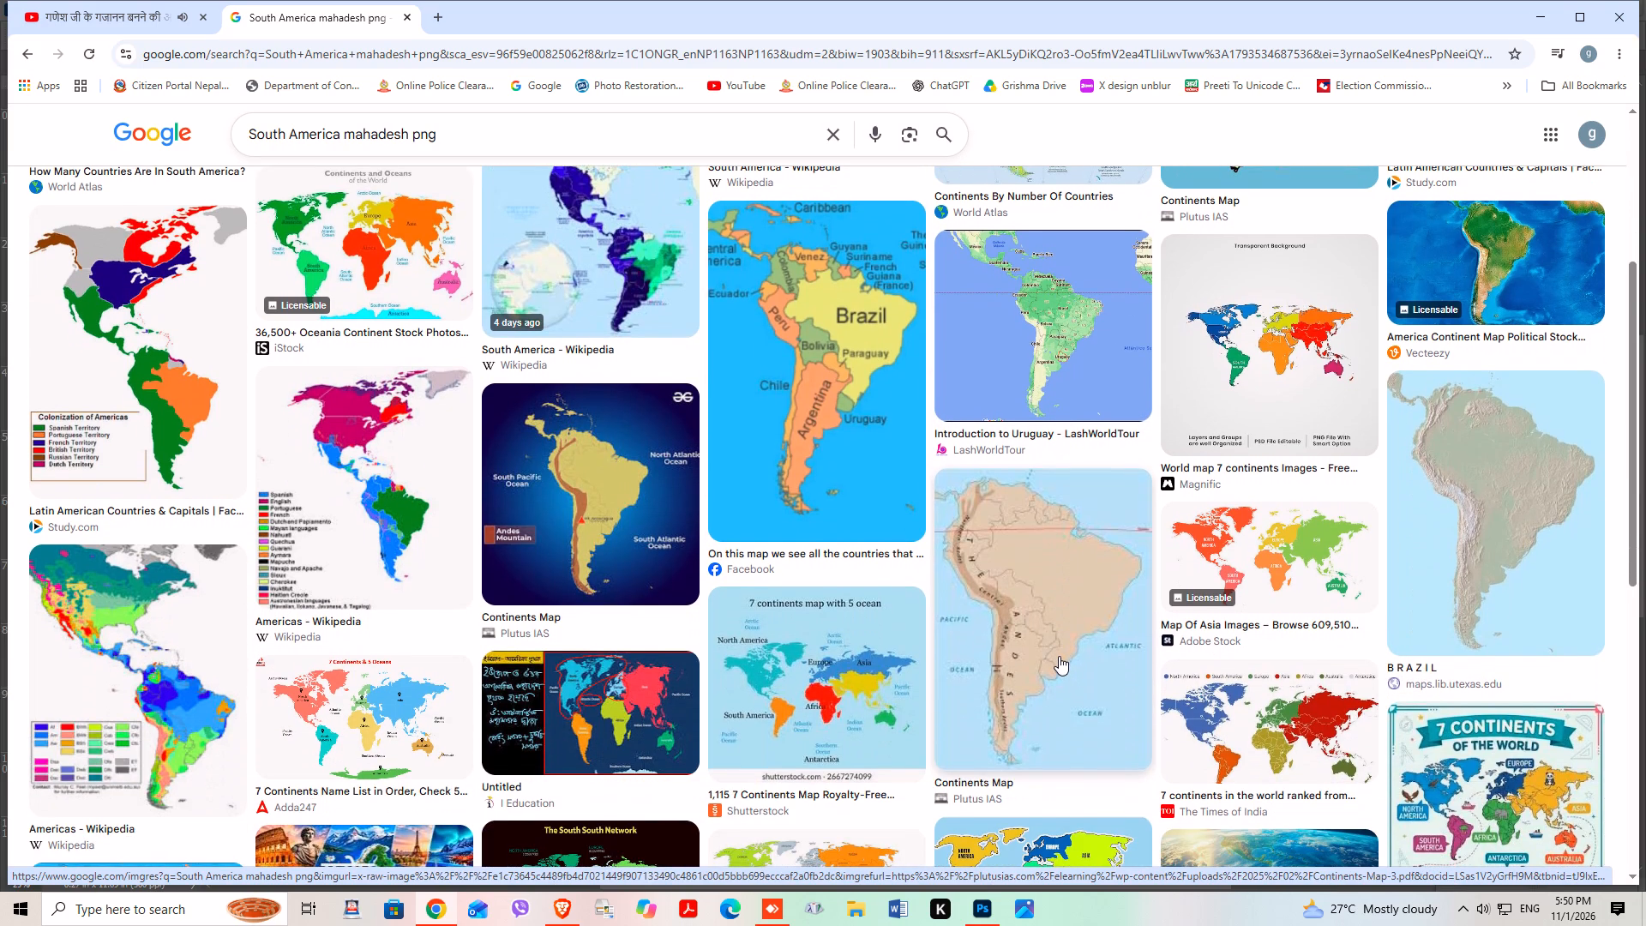
pyautogui.scroll(2, 1059, 654)
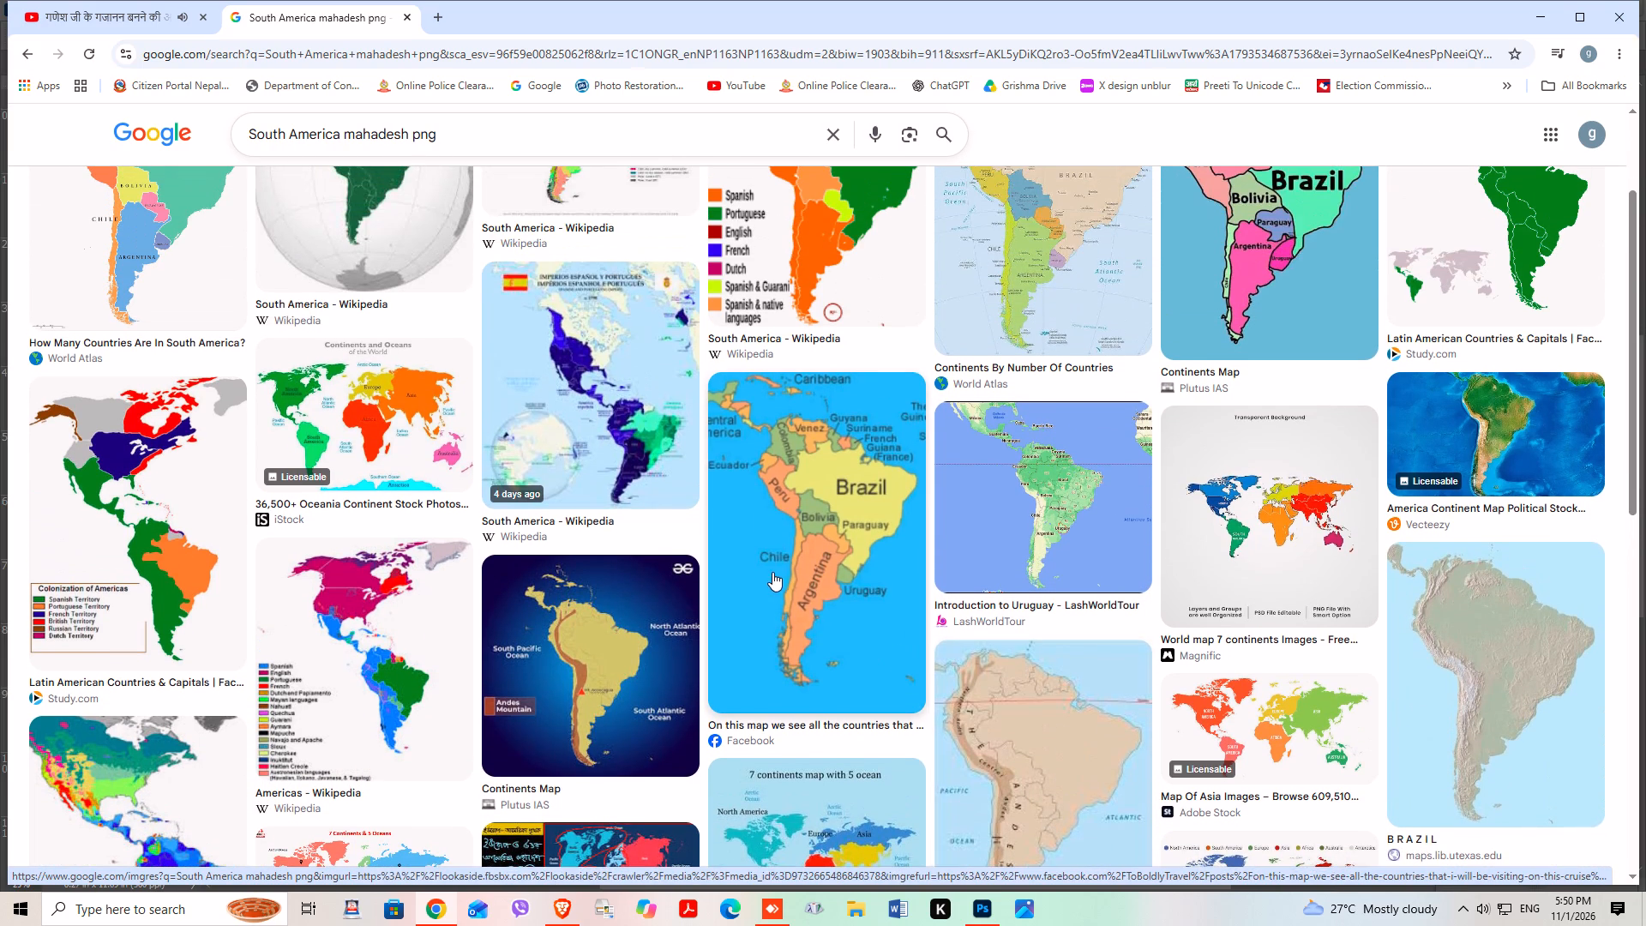
pyautogui.click(773, 565)
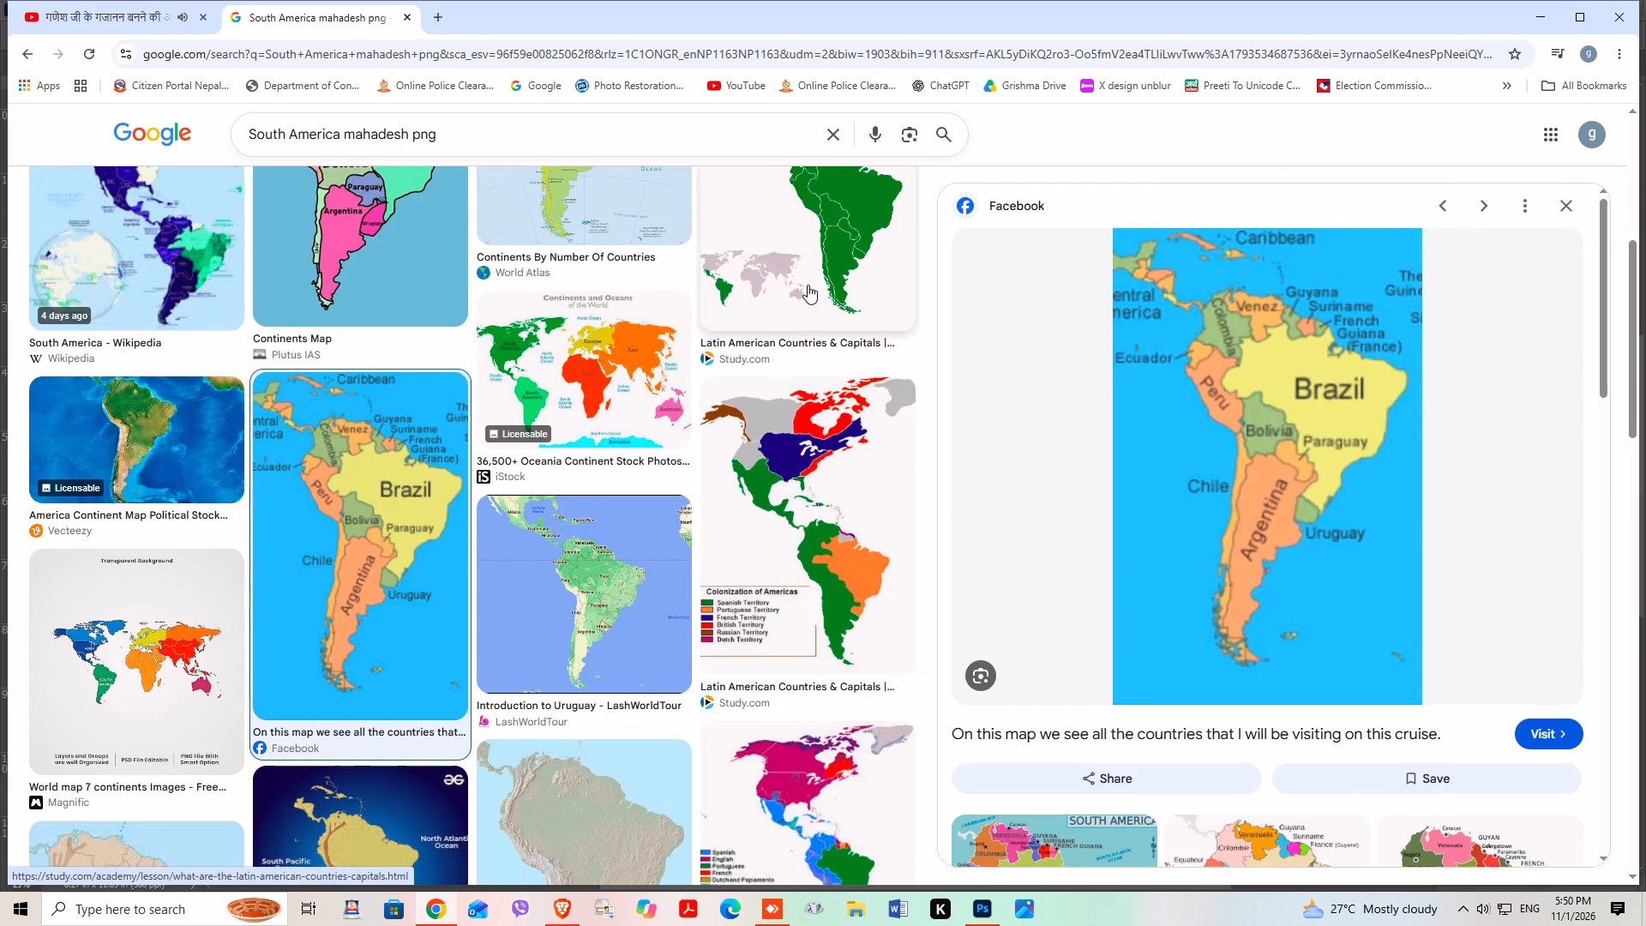
pyautogui.scroll(3, 784, 328)
pyautogui.click(359, 418)
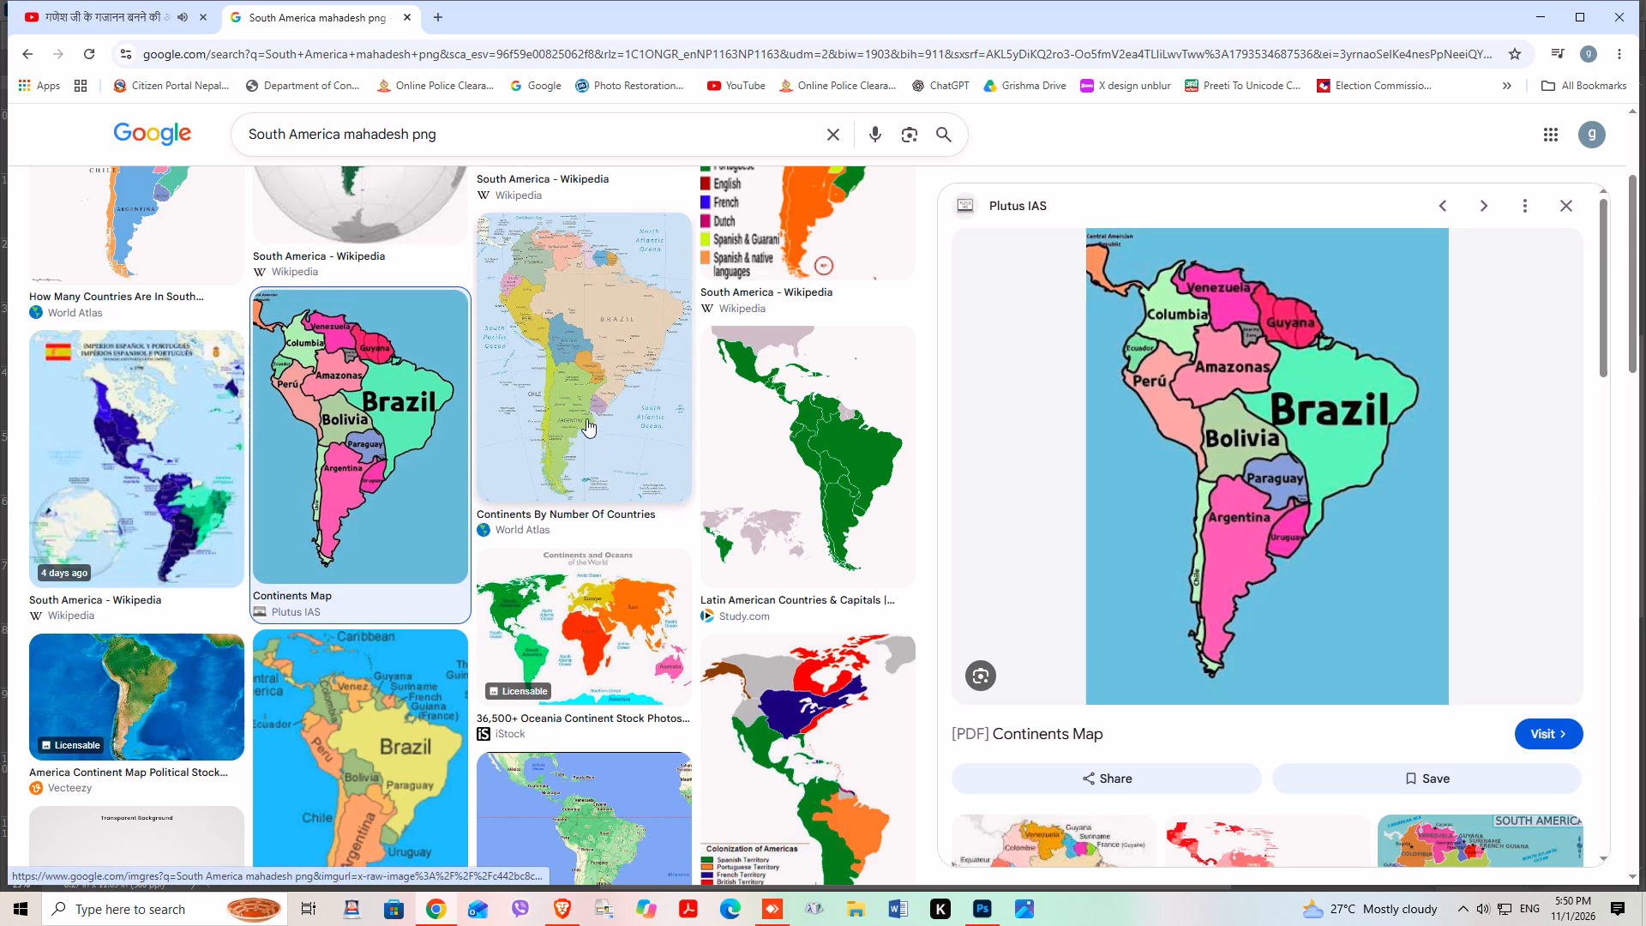
# Open the Wikipedia South America languages map result and copy the related Reddit image "Linguistic Map of South America".
pyautogui.scroll(3, 596, 414)
pyautogui.click(822, 359)
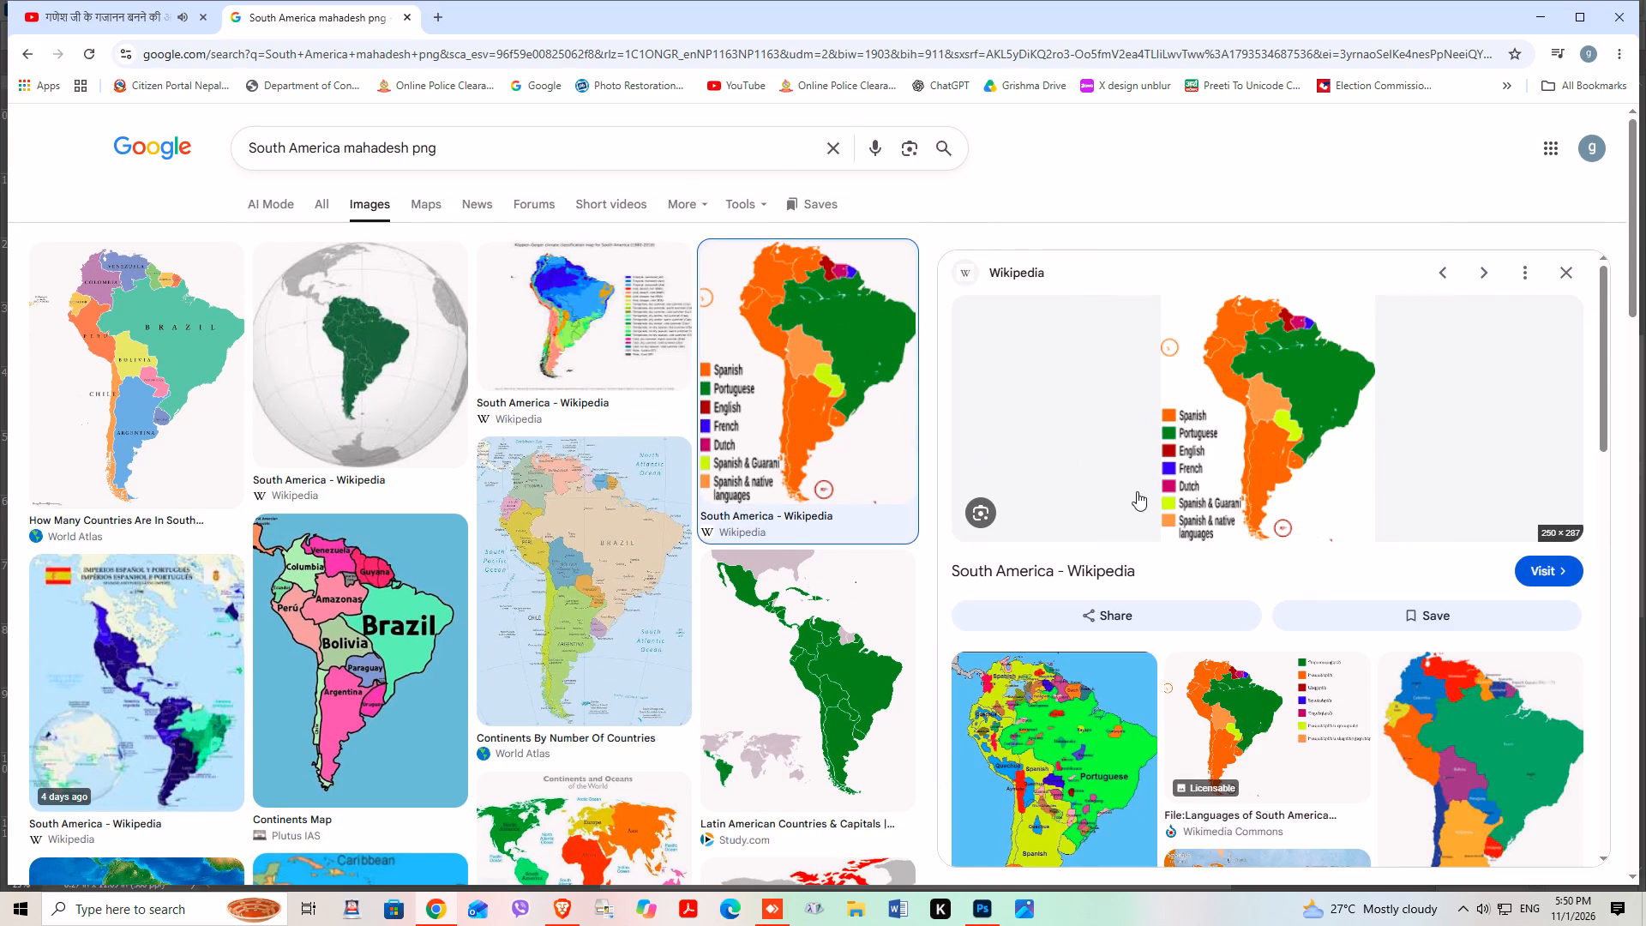
pyautogui.scroll(-1, 1383, 634)
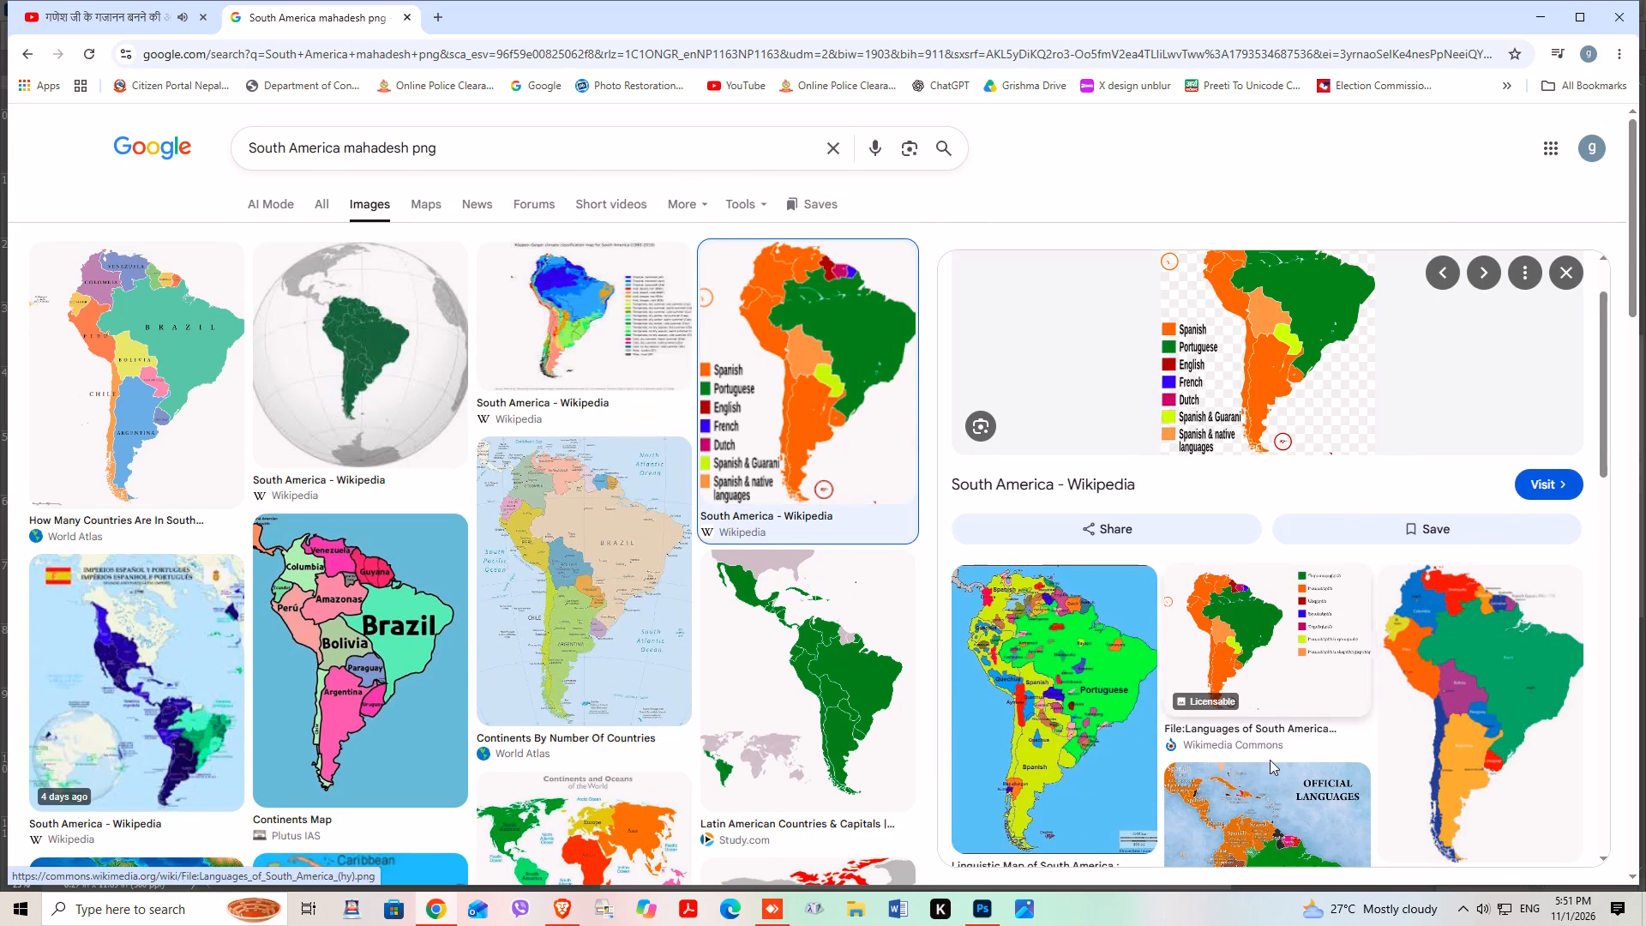
pyautogui.rightClick(1091, 675)
pyautogui.scroll(-2, 1065, 716)
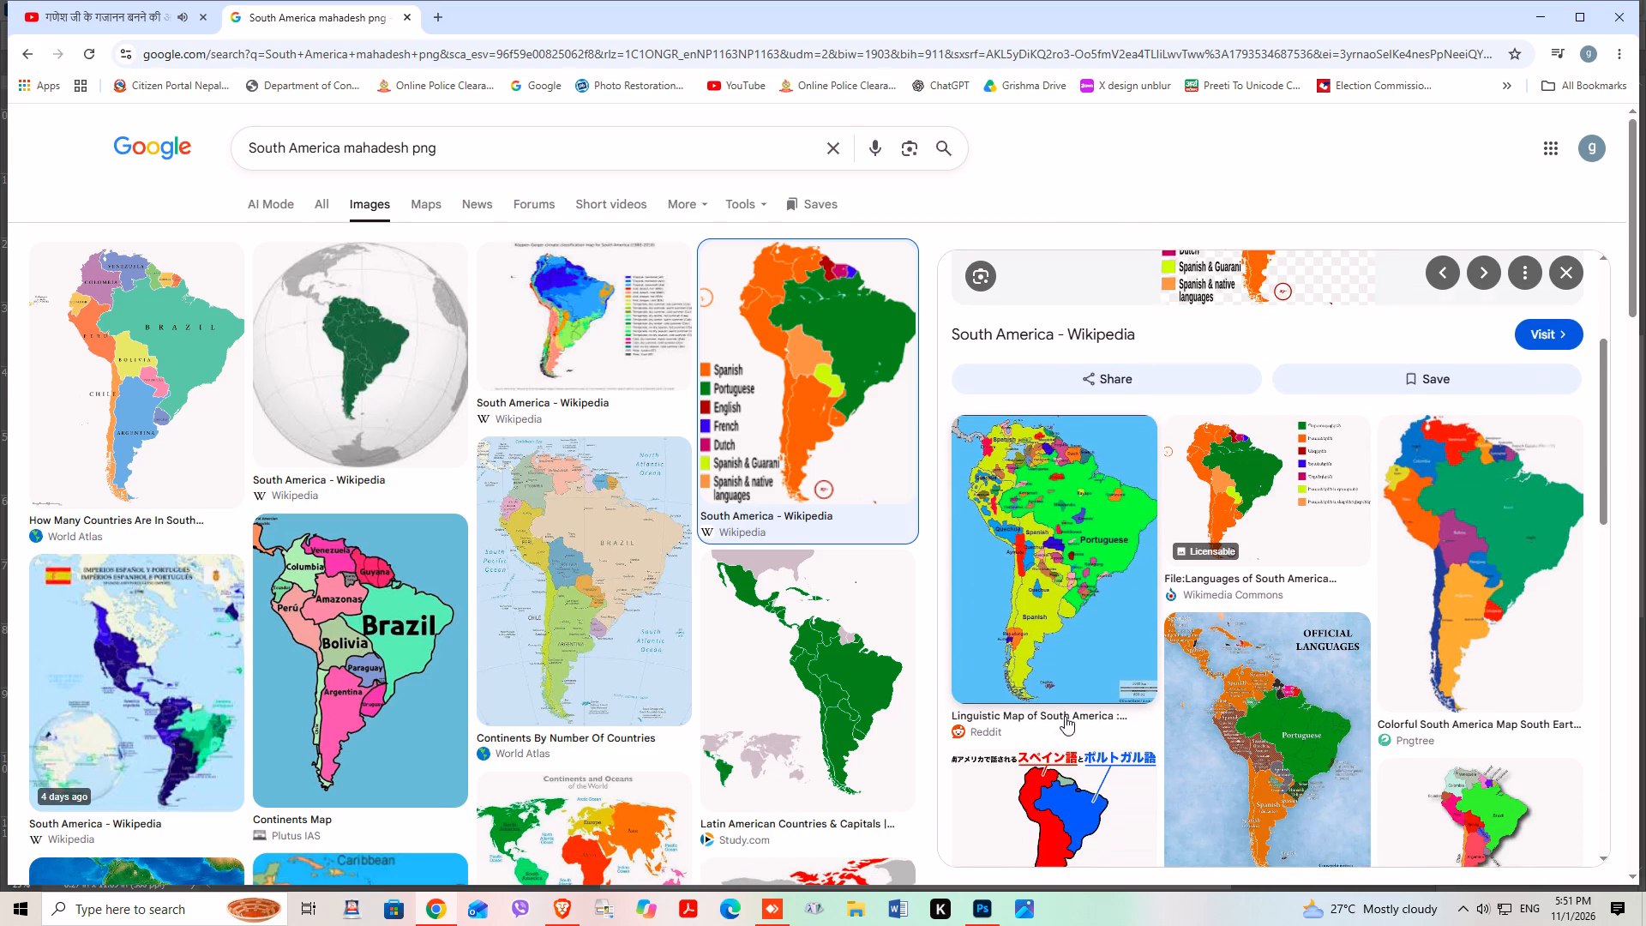
pyautogui.rightClick(1064, 616)
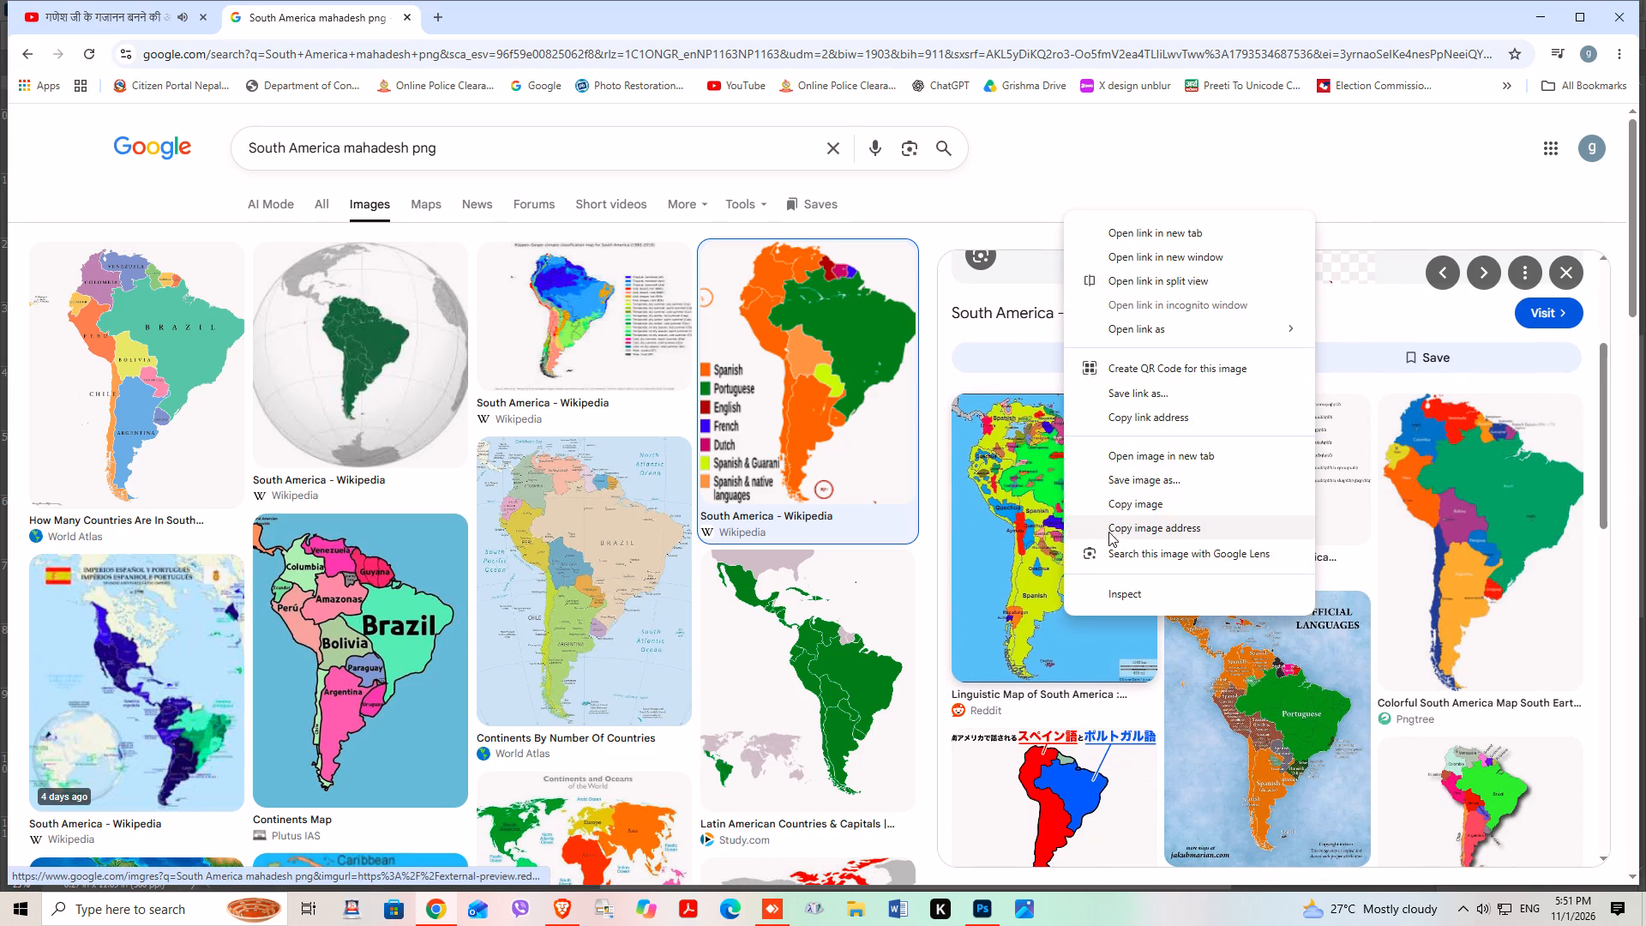
pyautogui.click(1130, 507)
# Switch to Photoshop and paste the copied South America map into the continent maps page.
pyautogui.click(980, 911)
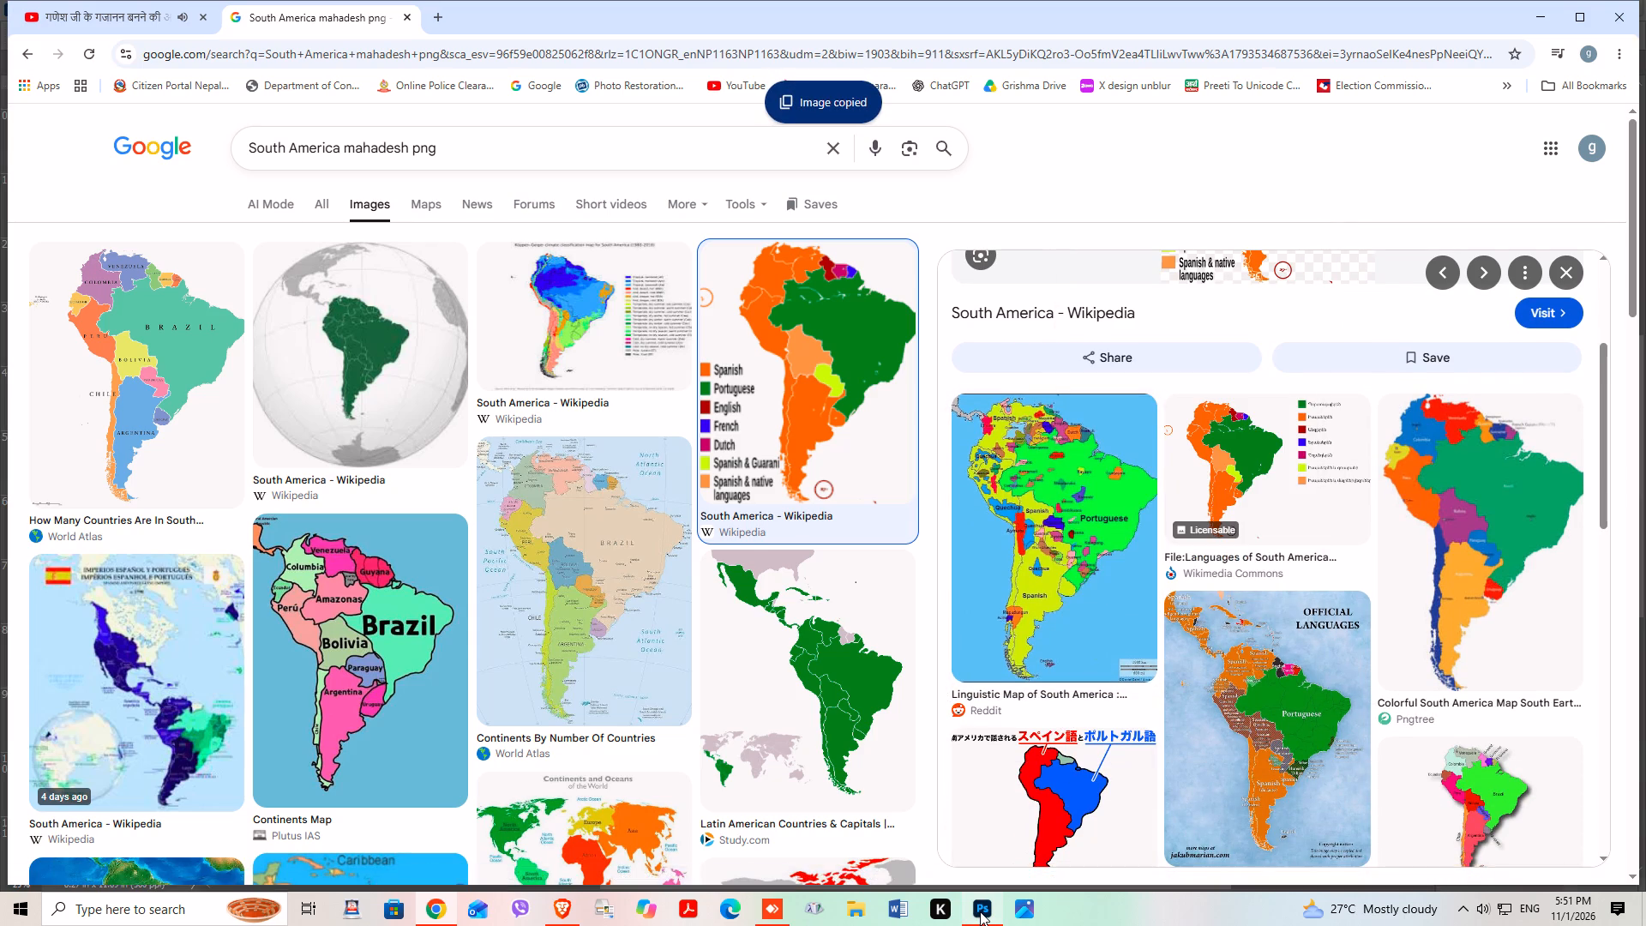
pyautogui.hotkey('ctrl', 'v')
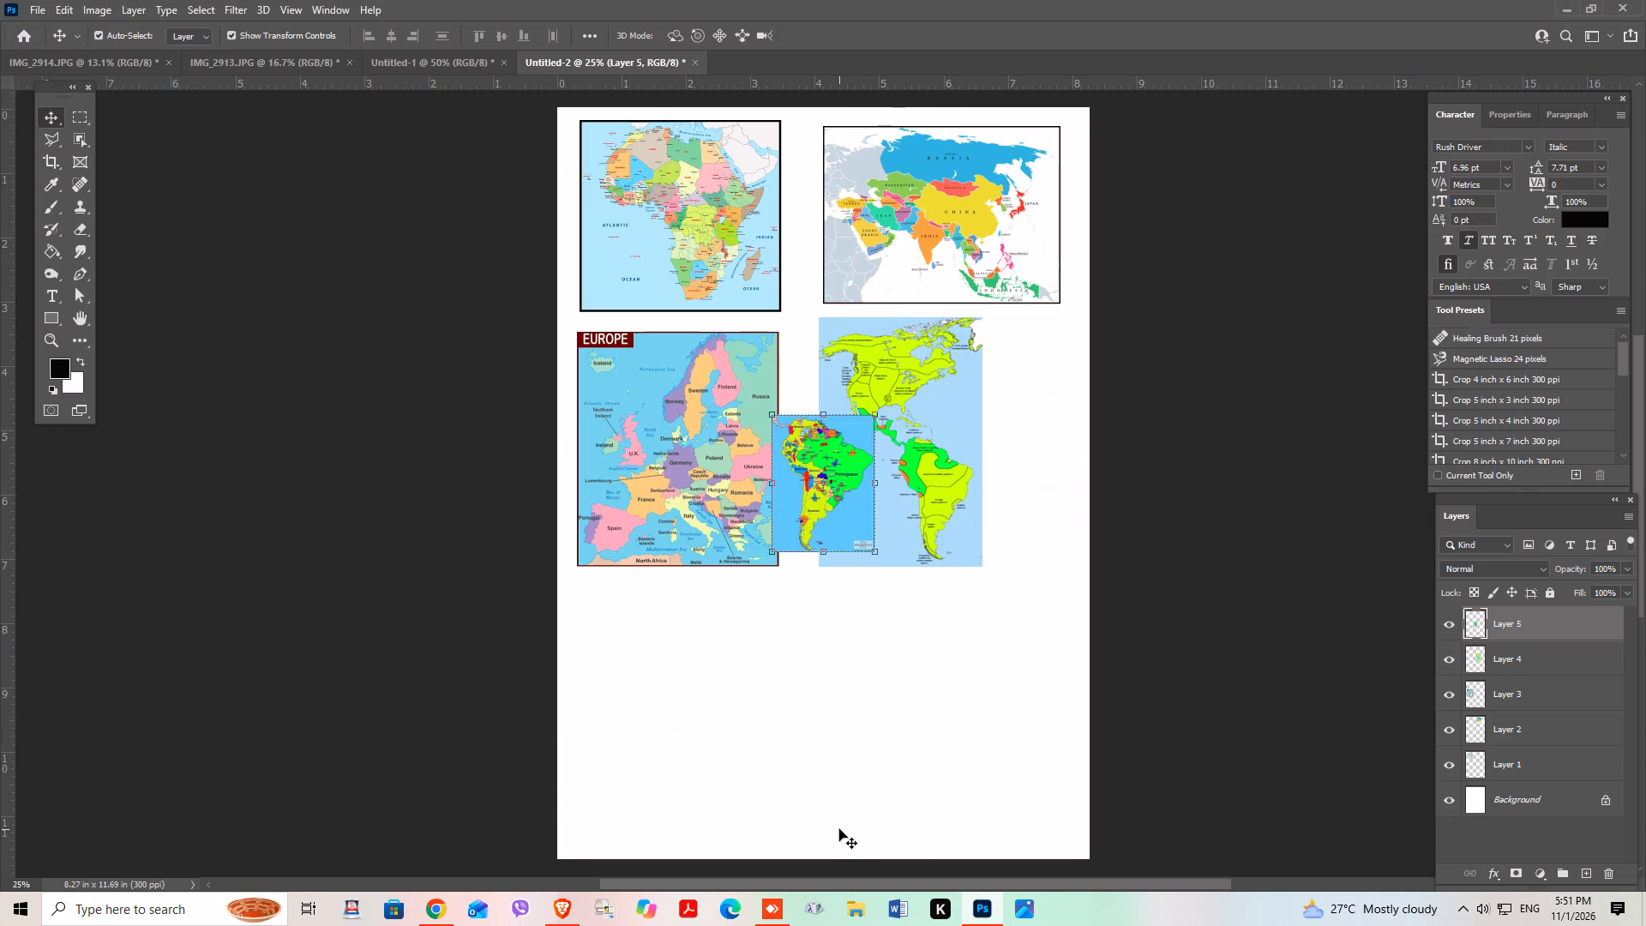
# In Photoshop, place the pasted South America map directly below the Europe map and enlarge it to about 182%.
pyautogui.moveTo(847, 506); pyautogui.dragTo(675, 681)
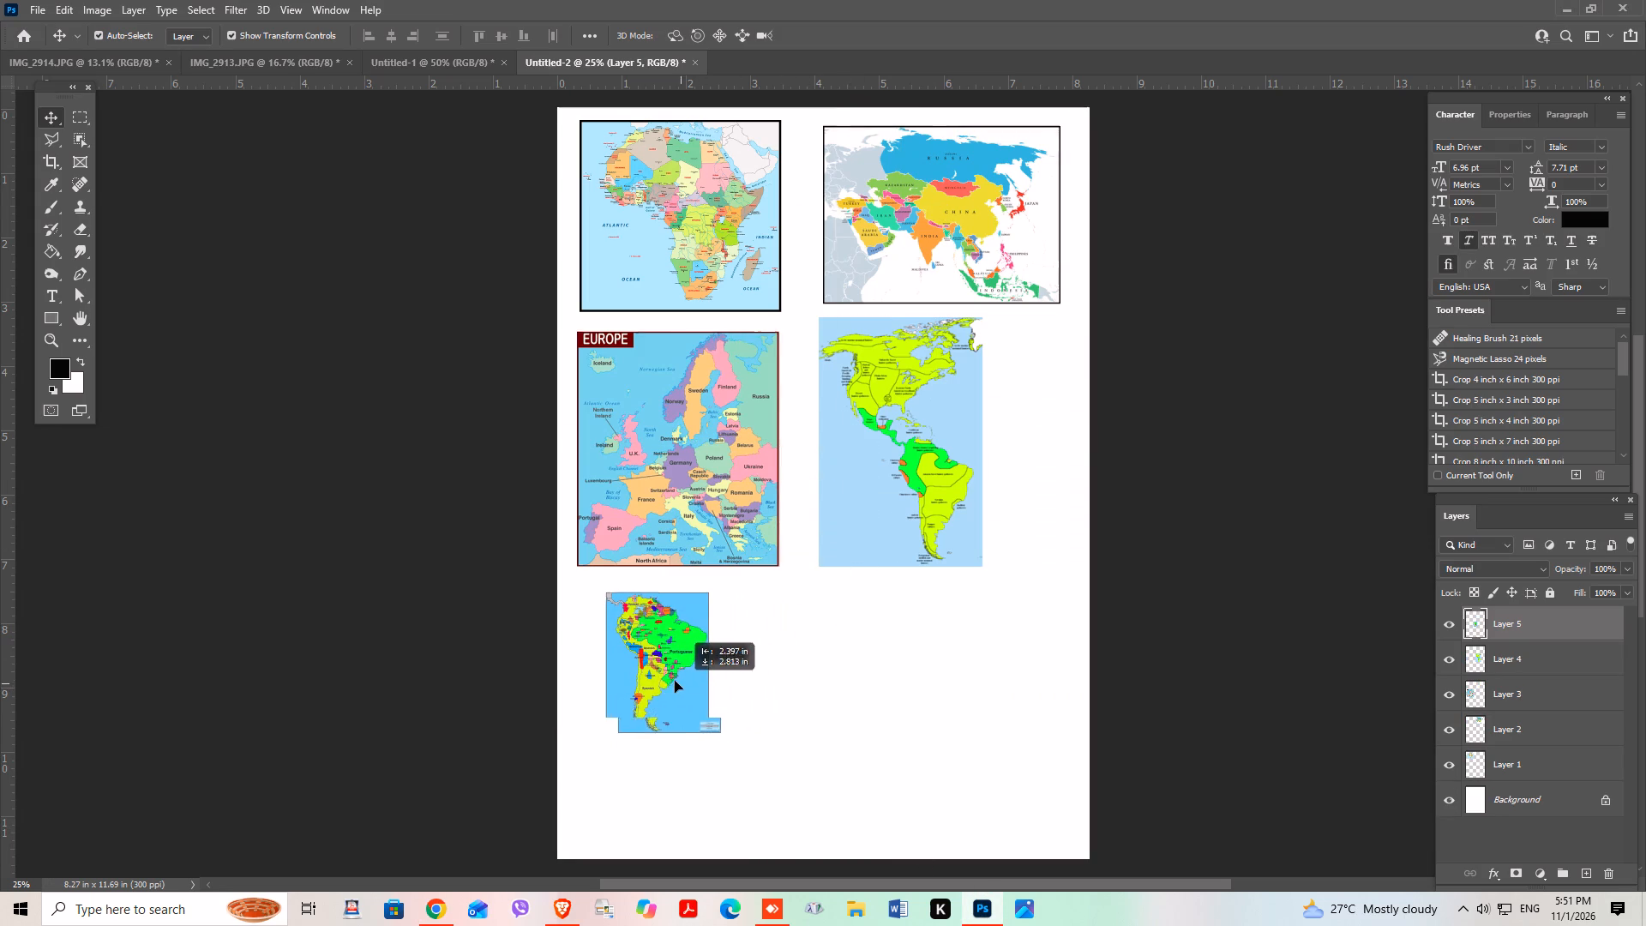
pyautogui.moveTo(675, 681); pyautogui.dragTo(667, 679)
pyautogui.moveTo(698, 724); pyautogui.dragTo(801, 822)
pyautogui.moveTo(724, 756); pyautogui.dragTo(711, 750)
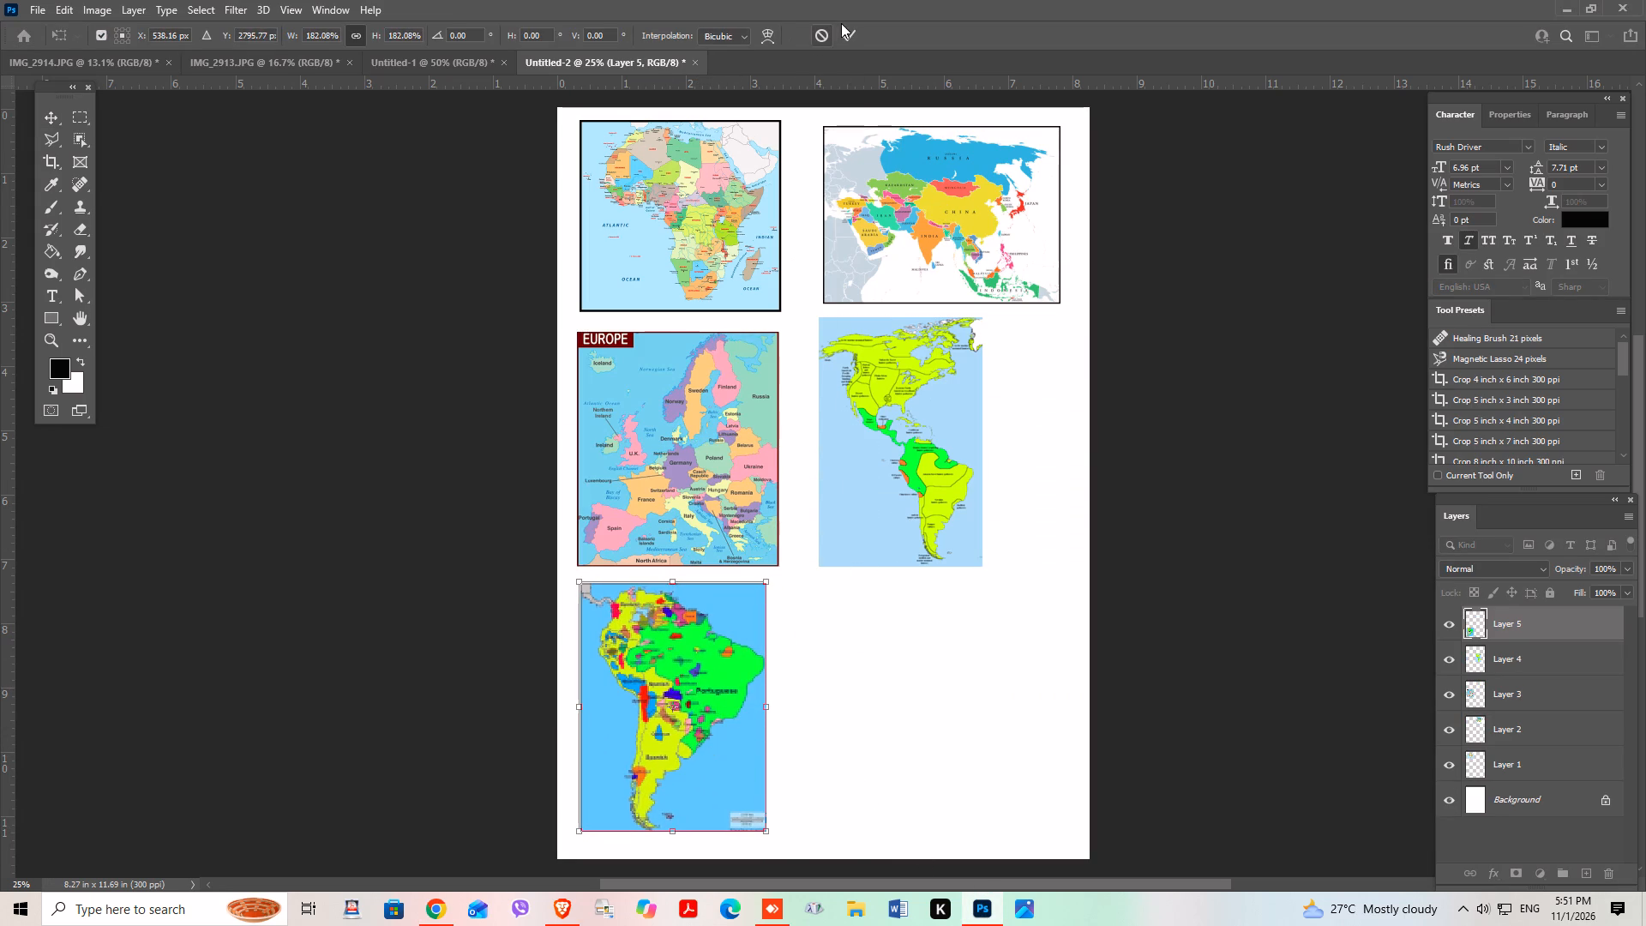
pyautogui.click(840, 36)
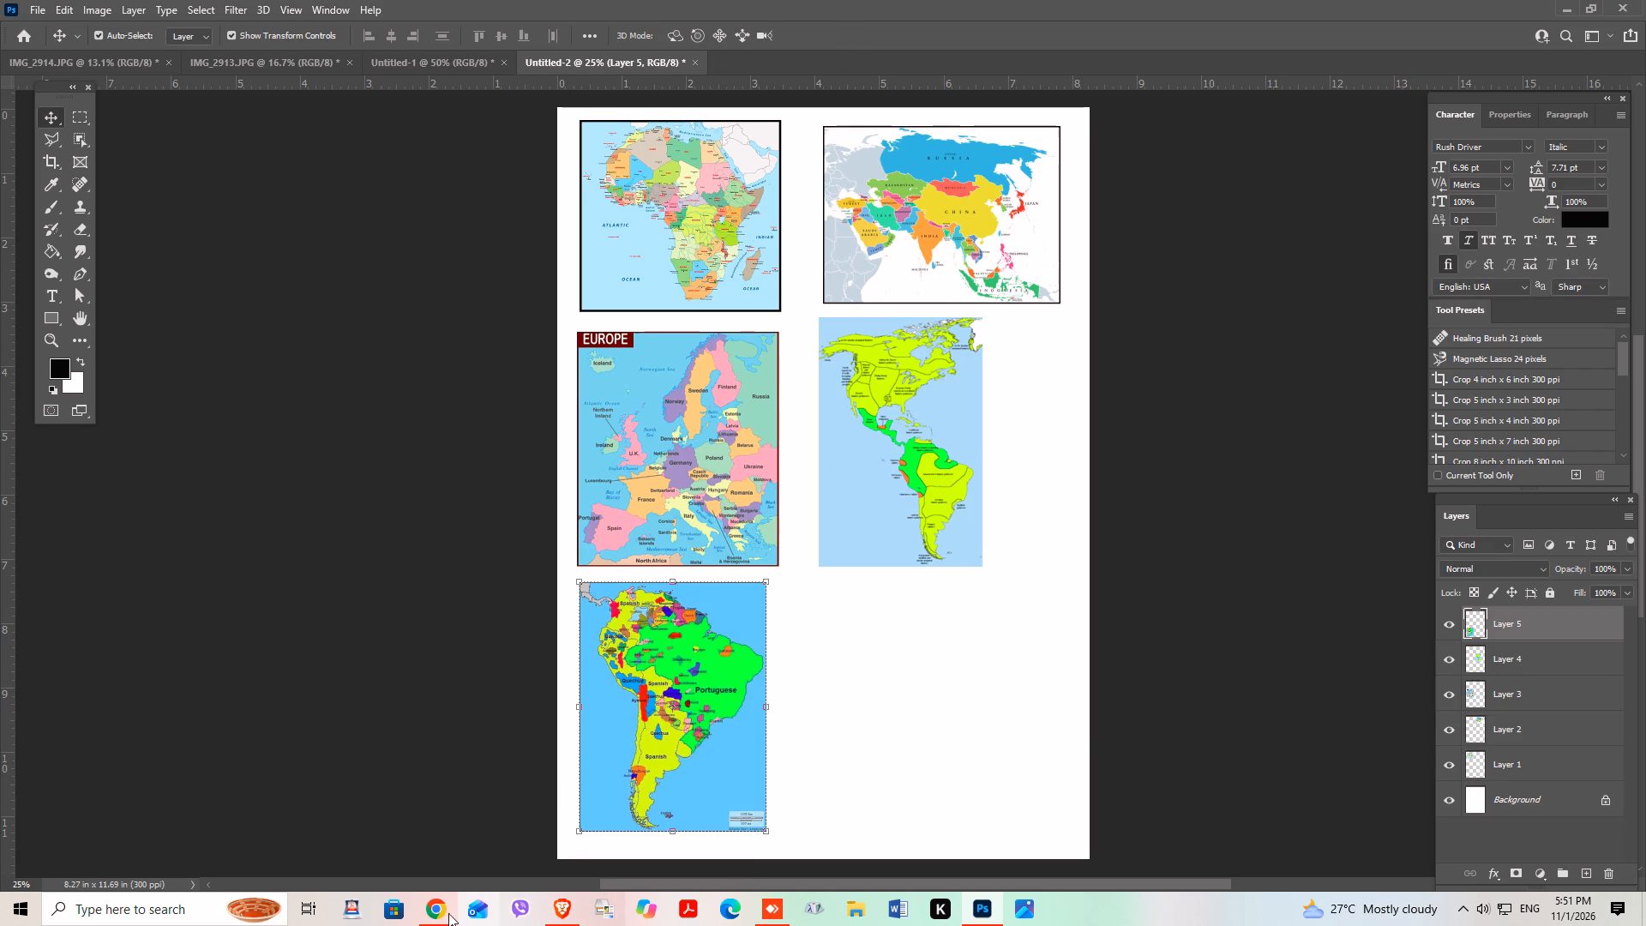
# Switch back to Google Chrome and change the image search to "Oceania mahadesh png".
pyautogui.click(436, 914)
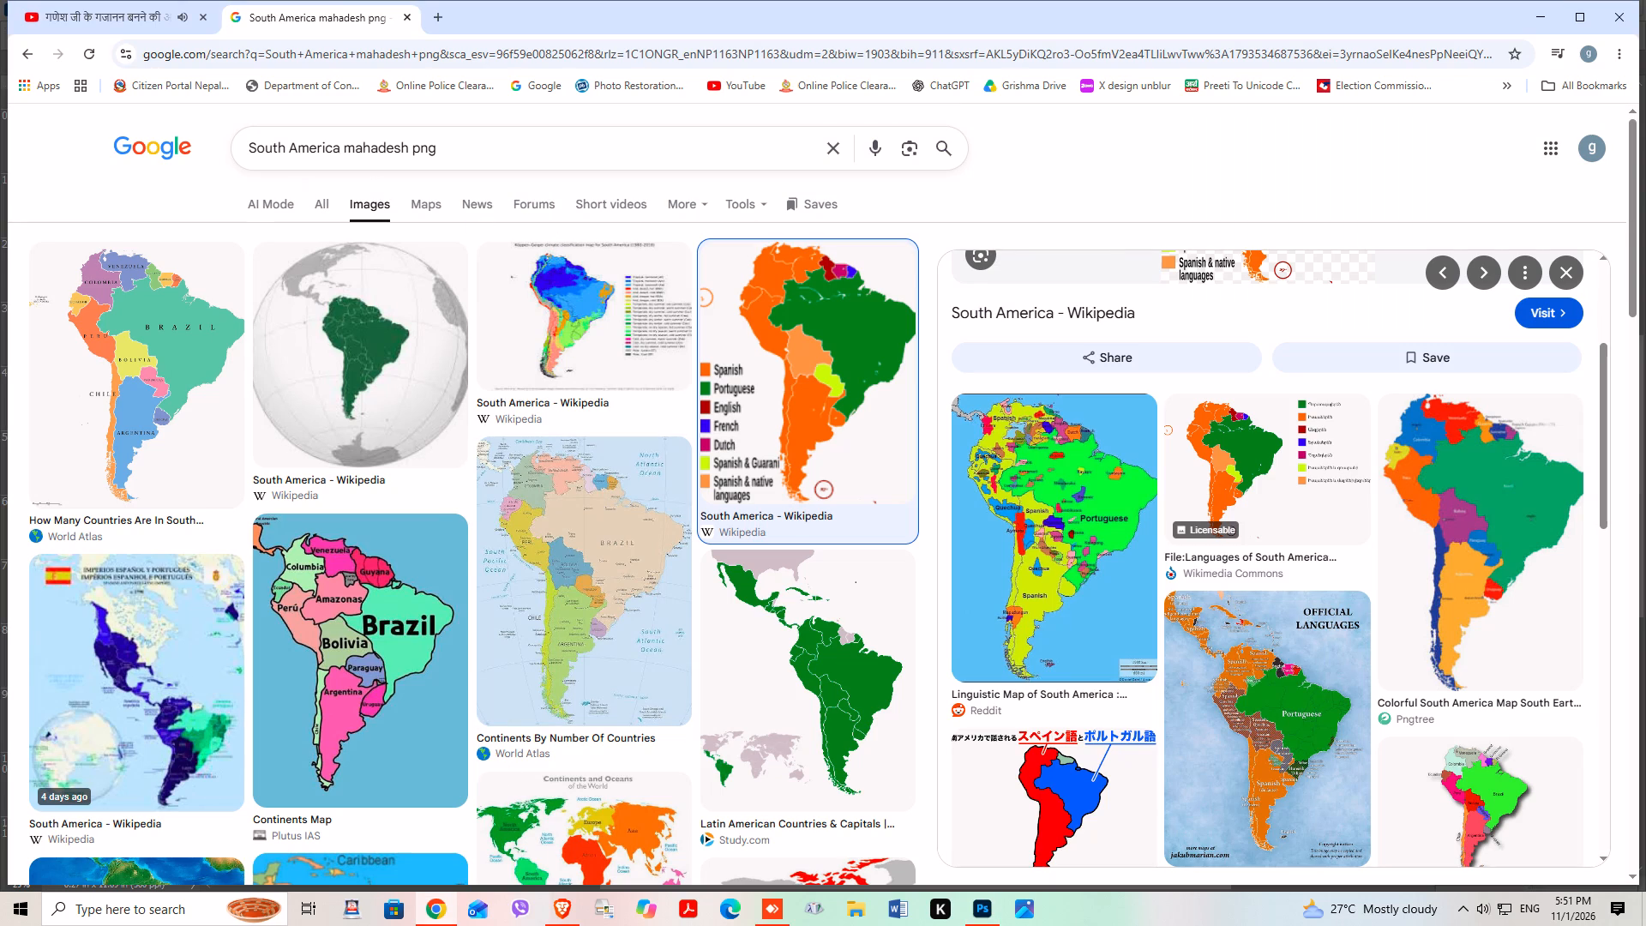
pyautogui.click(340, 153)
pyautogui.press('BackSpace')
pyautogui.press('BackSpace')
pyautogui.press('BackSpace')
pyautogui.press('BackSpace')
pyautogui.press('BackSpace')
pyautogui.press('BackSpace')
pyautogui.press('BackSpace')
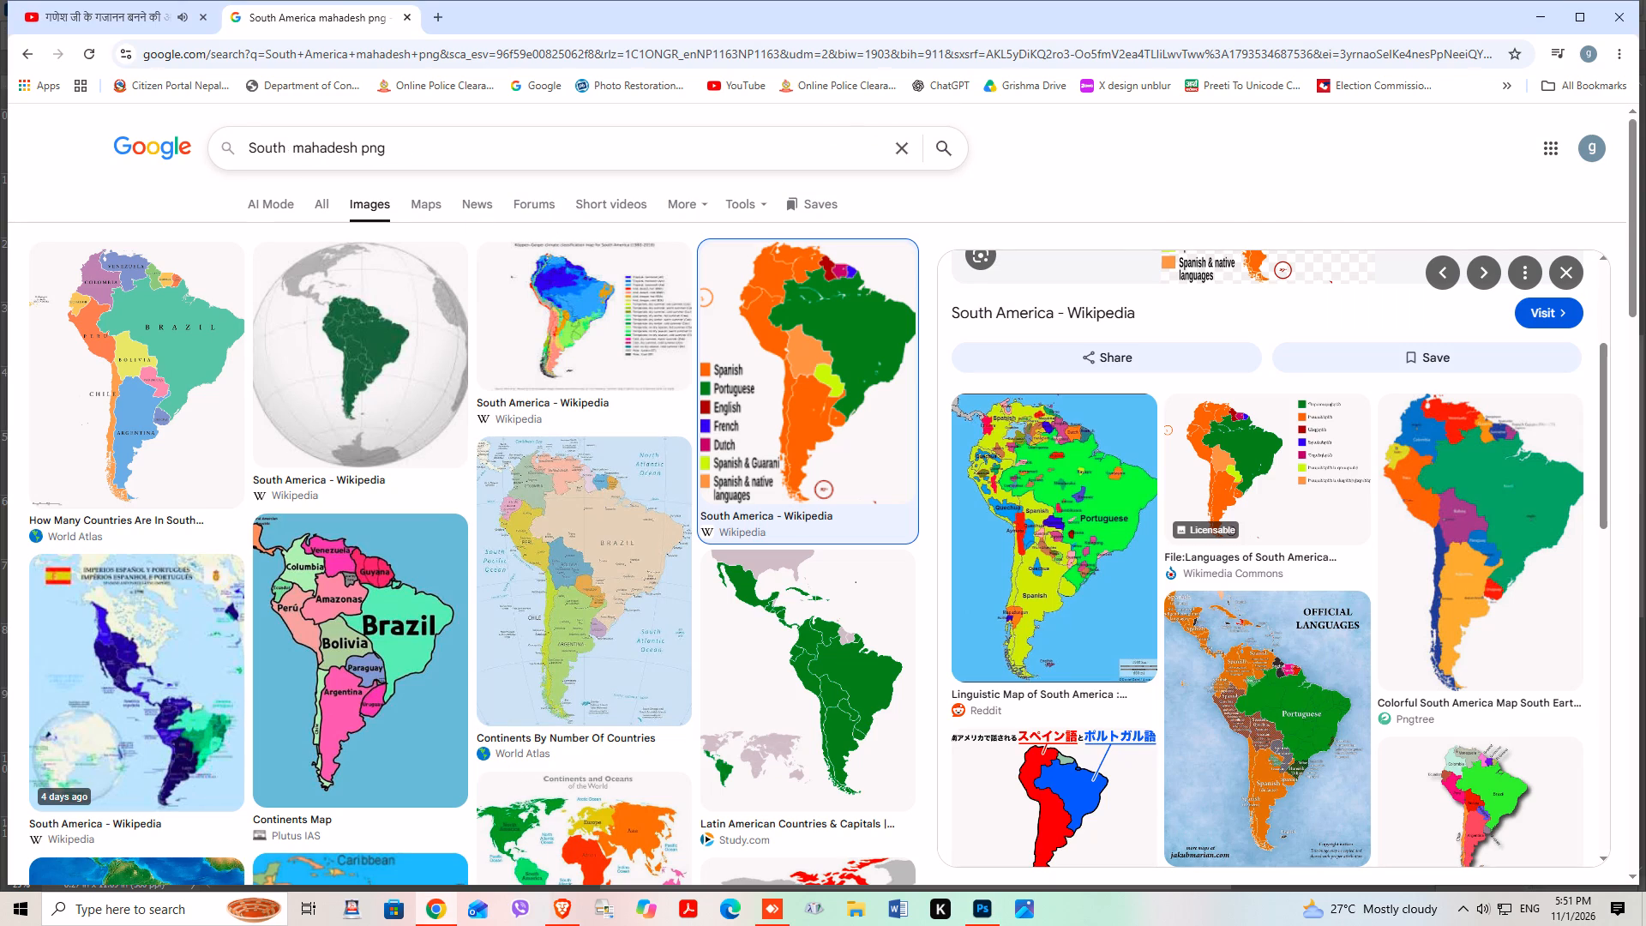
pyautogui.press('BackSpace')
pyautogui.press('BackSpace')
pyautogui.press('BackSpace')
pyautogui.press('BackSpace')
pyautogui.press('BackSpace')
pyautogui.press('BackSpace')
pyautogui.write('Oc')
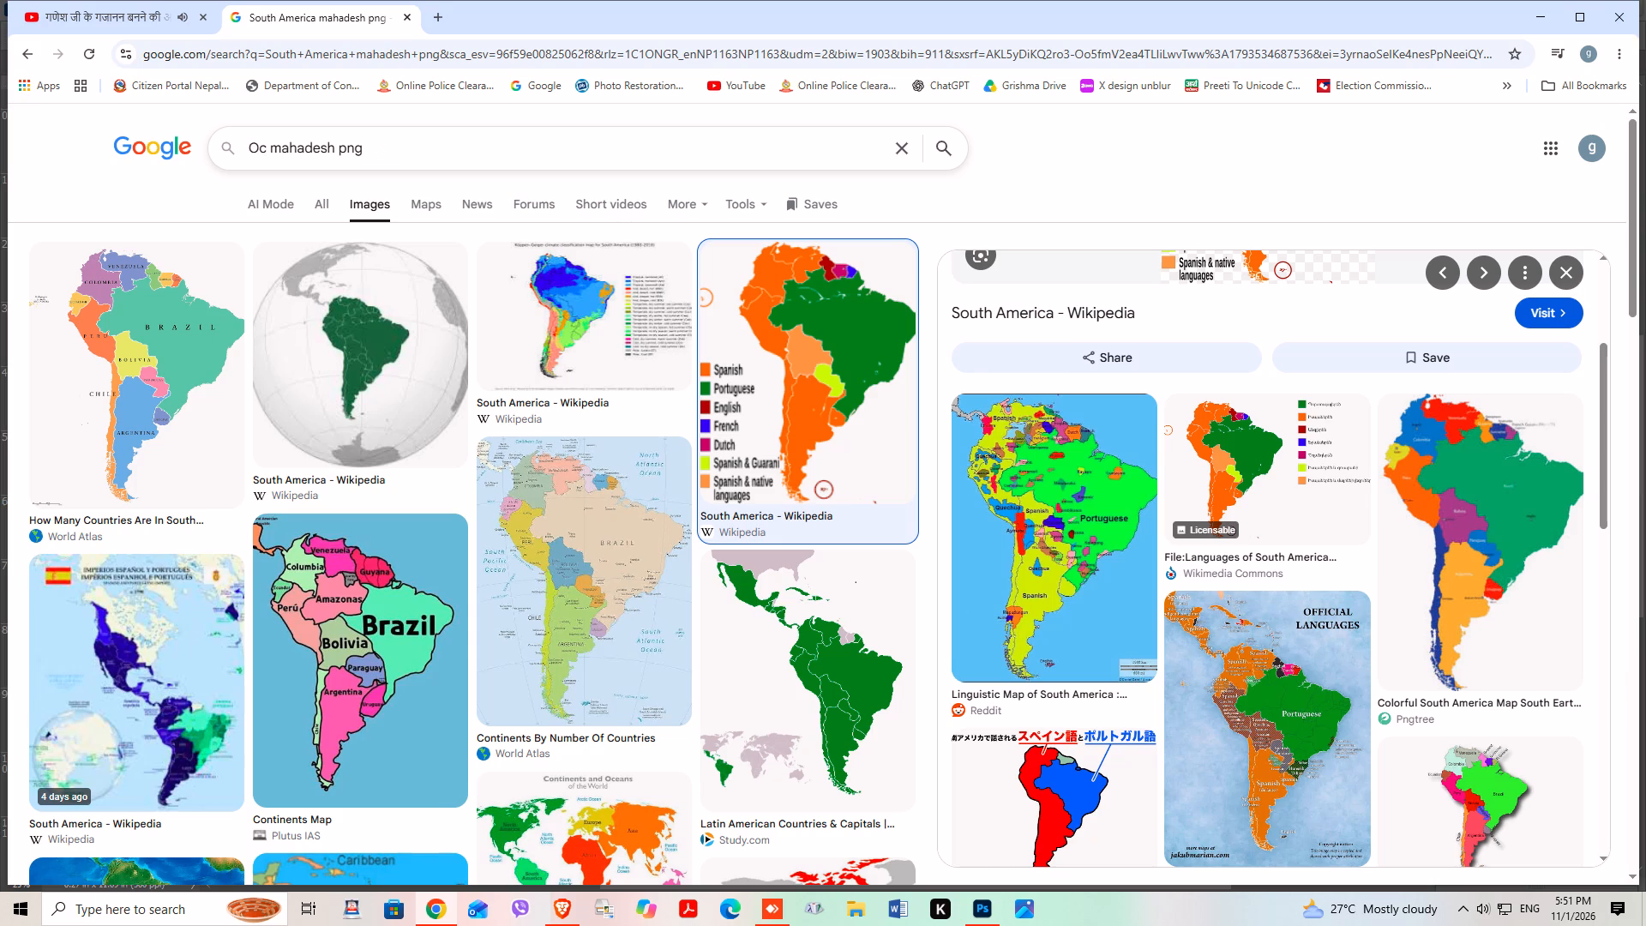
pyautogui.write('ea')
pyautogui.write('nia')
pyautogui.press('Return')
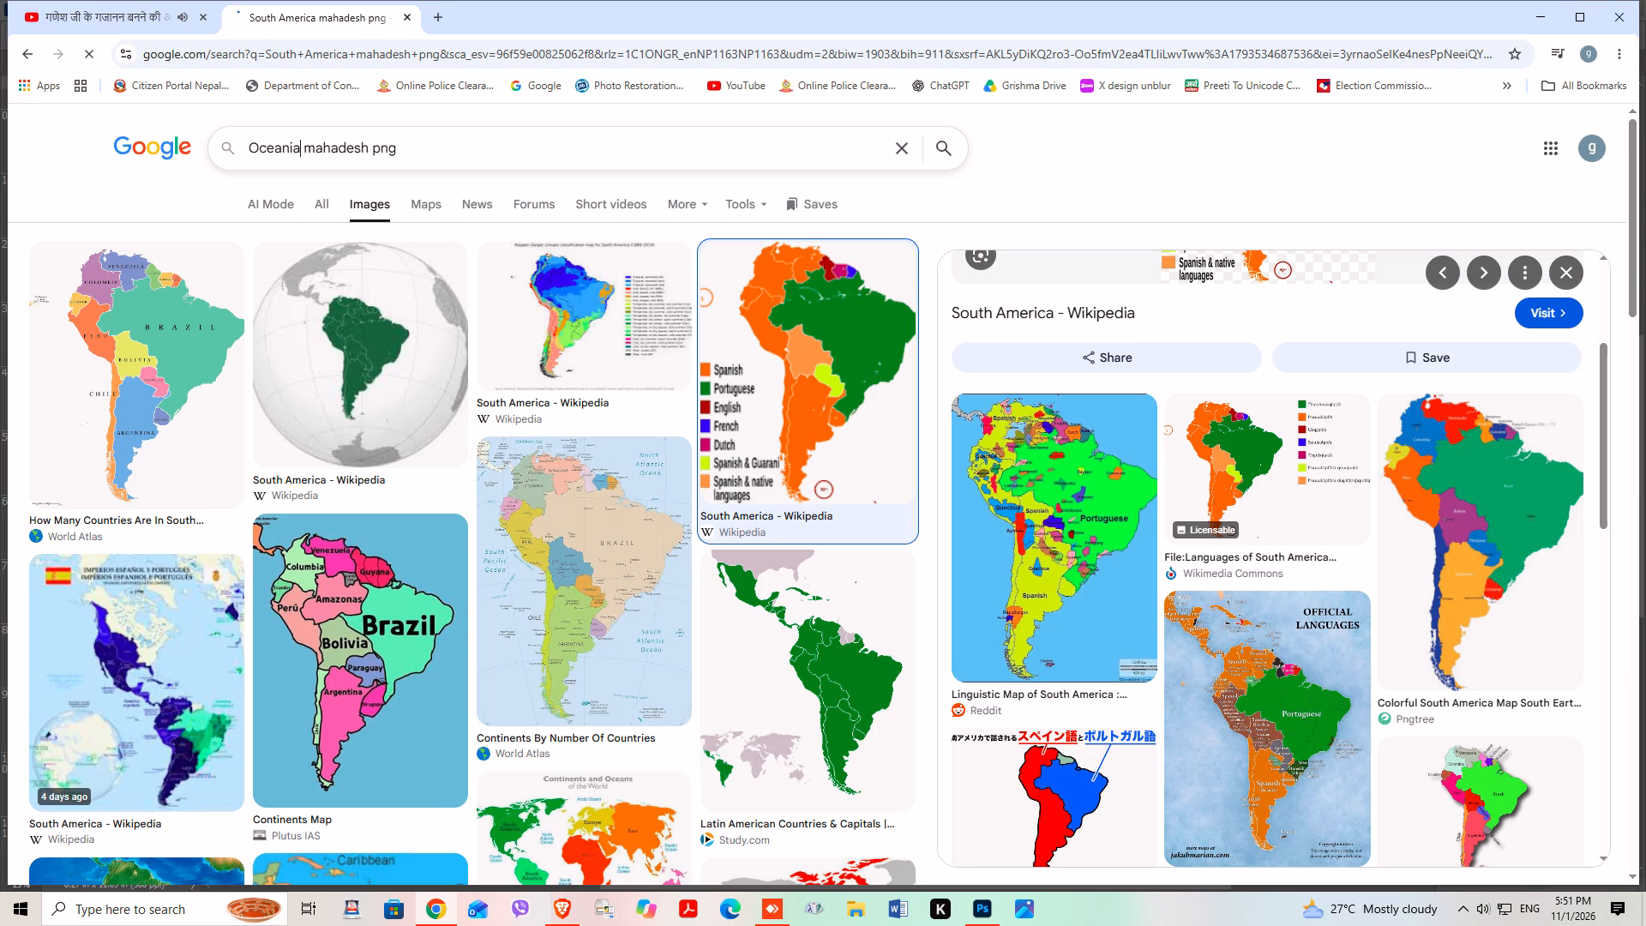
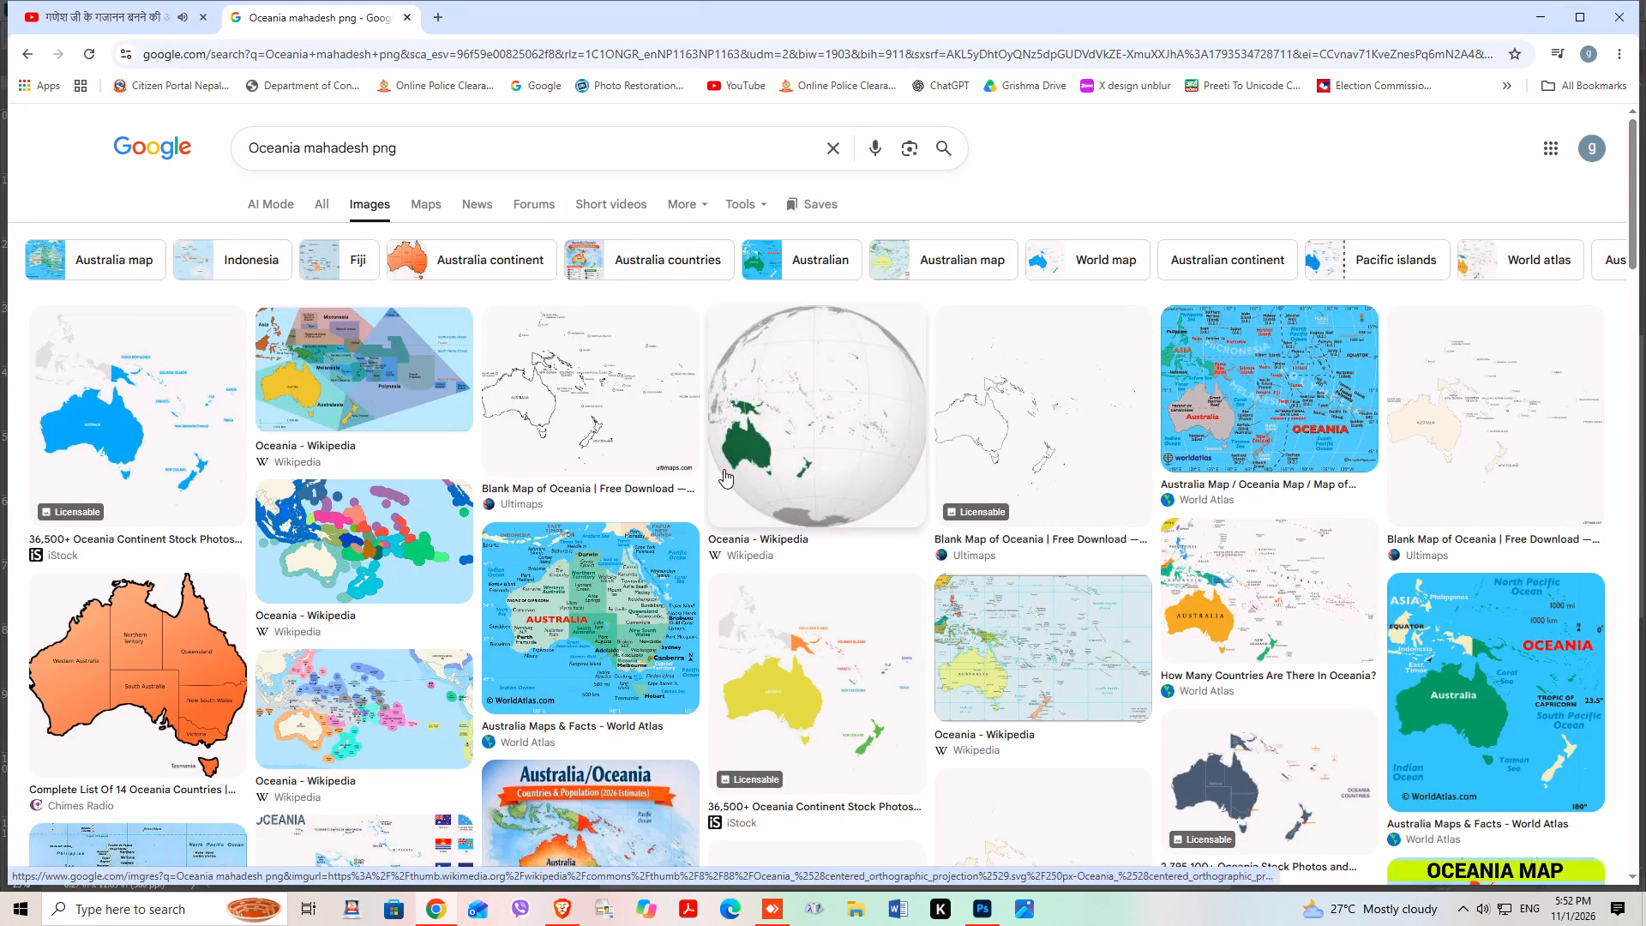
# Find the HindiArise Australia map with coloured vegetation zones in the Oceania image results and copy its image.
pyautogui.scroll(-3, 862, 672)
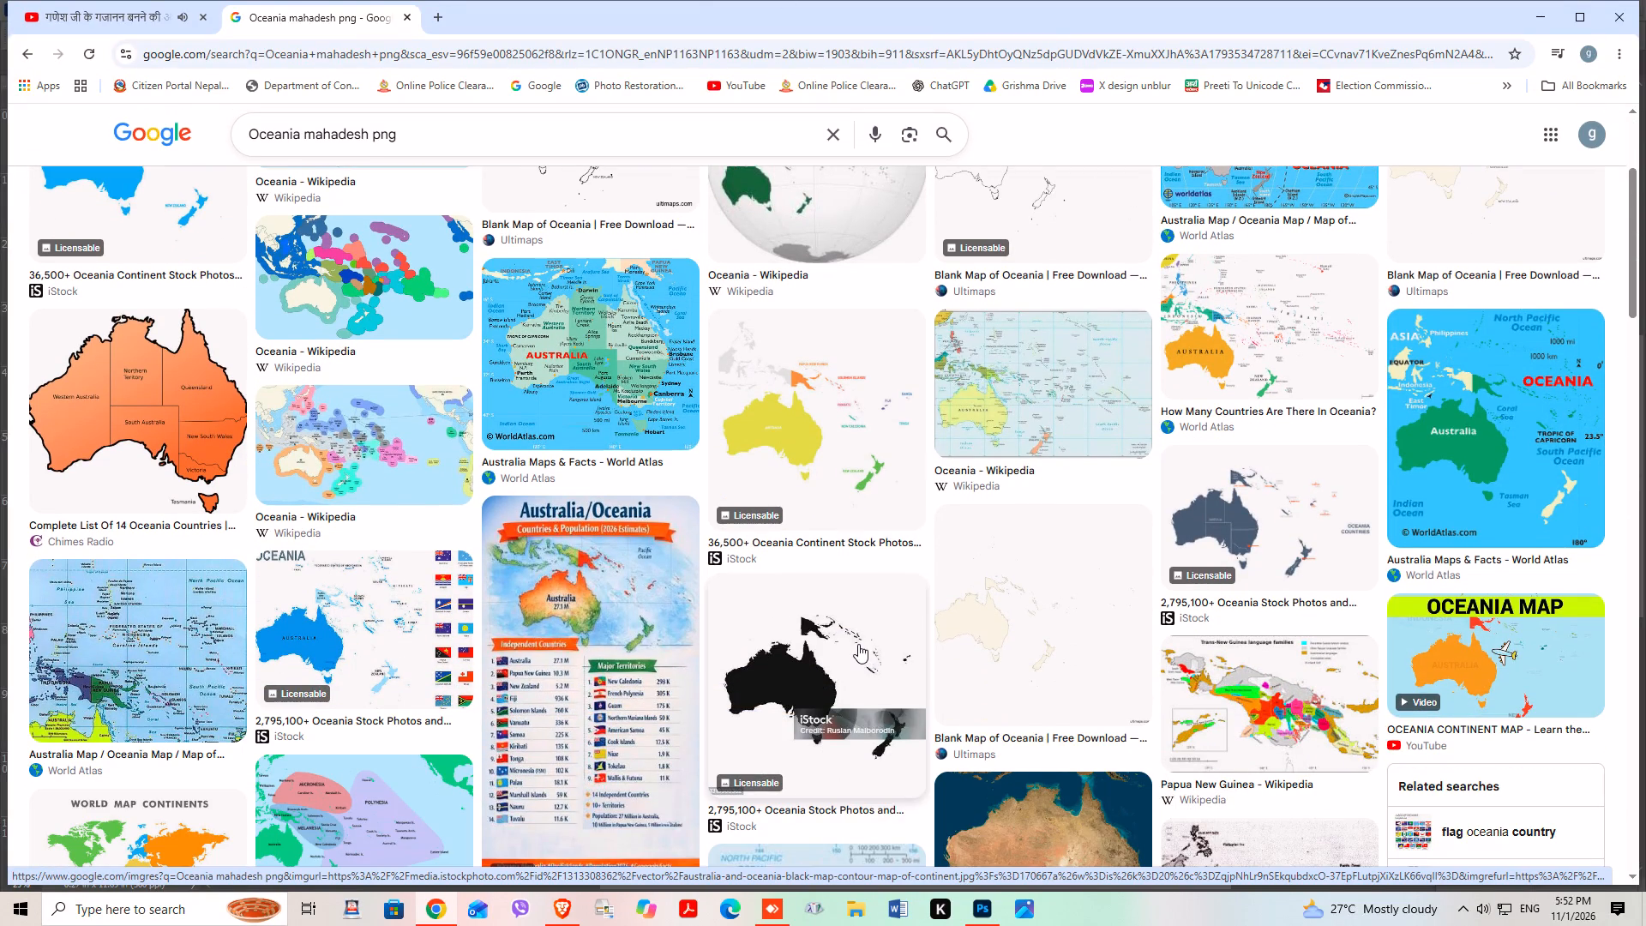
pyautogui.scroll(-1, 878, 636)
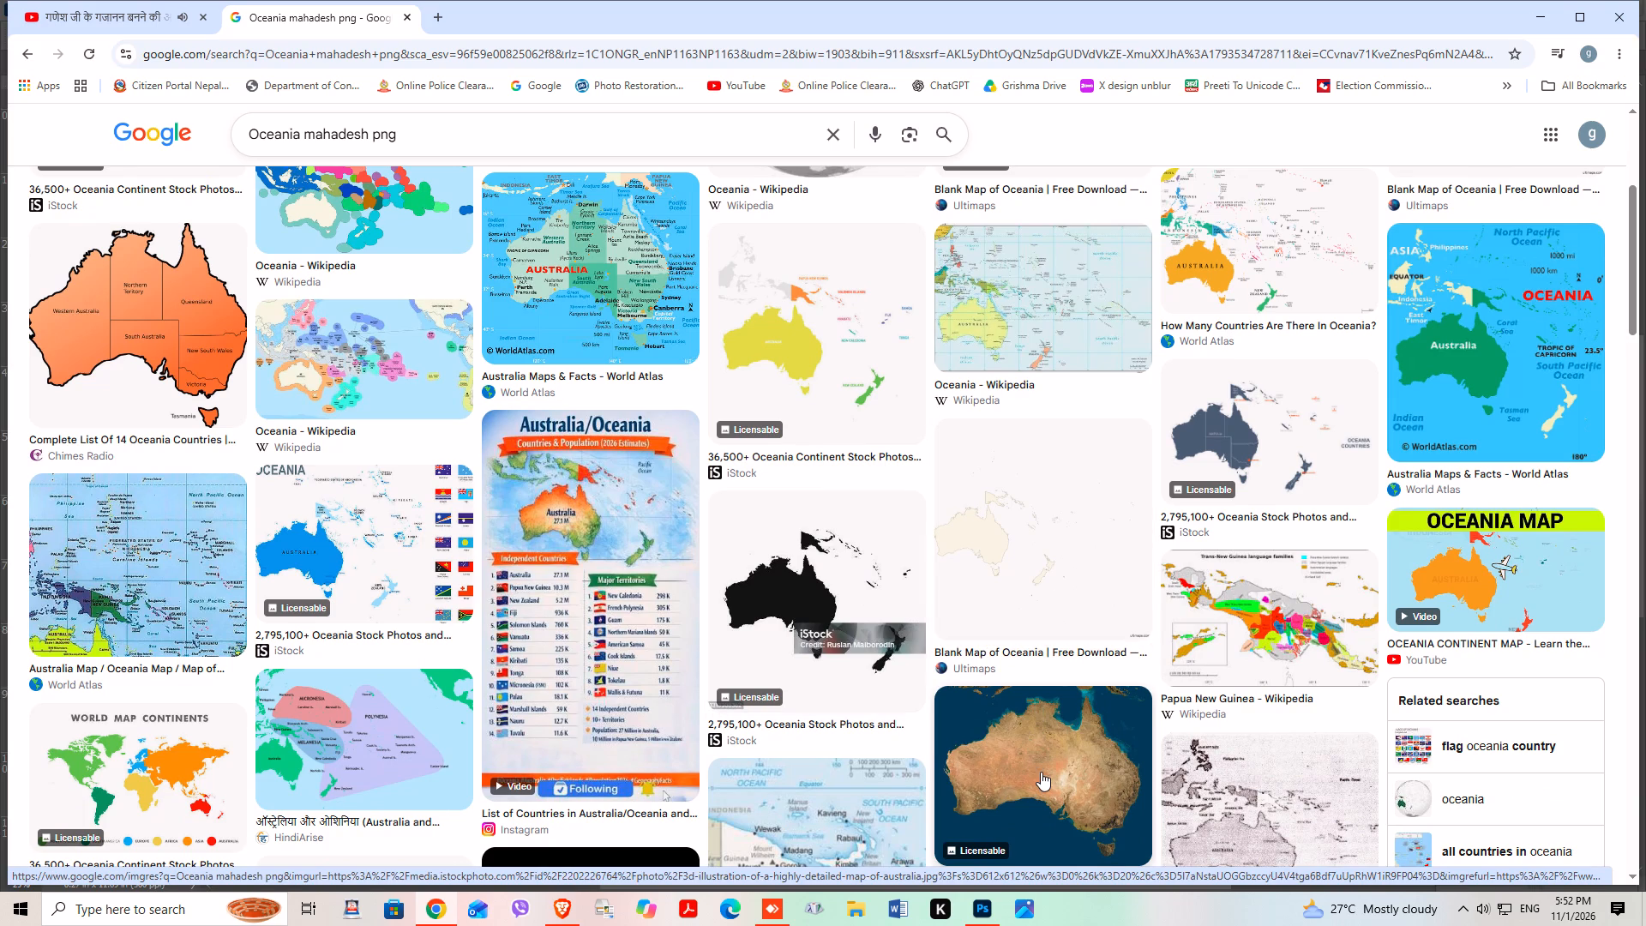
pyautogui.scroll(3, 772, 589)
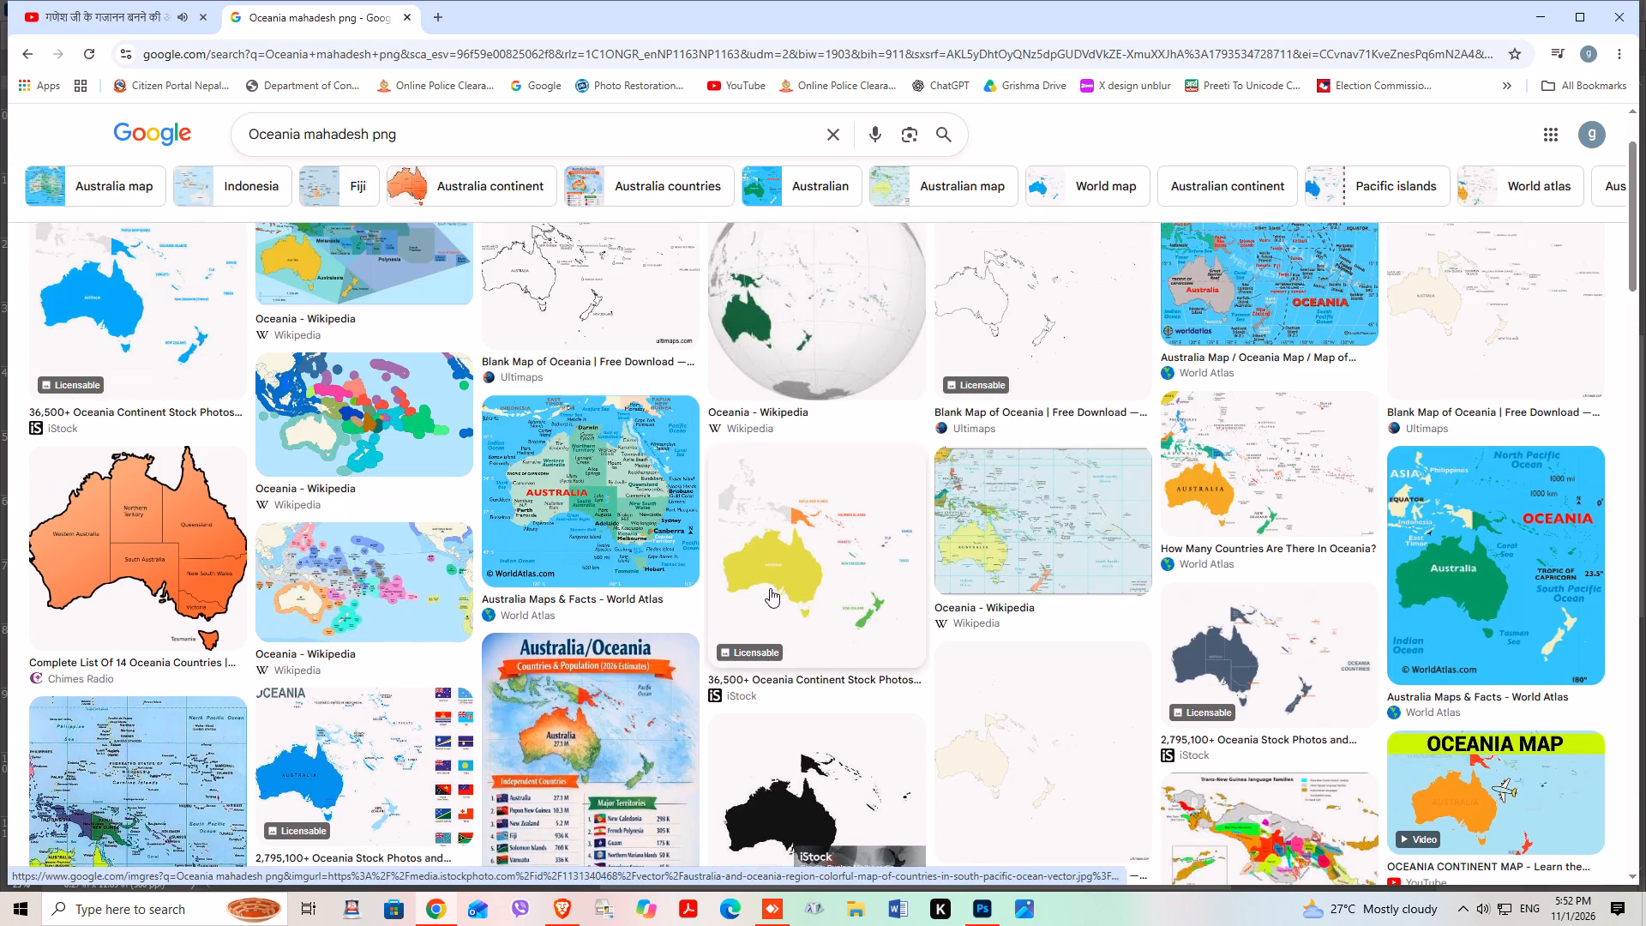
pyautogui.scroll(4, 772, 576)
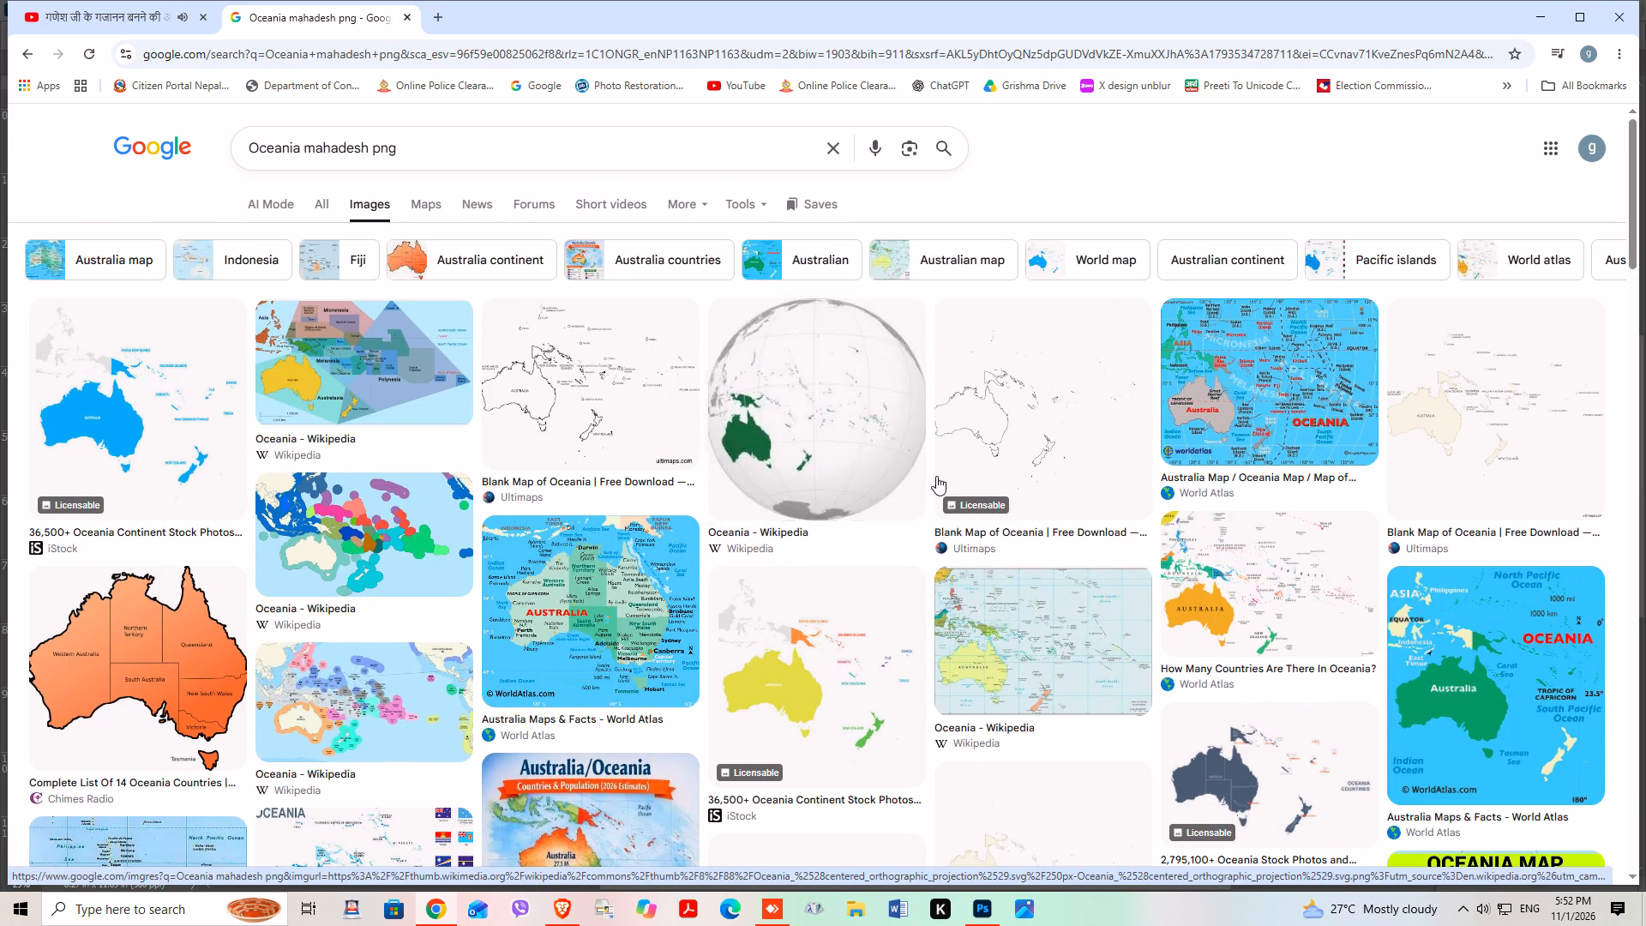
pyautogui.scroll(-8, 875, 755)
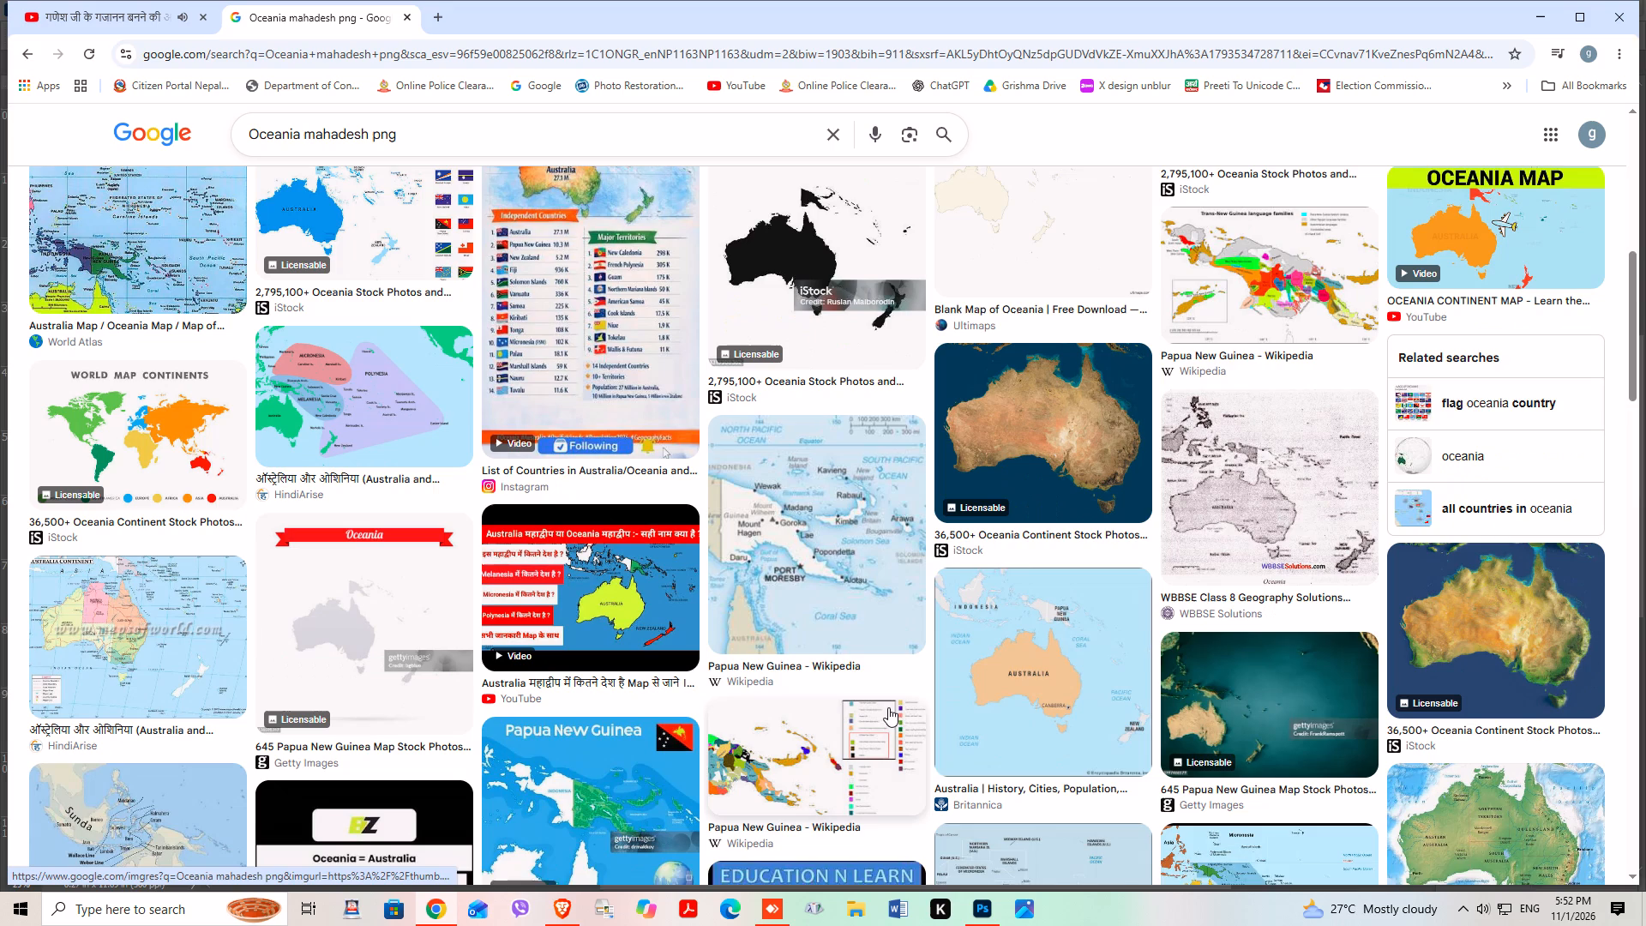
pyautogui.scroll(-6, 998, 710)
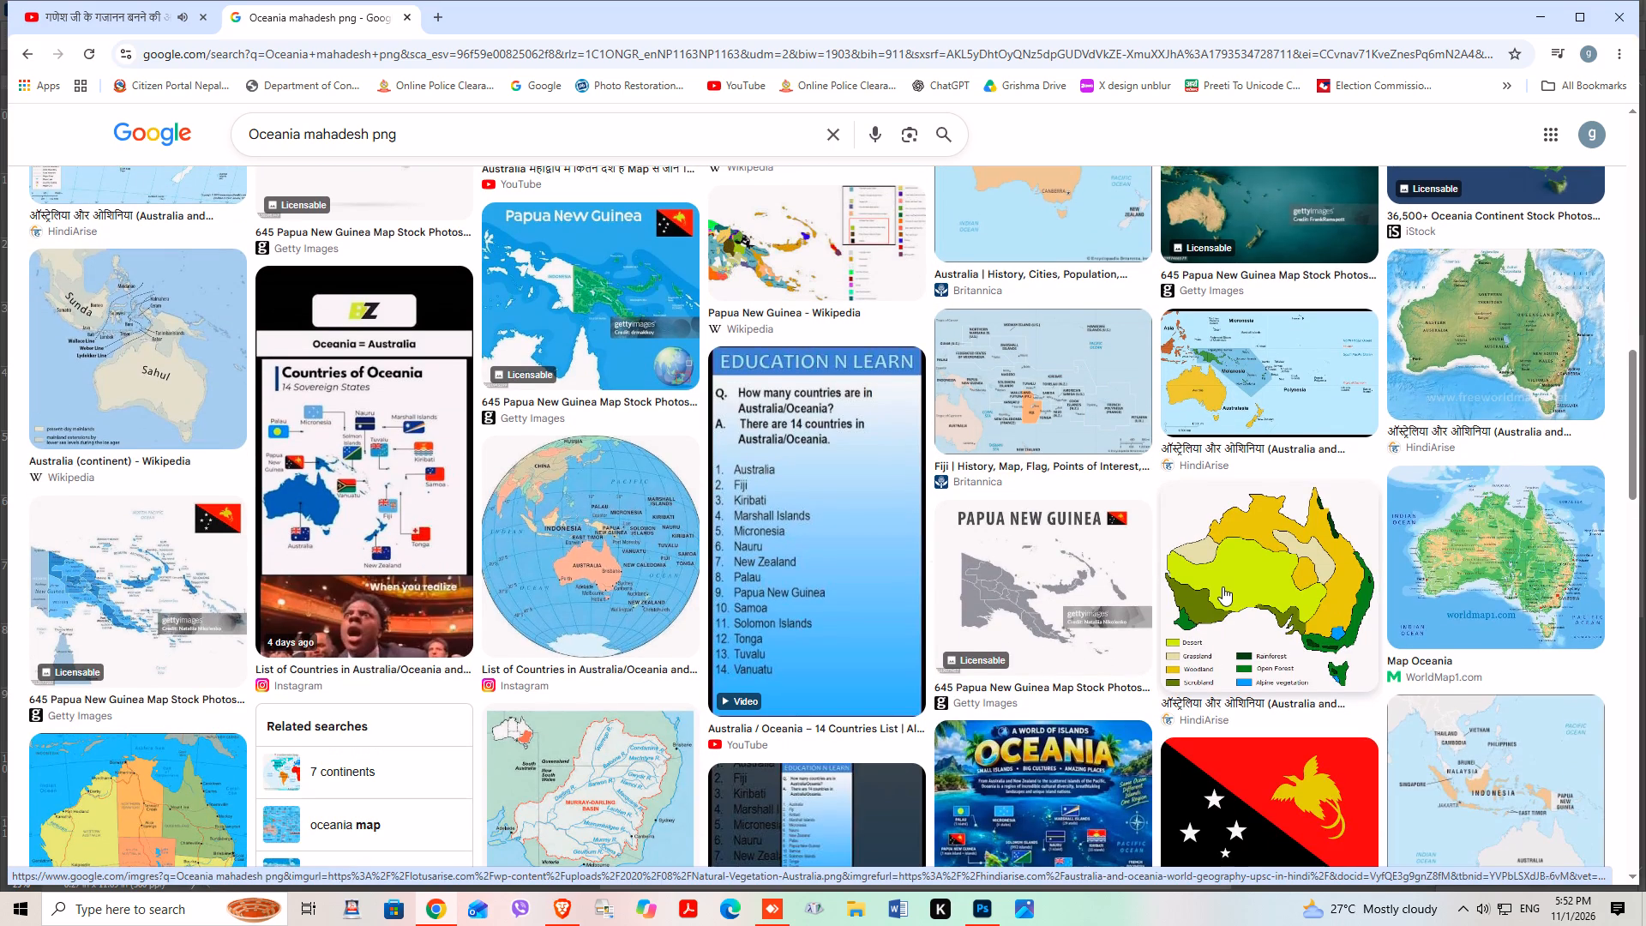
pyautogui.click(1224, 582)
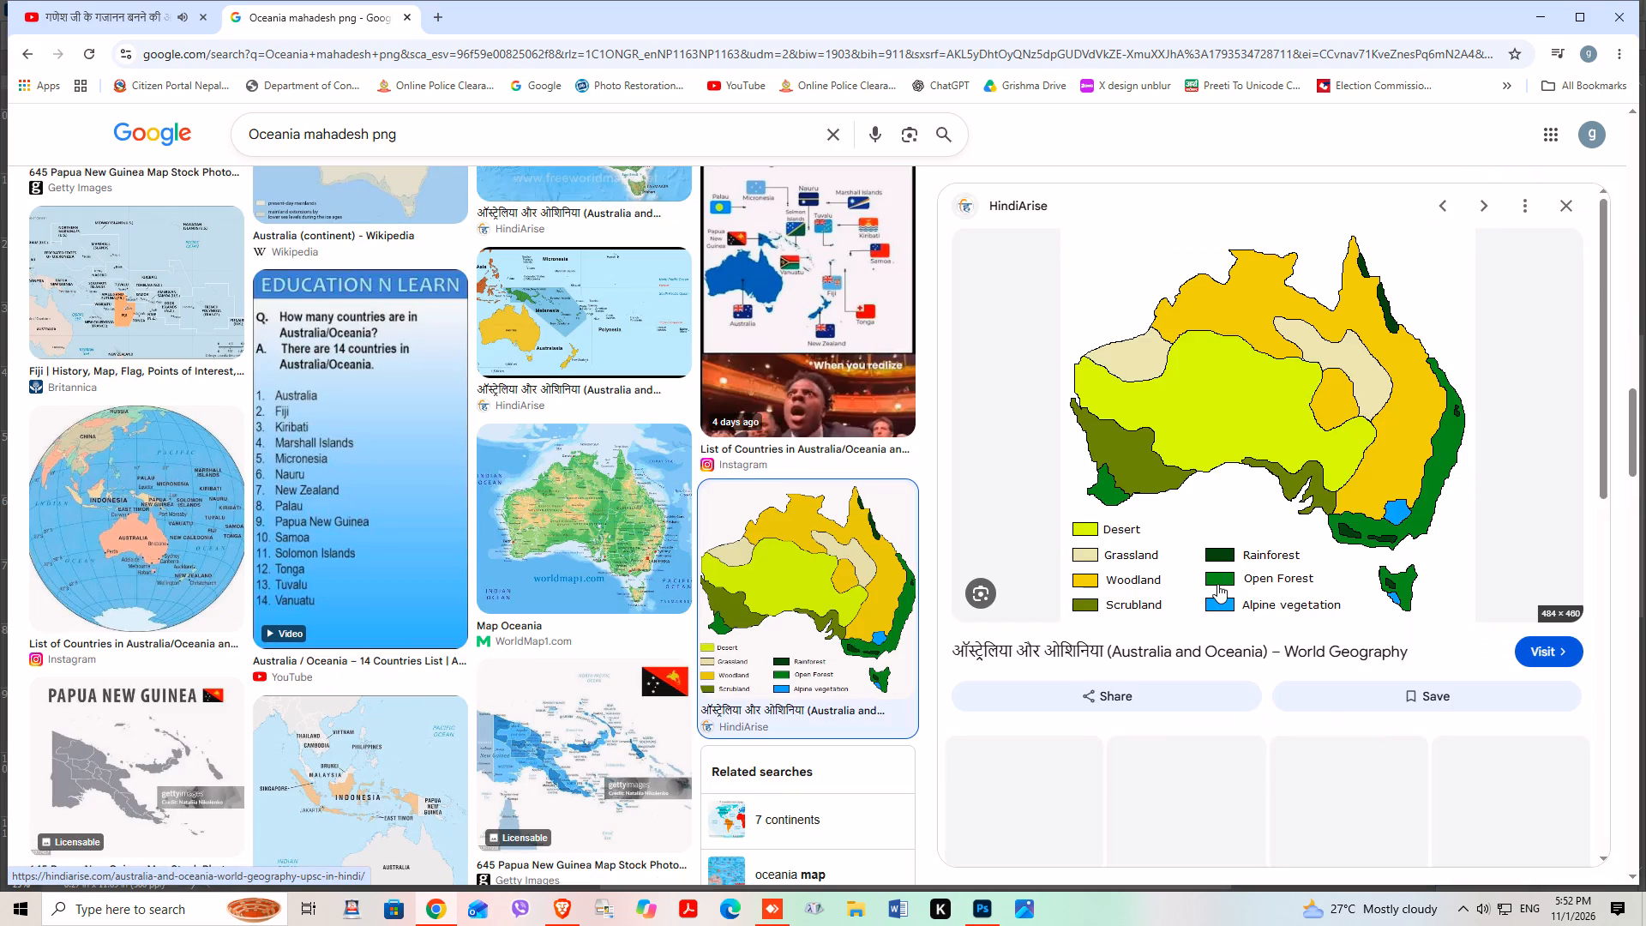
pyautogui.rightClick(1210, 410)
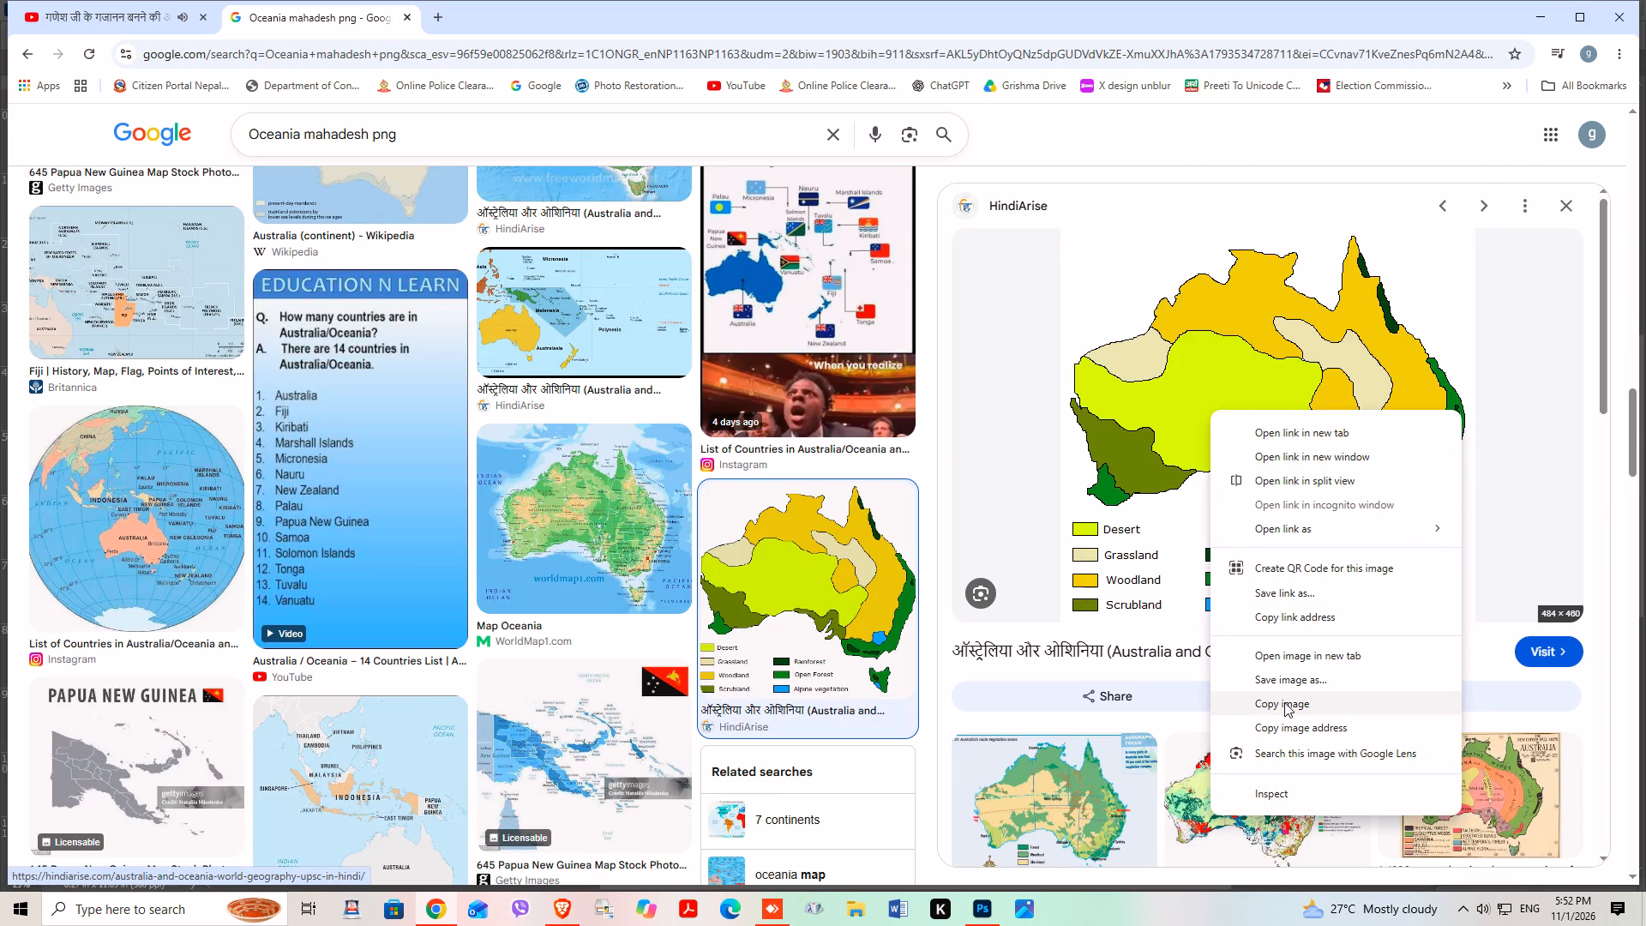
pyautogui.click(1284, 702)
# Switch to Photoshop, paste the copied Australia map into the page and move it beside the South America map, below the Americas map.
pyautogui.click(989, 917)
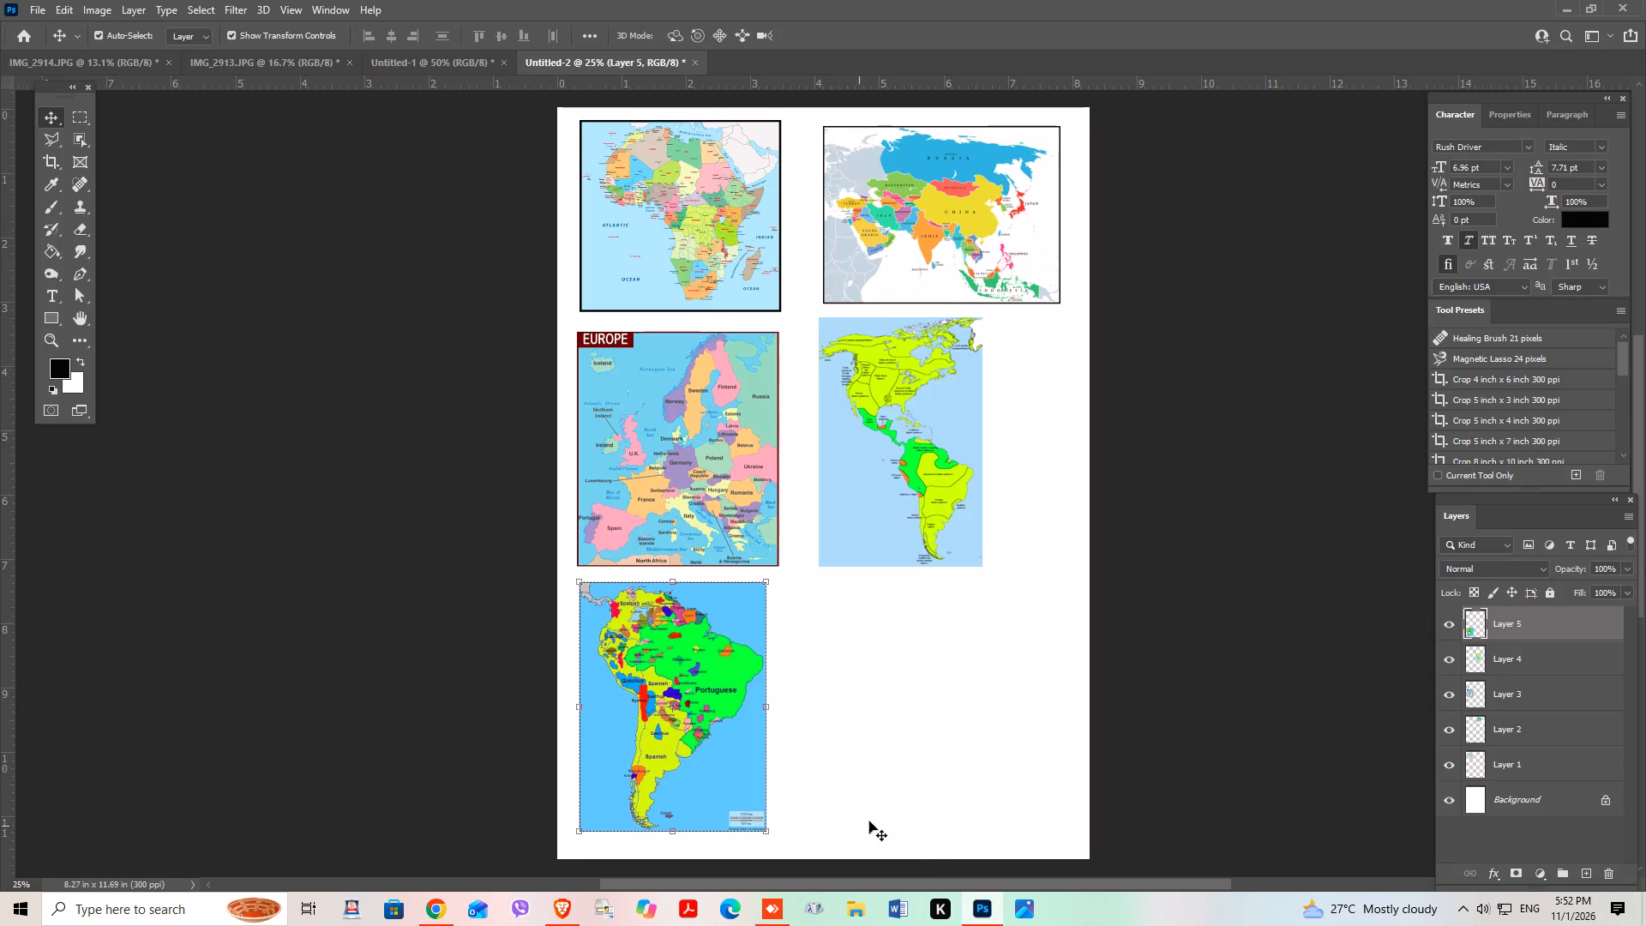
pyautogui.rightClick(943, 768)
pyautogui.click(826, 697)
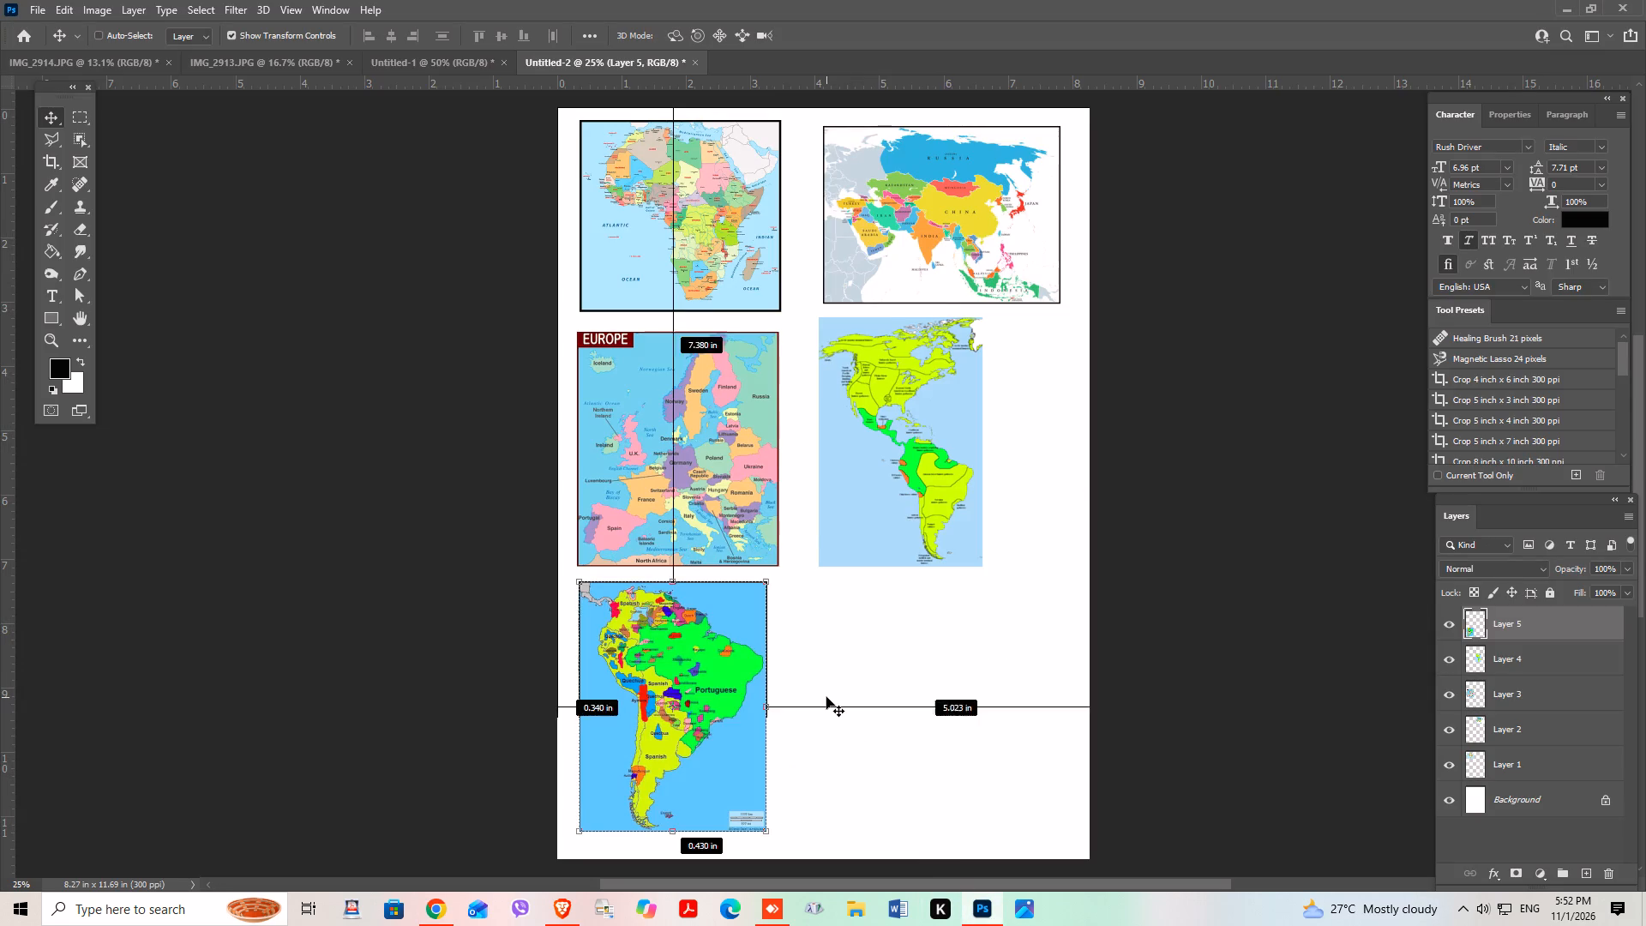
pyautogui.hotkey('ctrl', 'v')
pyautogui.moveTo(847, 510); pyautogui.dragTo(866, 691)
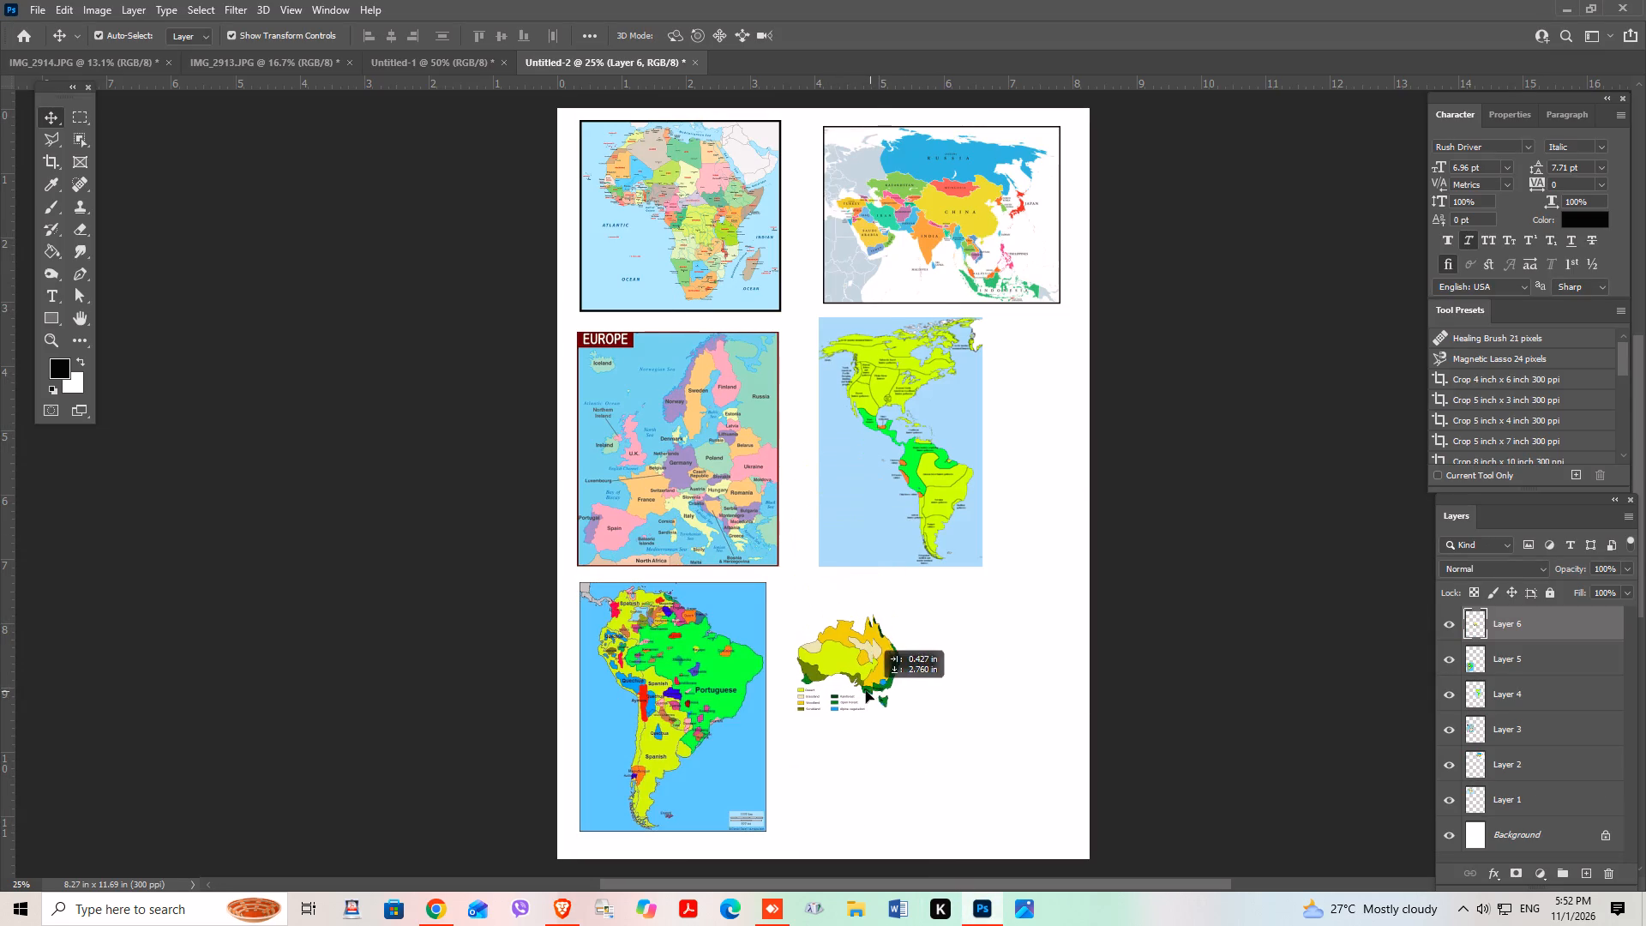
pyautogui.moveTo(866, 691); pyautogui.dragTo(867, 691)
pyautogui.click(878, 710)
# Enlarge the pasted Australia map proportionally to about 155% and nudge it up slightly beside the South America map.
pyautogui.rightClick(874, 692)
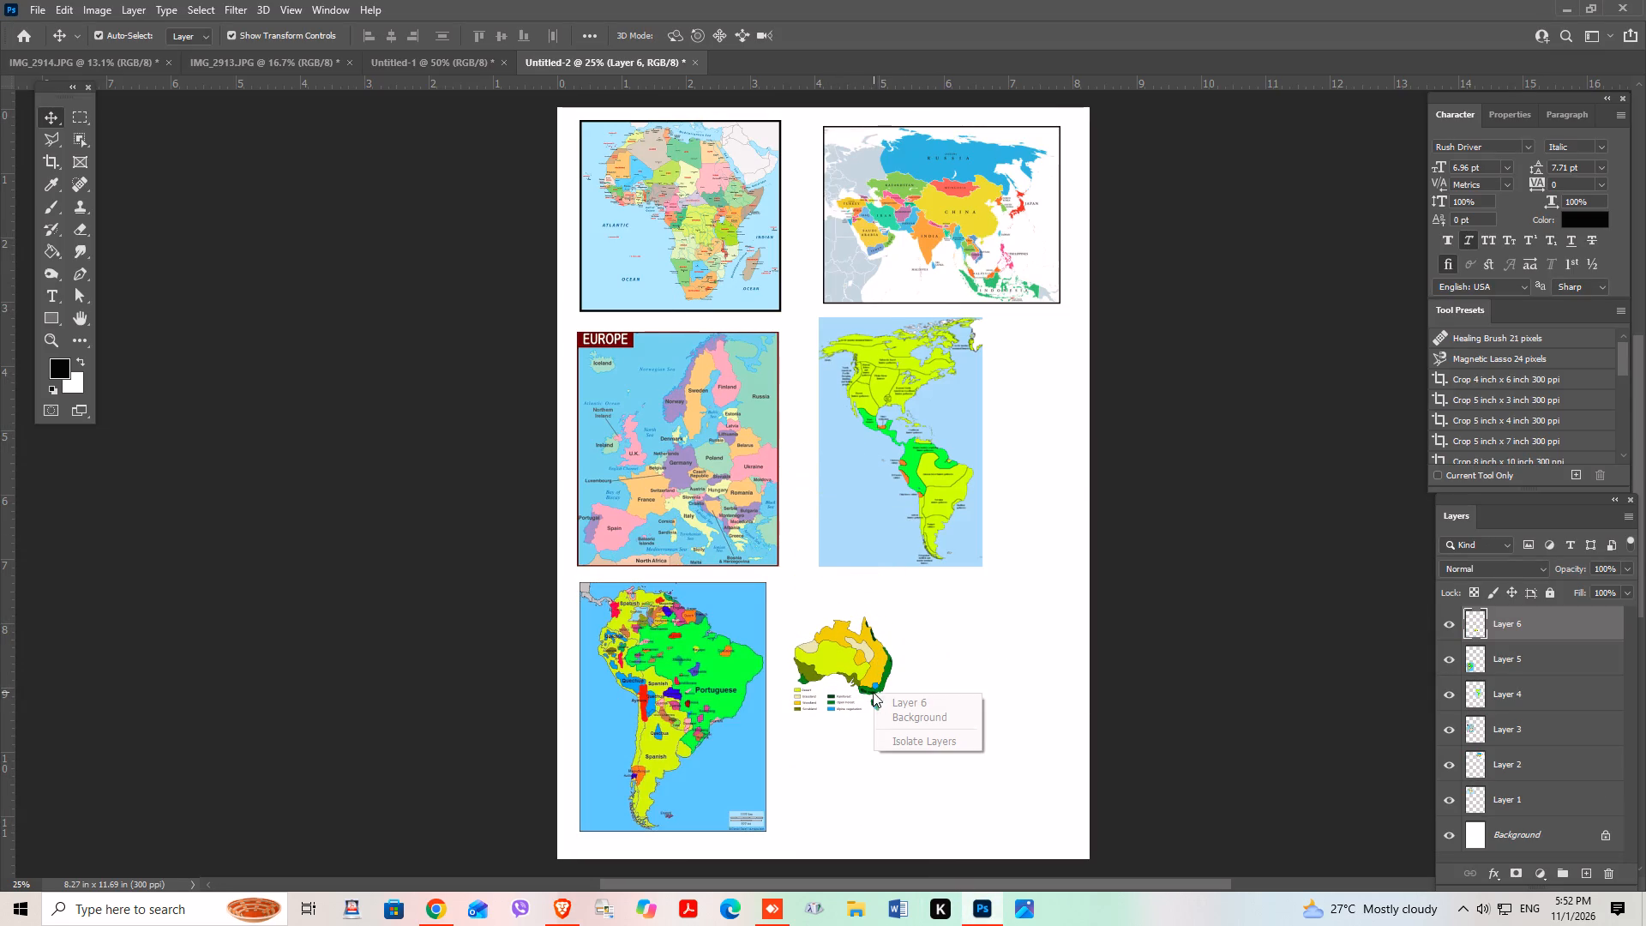
pyautogui.click(886, 702)
pyautogui.moveTo(892, 713); pyautogui.dragTo(894, 717)
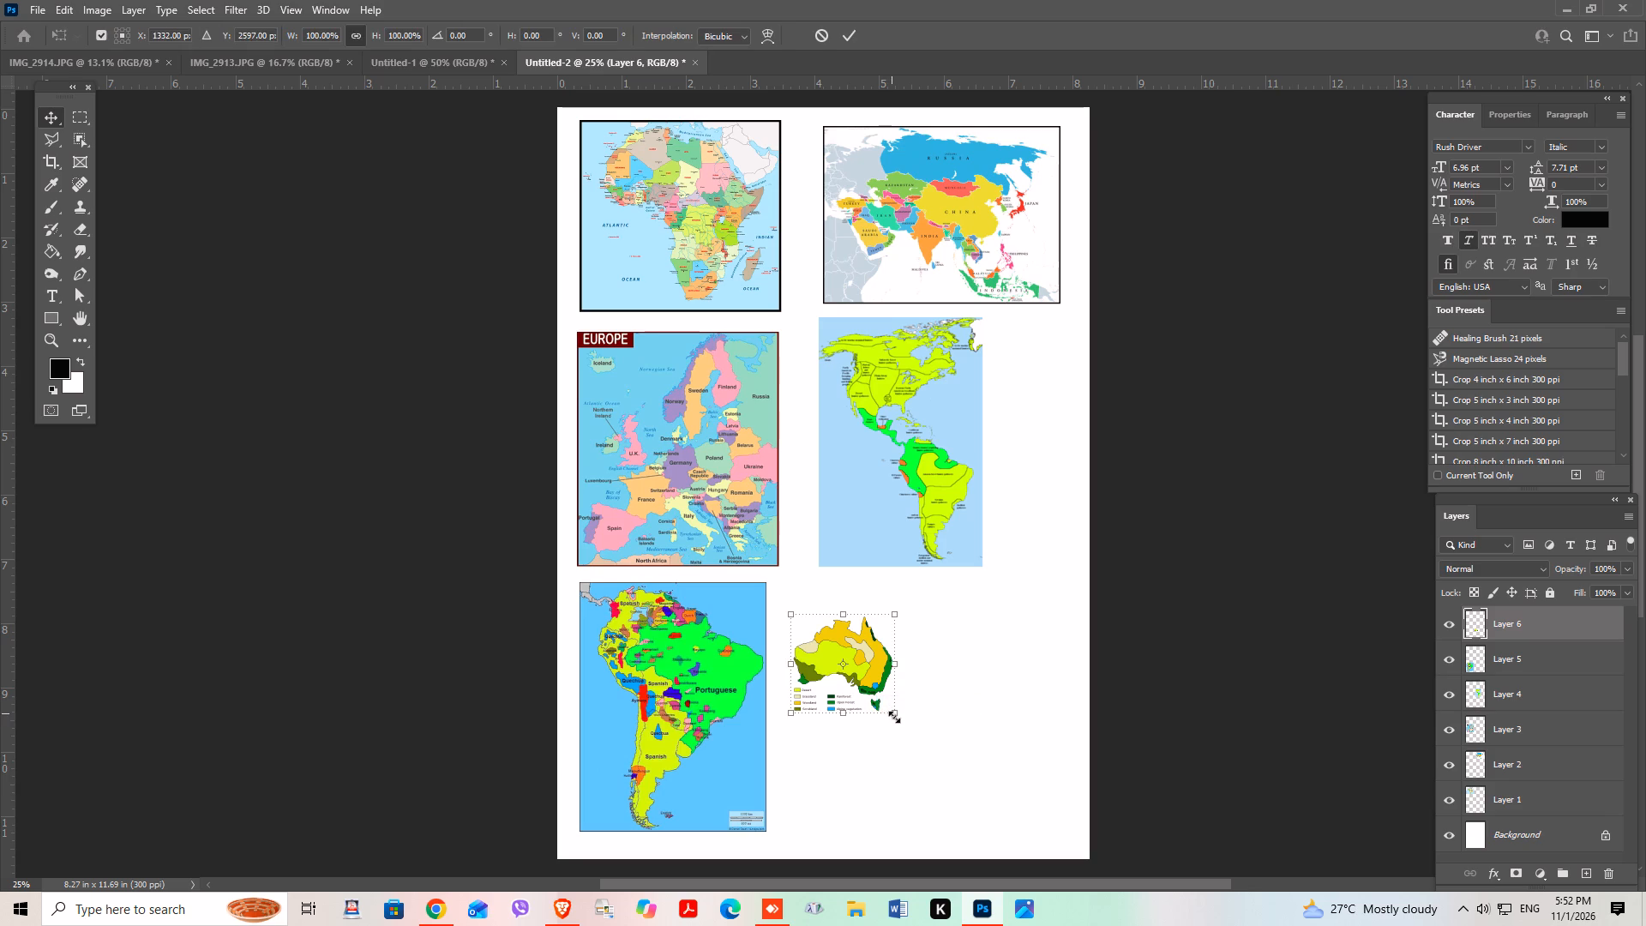
pyautogui.moveTo(894, 717); pyautogui.dragTo(907, 812)
pyautogui.moveTo(866, 753); pyautogui.dragTo(867, 733)
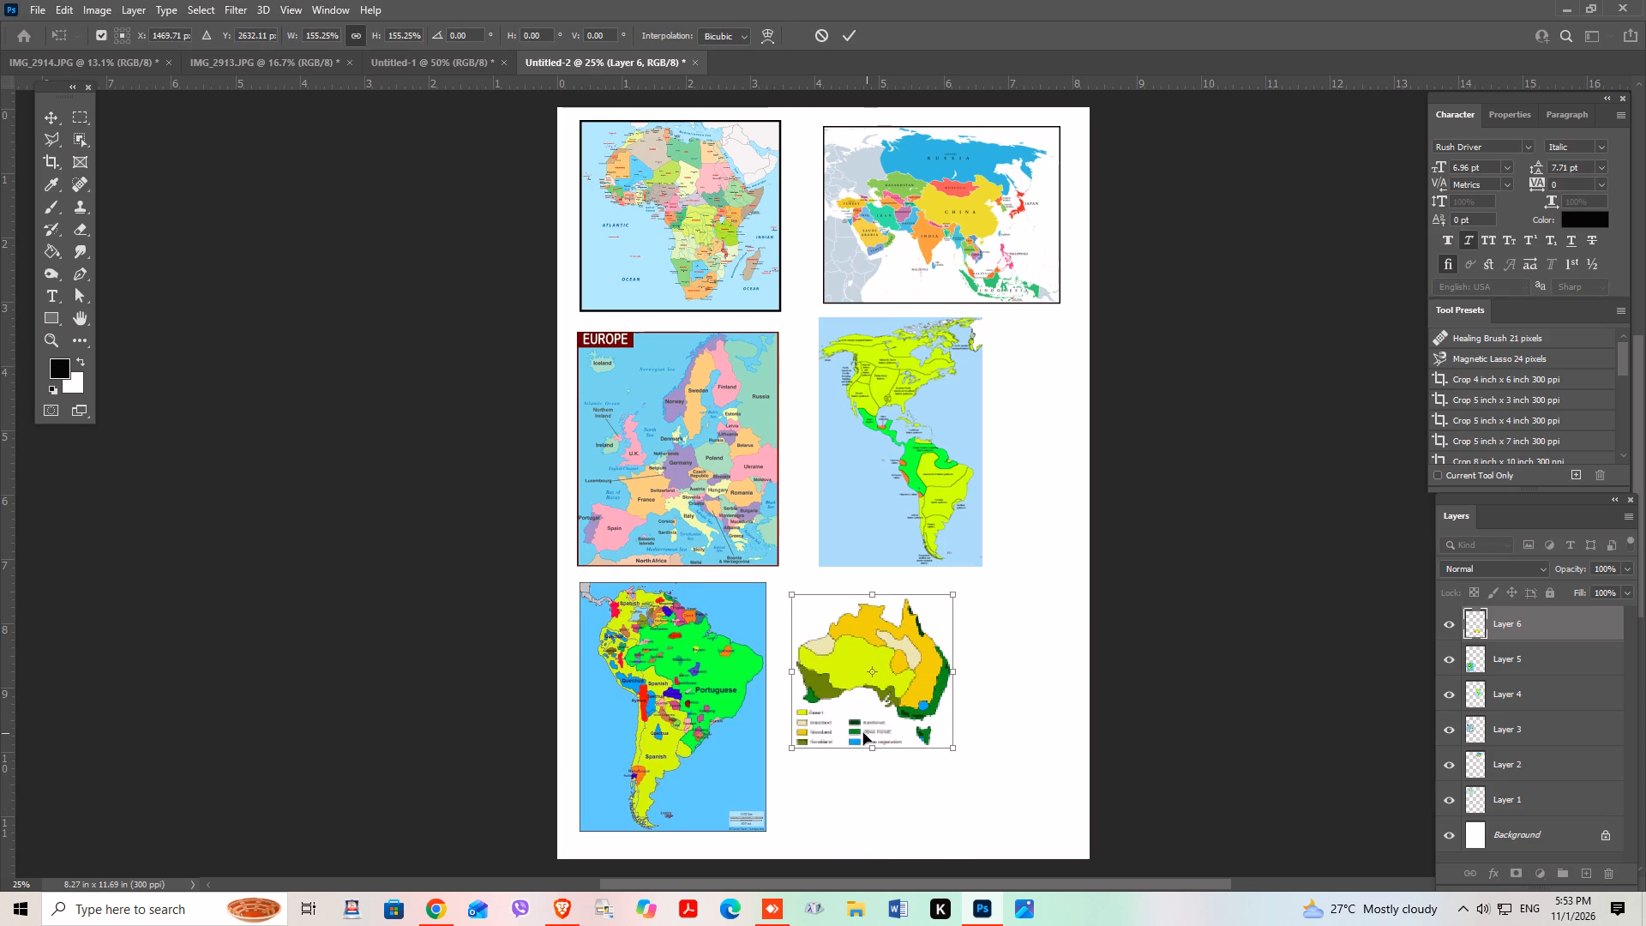
pyautogui.click(844, 33)
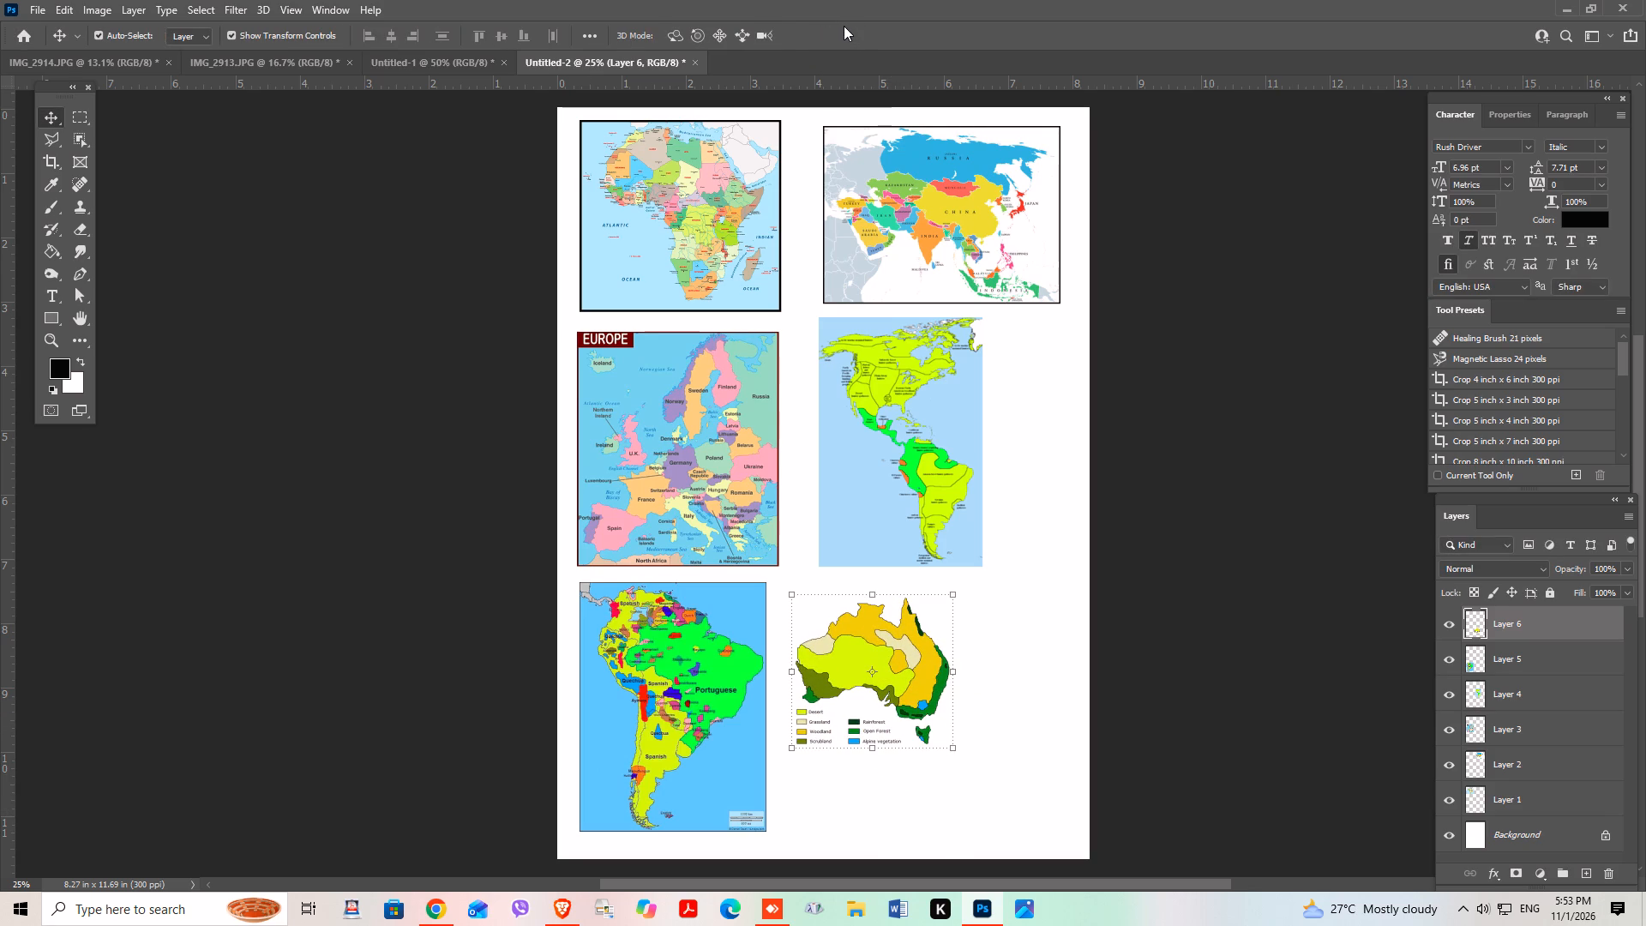
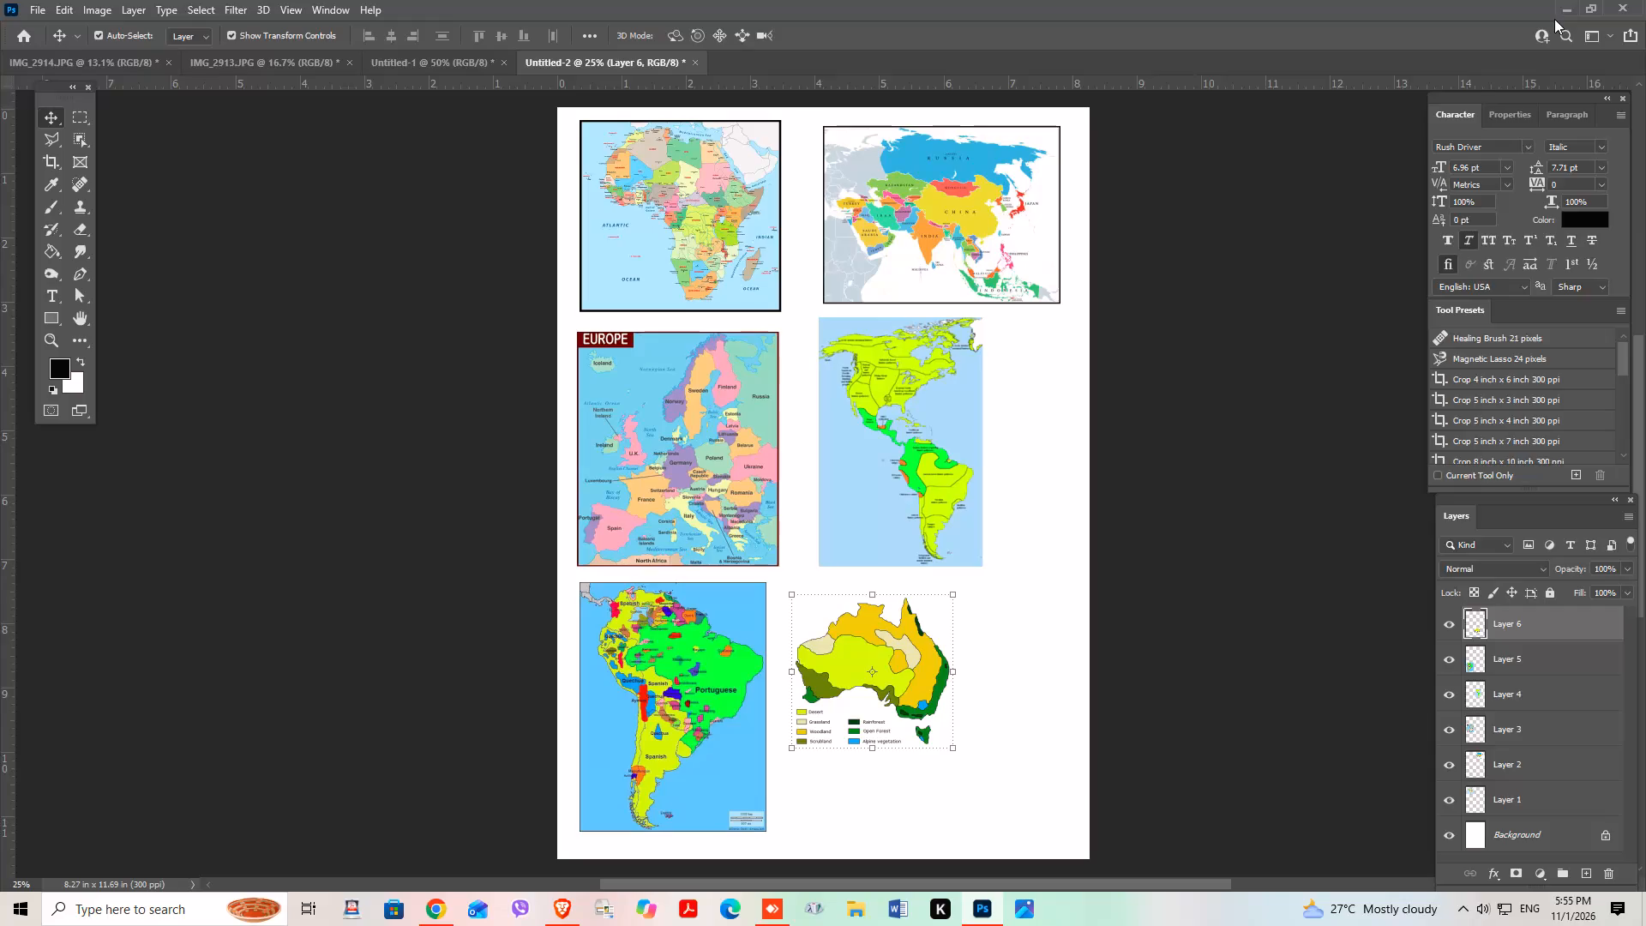
# Switch to Chrome and search Google Images for "Antarctica mahadesh png".
pyautogui.click(435, 910)
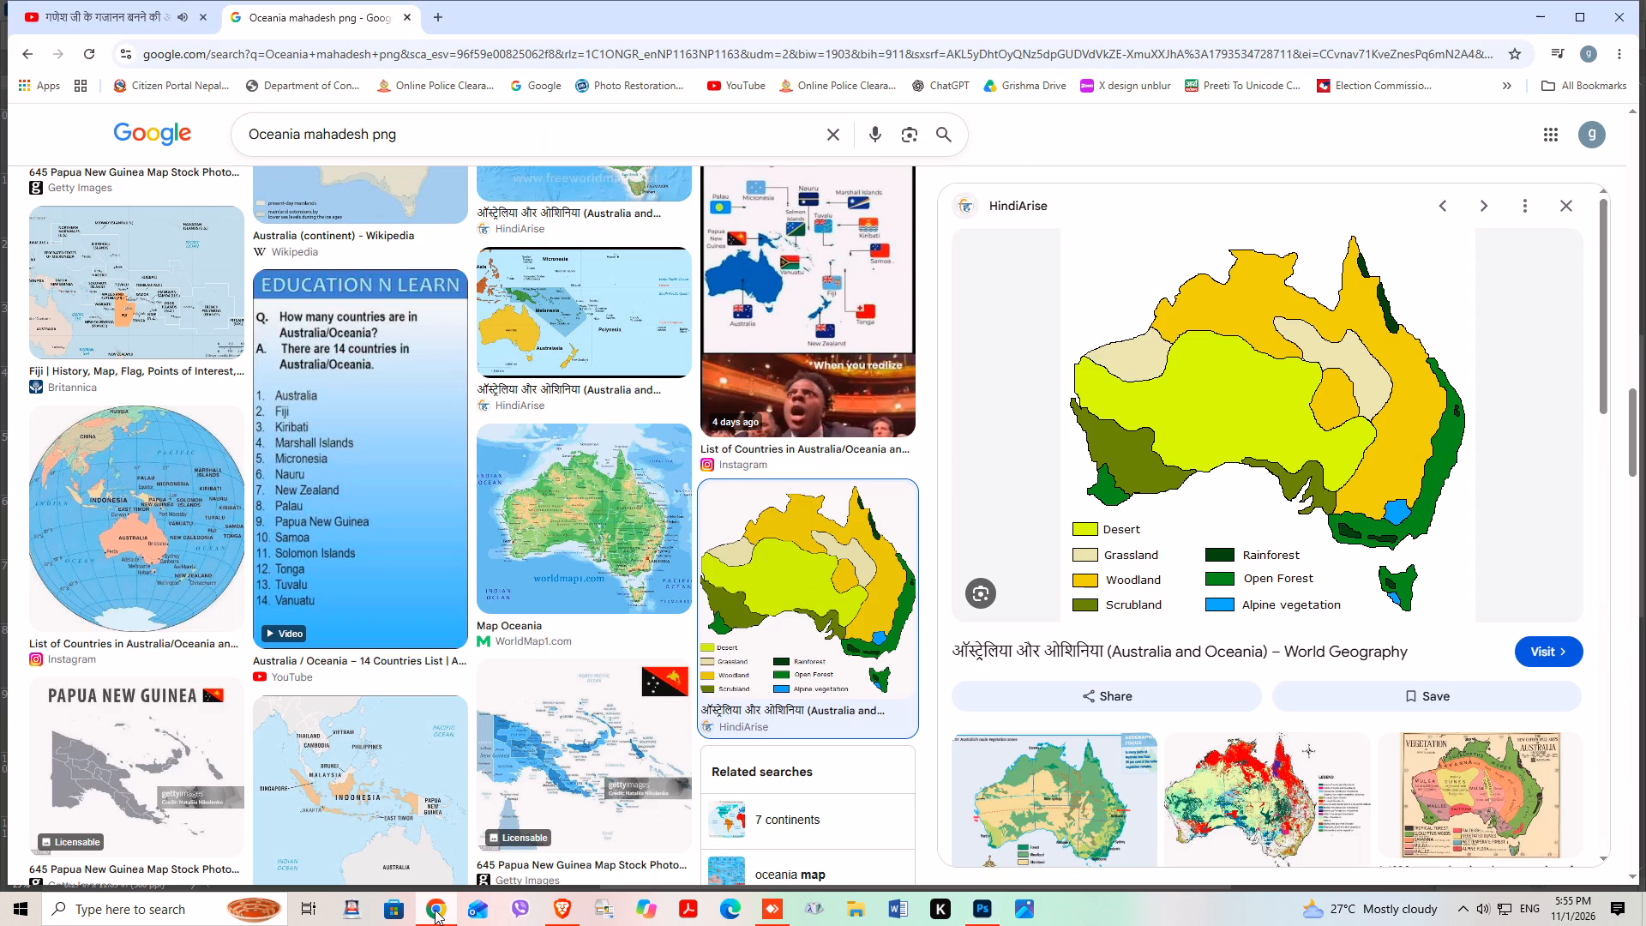
pyautogui.click(298, 141)
pyautogui.press('BackSpace')
pyautogui.press('BackSpace')
pyautogui.press('BackSpace')
pyautogui.press('BackSpace')
pyautogui.press('BackSpace')
pyautogui.press('BackSpace')
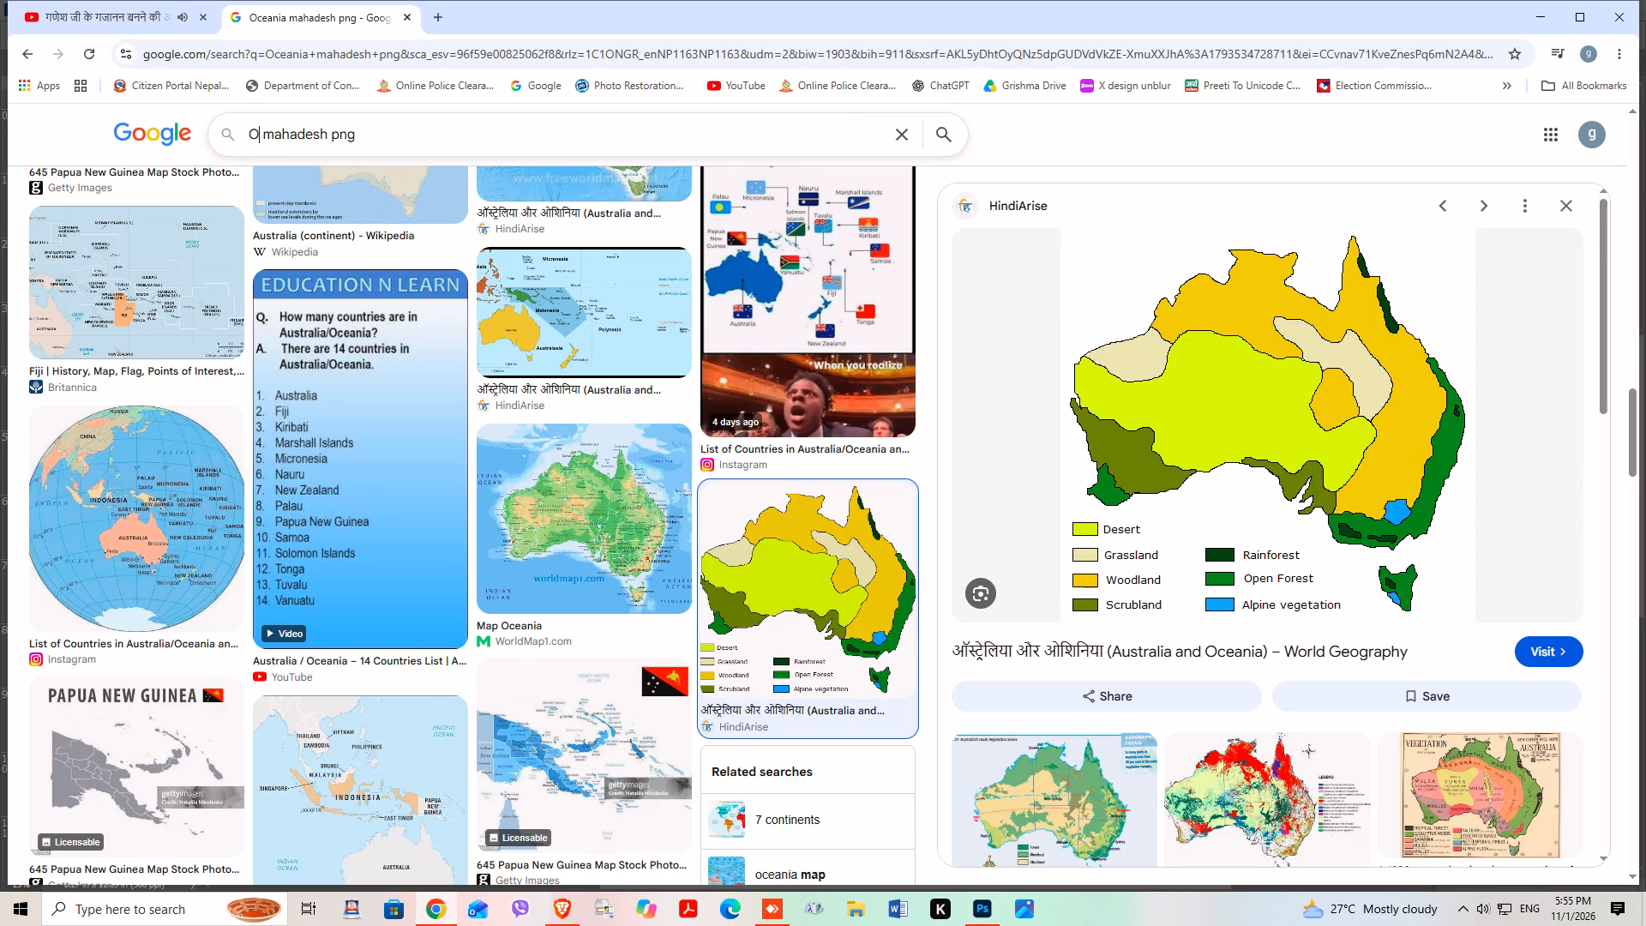
pyautogui.press('BackSpace')
pyautogui.write('An')
pyautogui.press('t')
pyautogui.press('a')
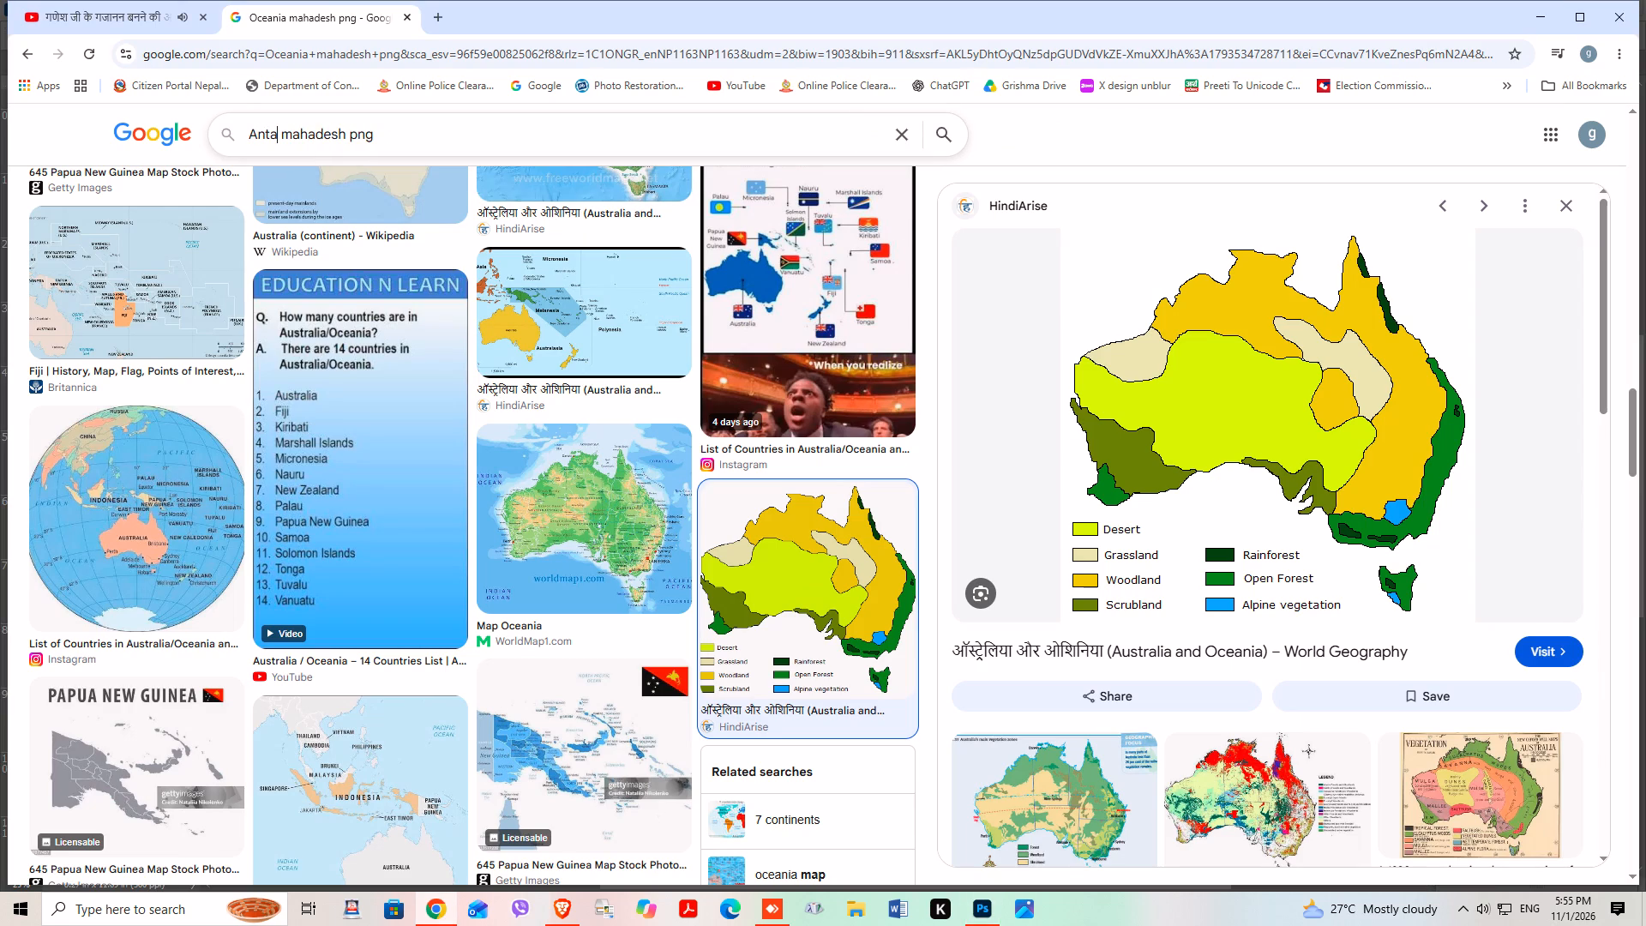
pyautogui.write('rc')
pyautogui.write('ti')
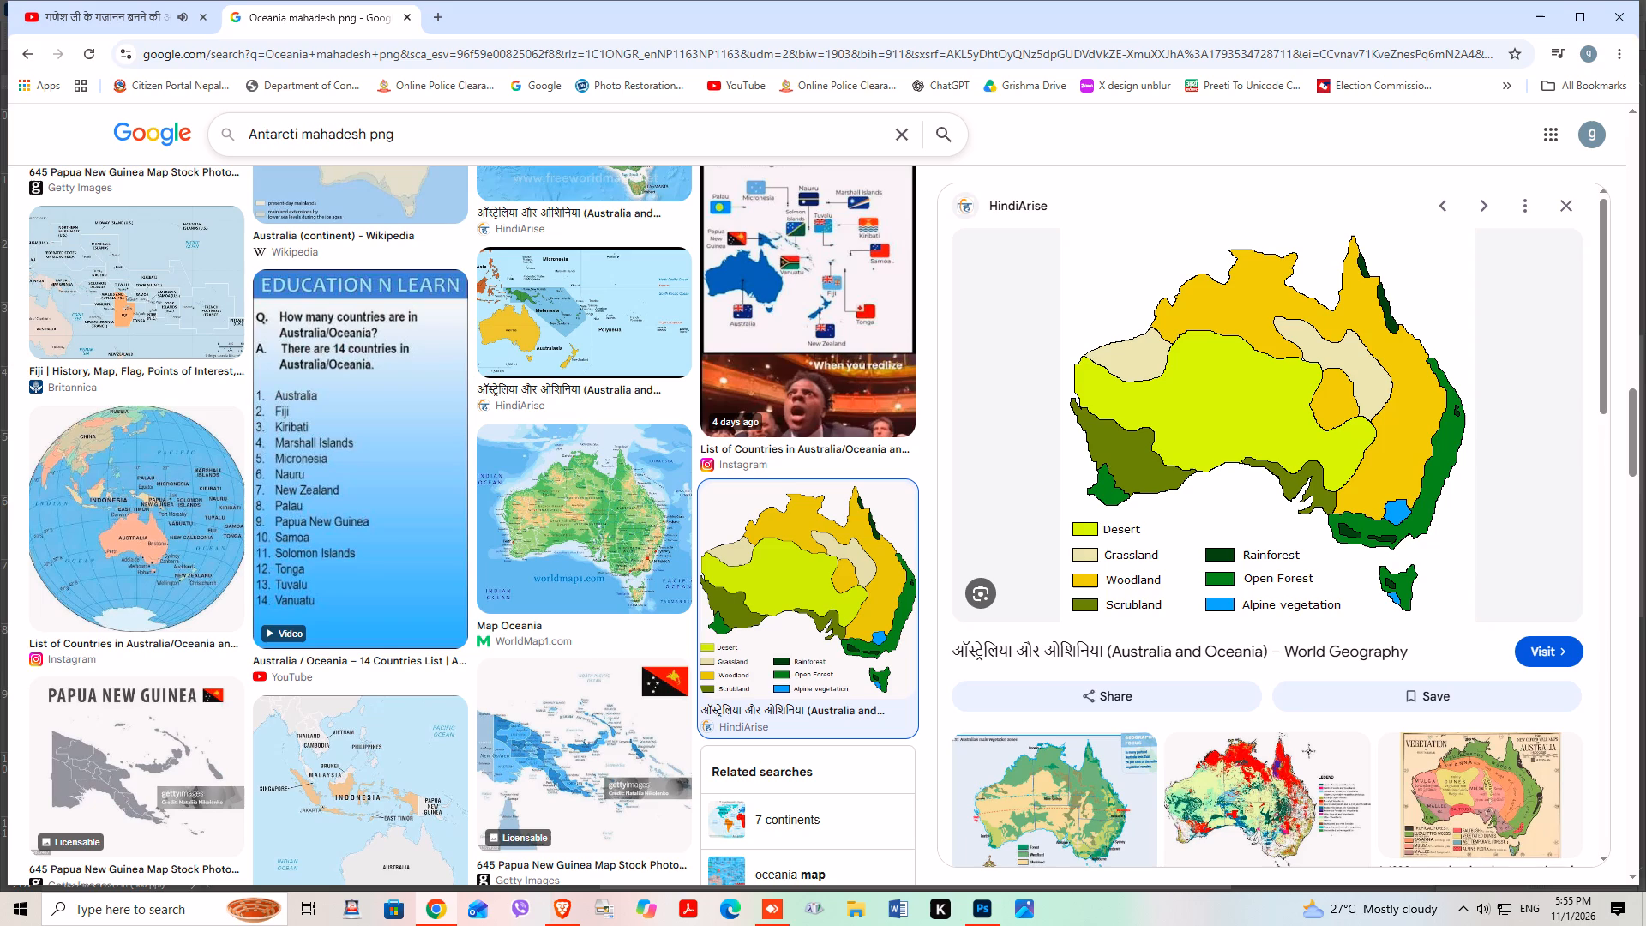
pyautogui.press('a')
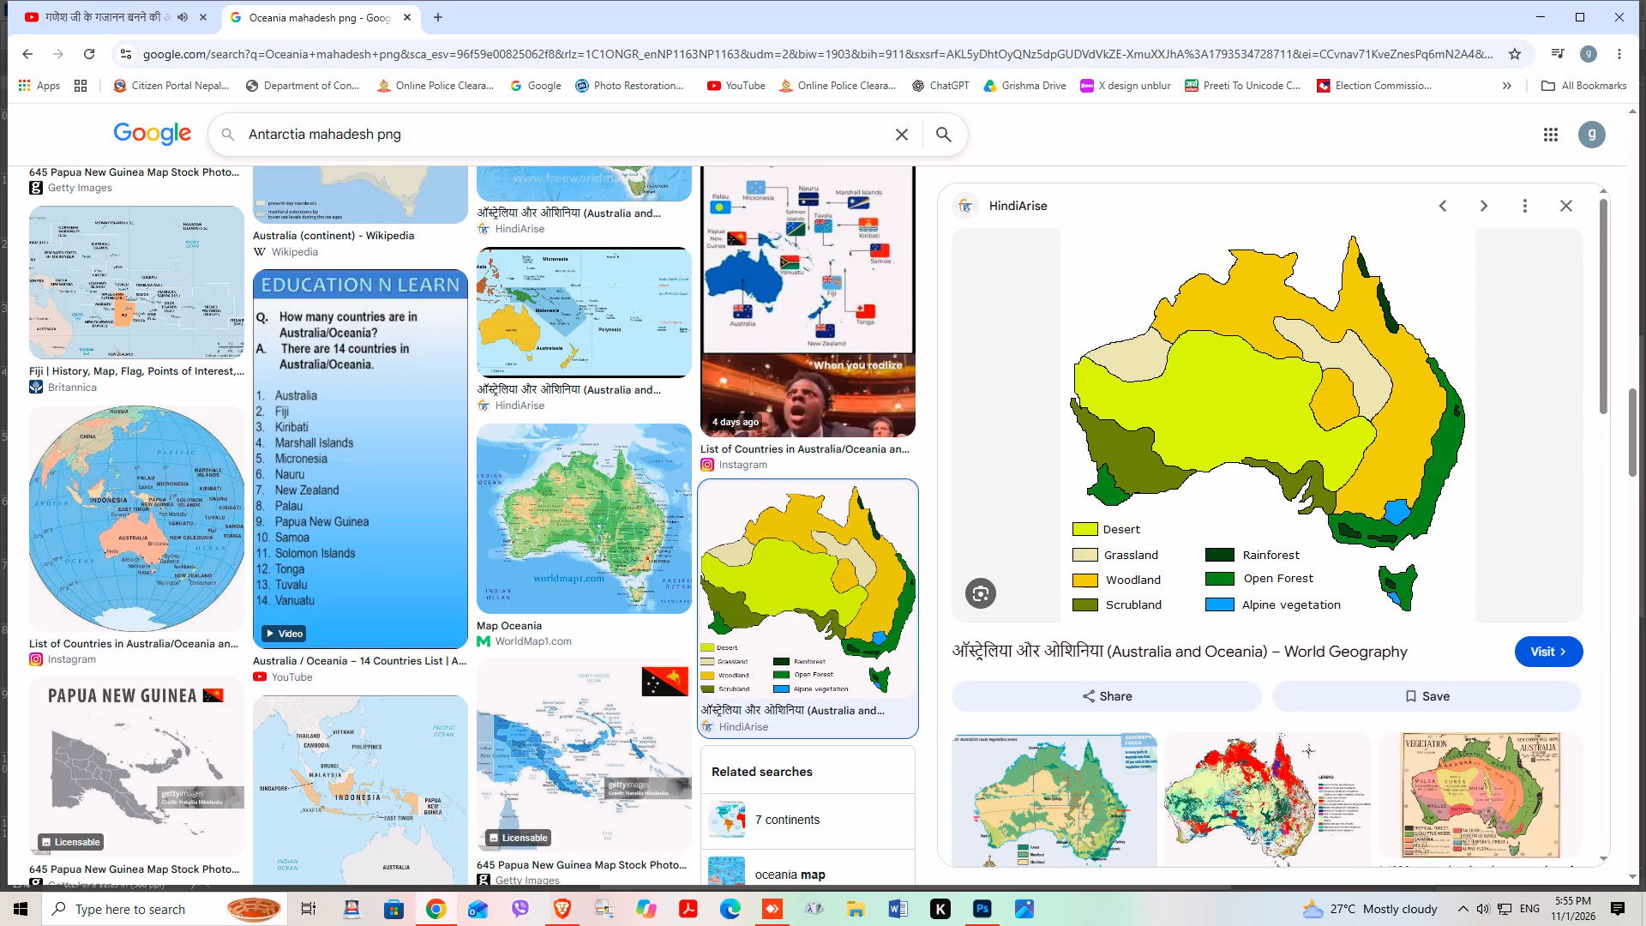
pyautogui.press('BackSpace')
pyautogui.write('ca')
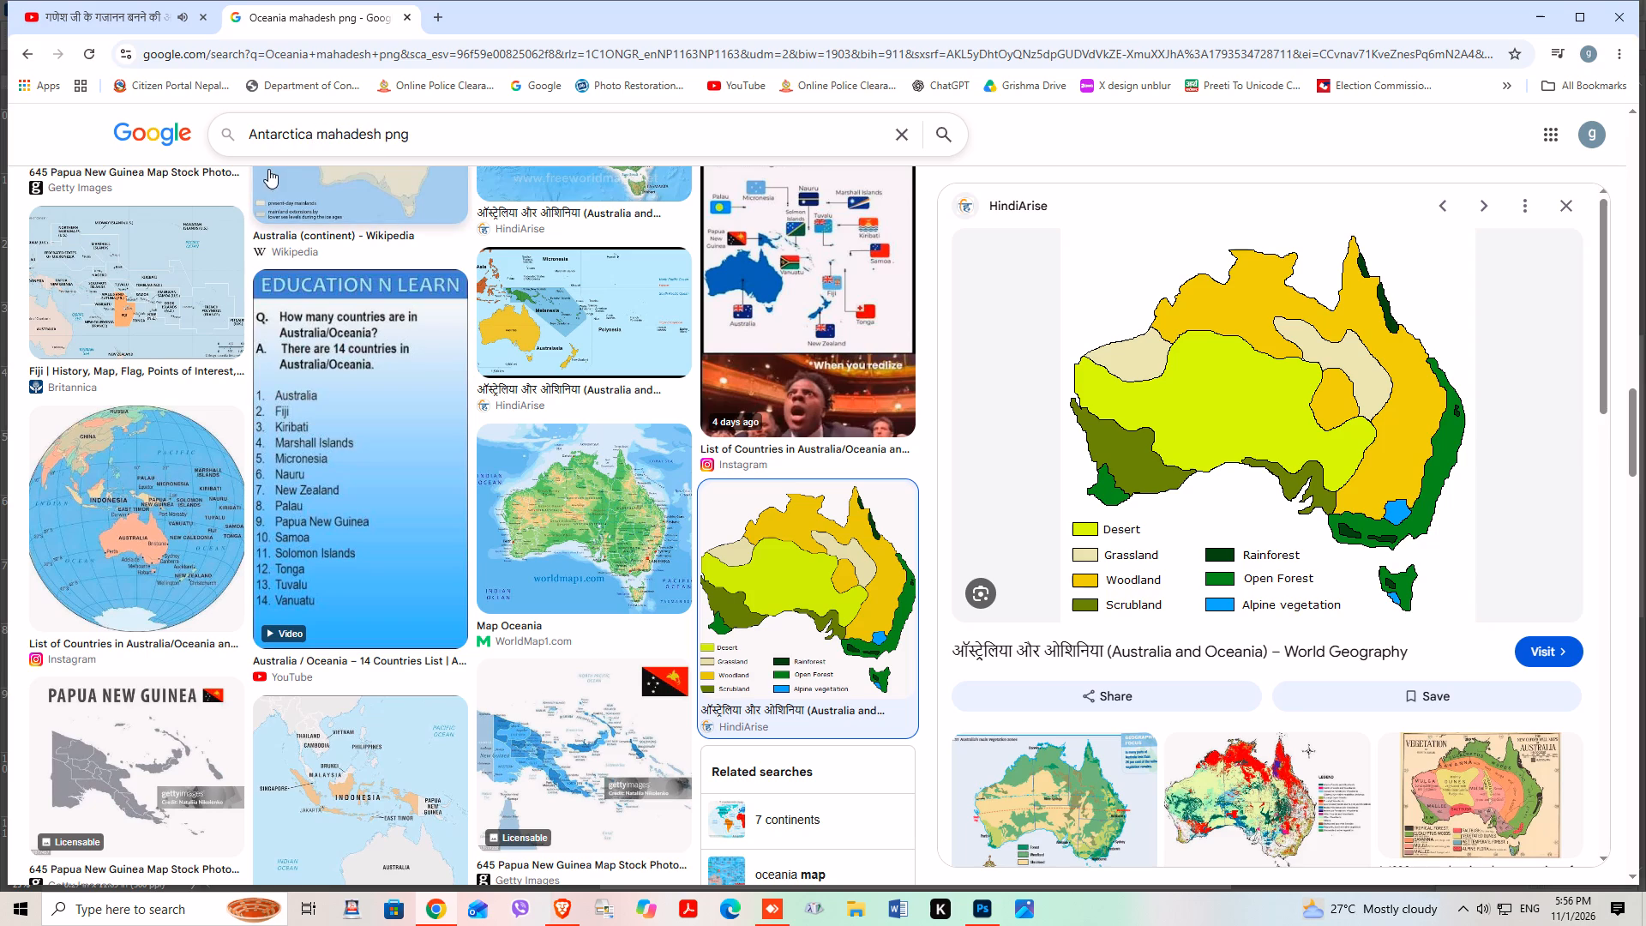
pyautogui.press('Return')
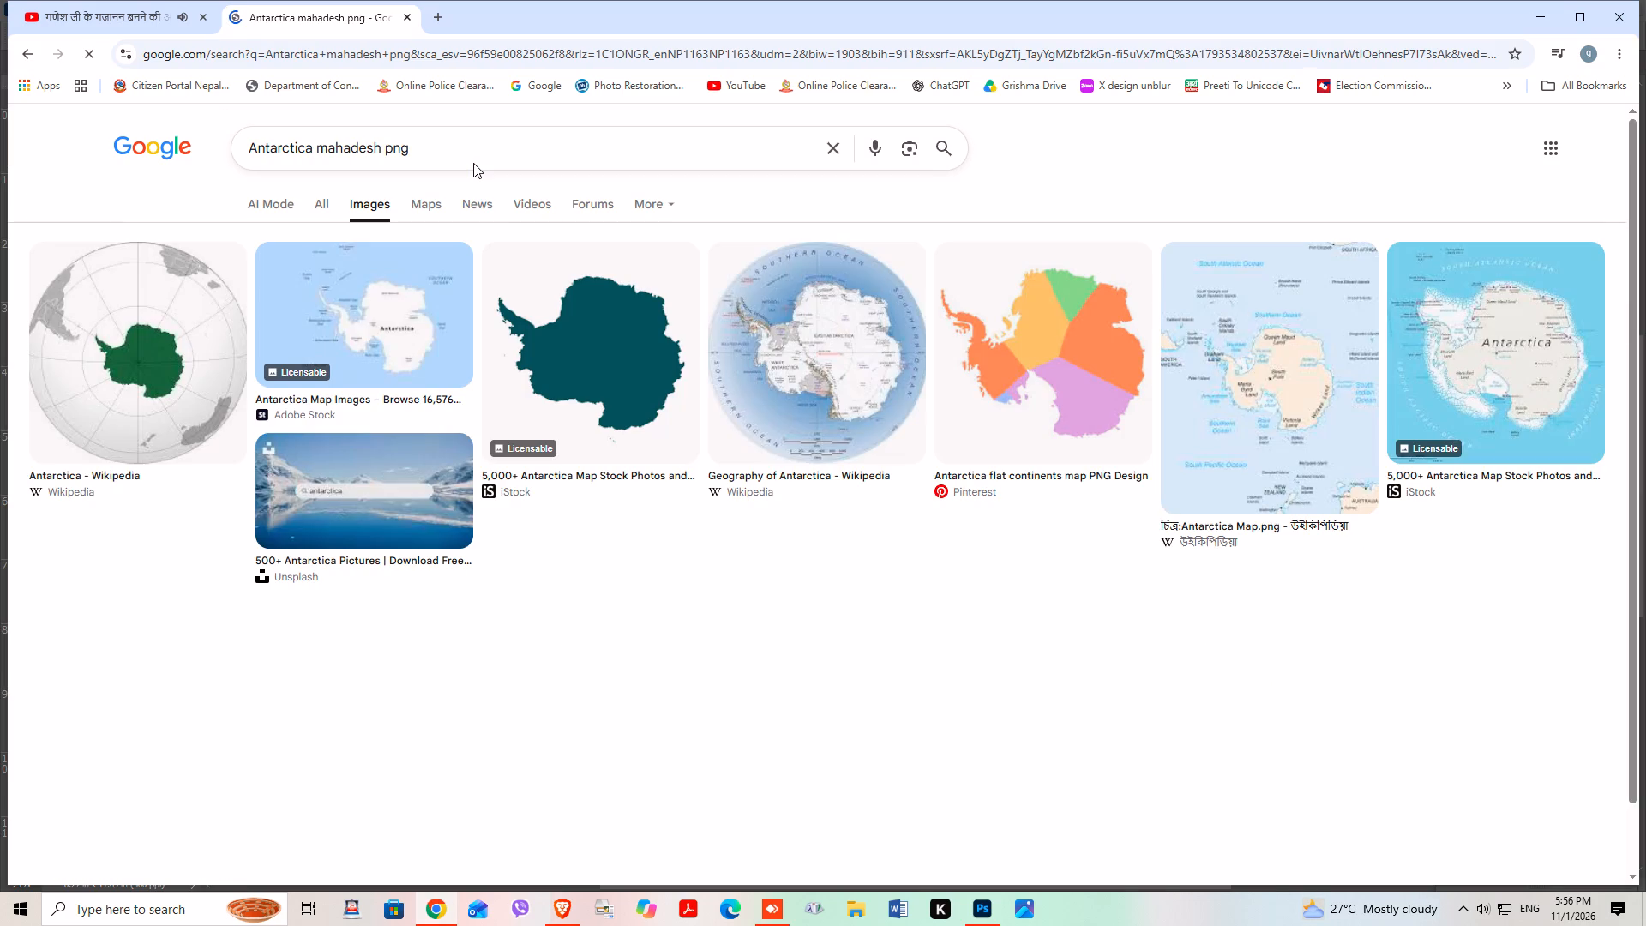
# Look through the Antarctica image results for a suitable map of the continent.
pyautogui.scroll(-3, 1192, 520)
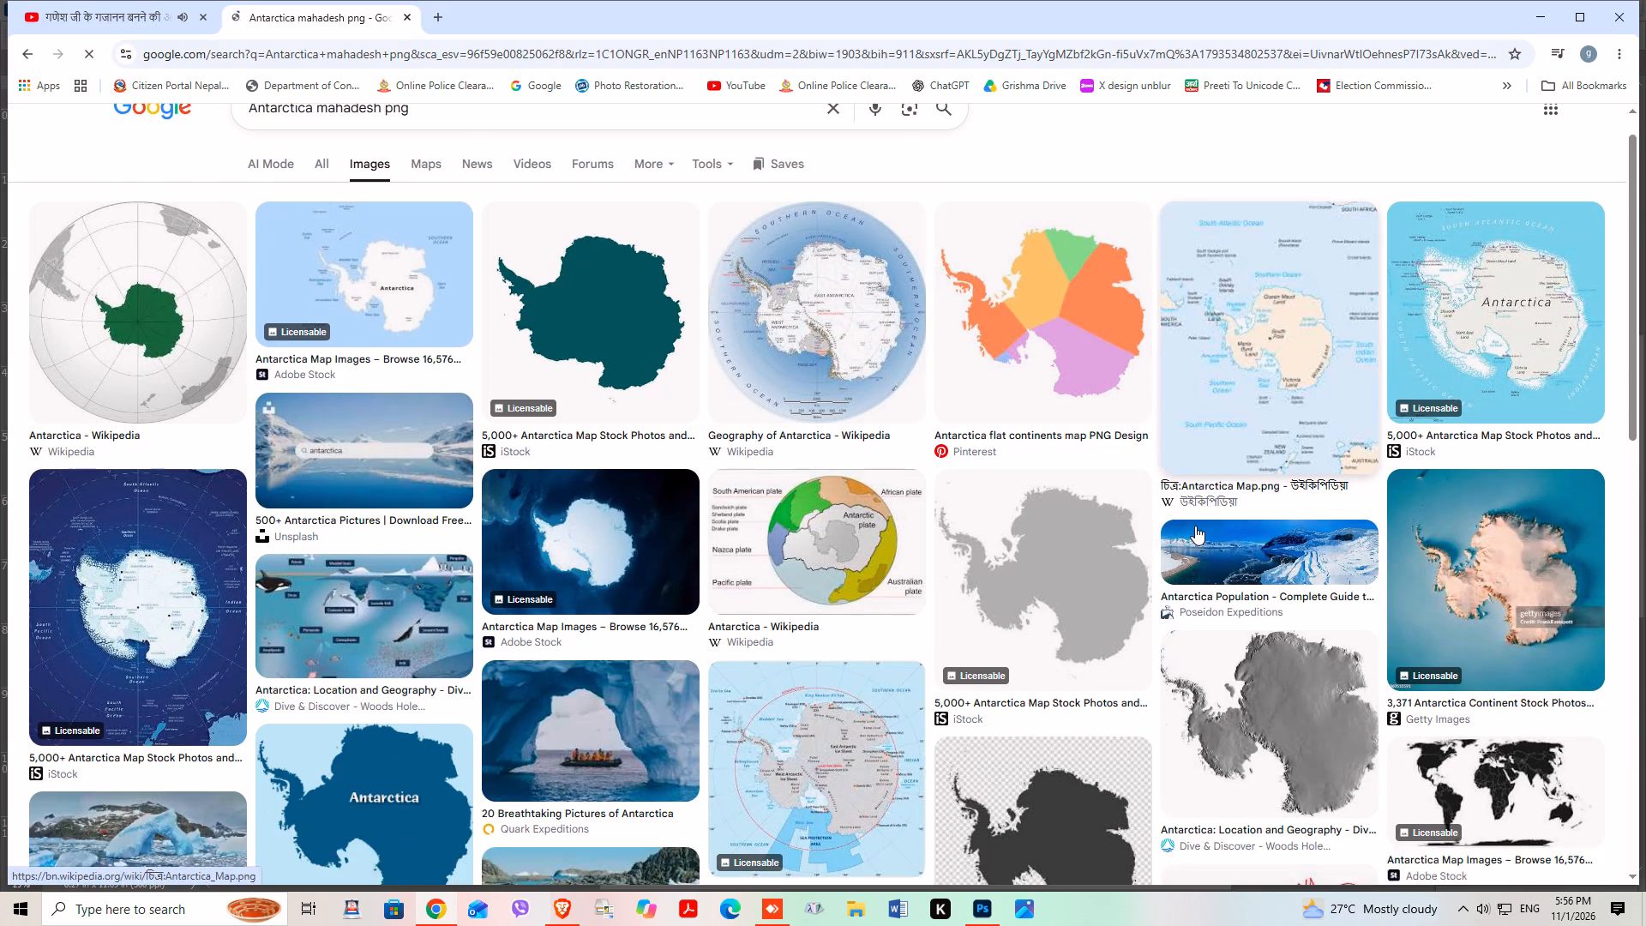
pyautogui.scroll(-5, 1194, 550)
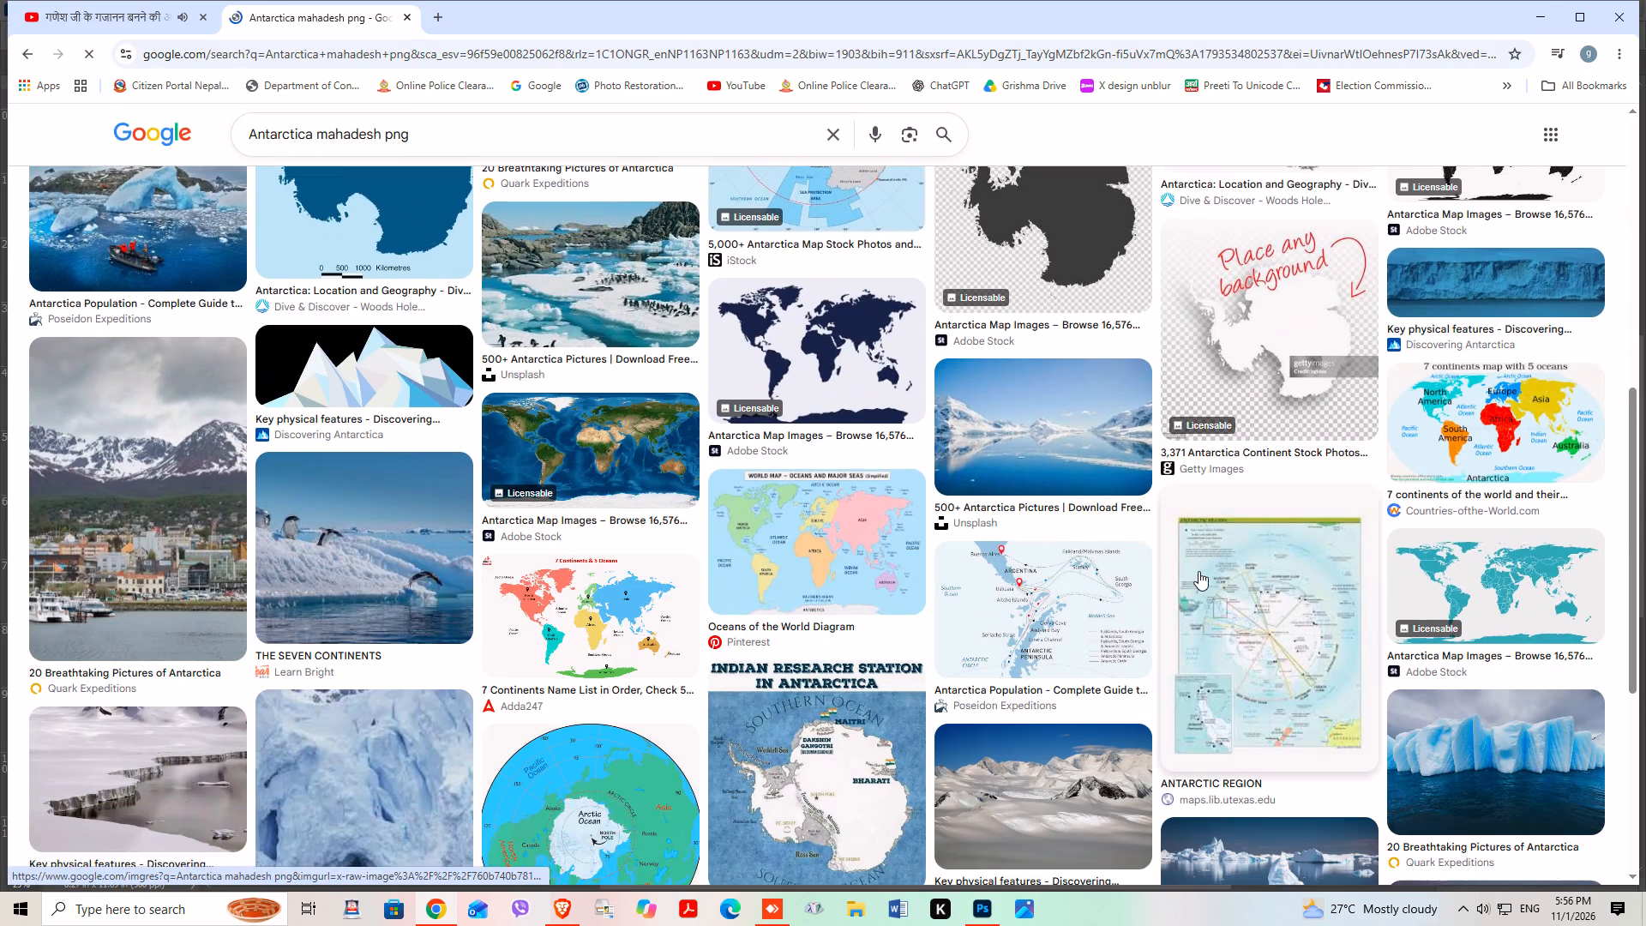
pyautogui.scroll(-7, 1204, 579)
pyautogui.scroll(5, 1207, 578)
pyautogui.scroll(12, 1130, 549)
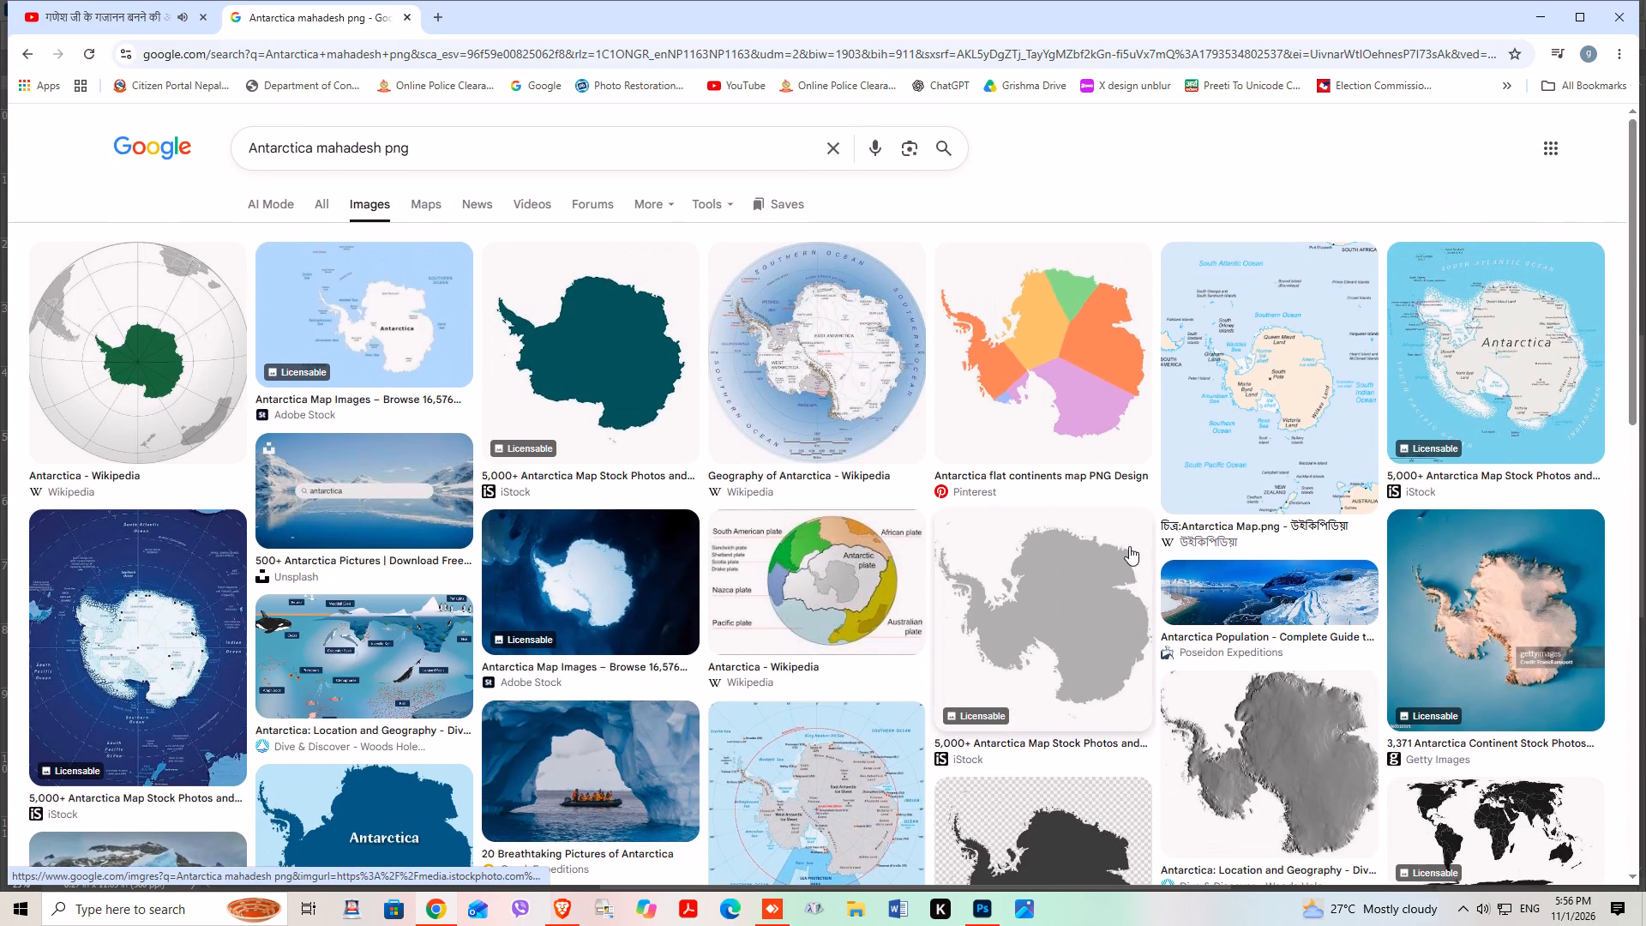
pyautogui.scroll(-5, 1289, 513)
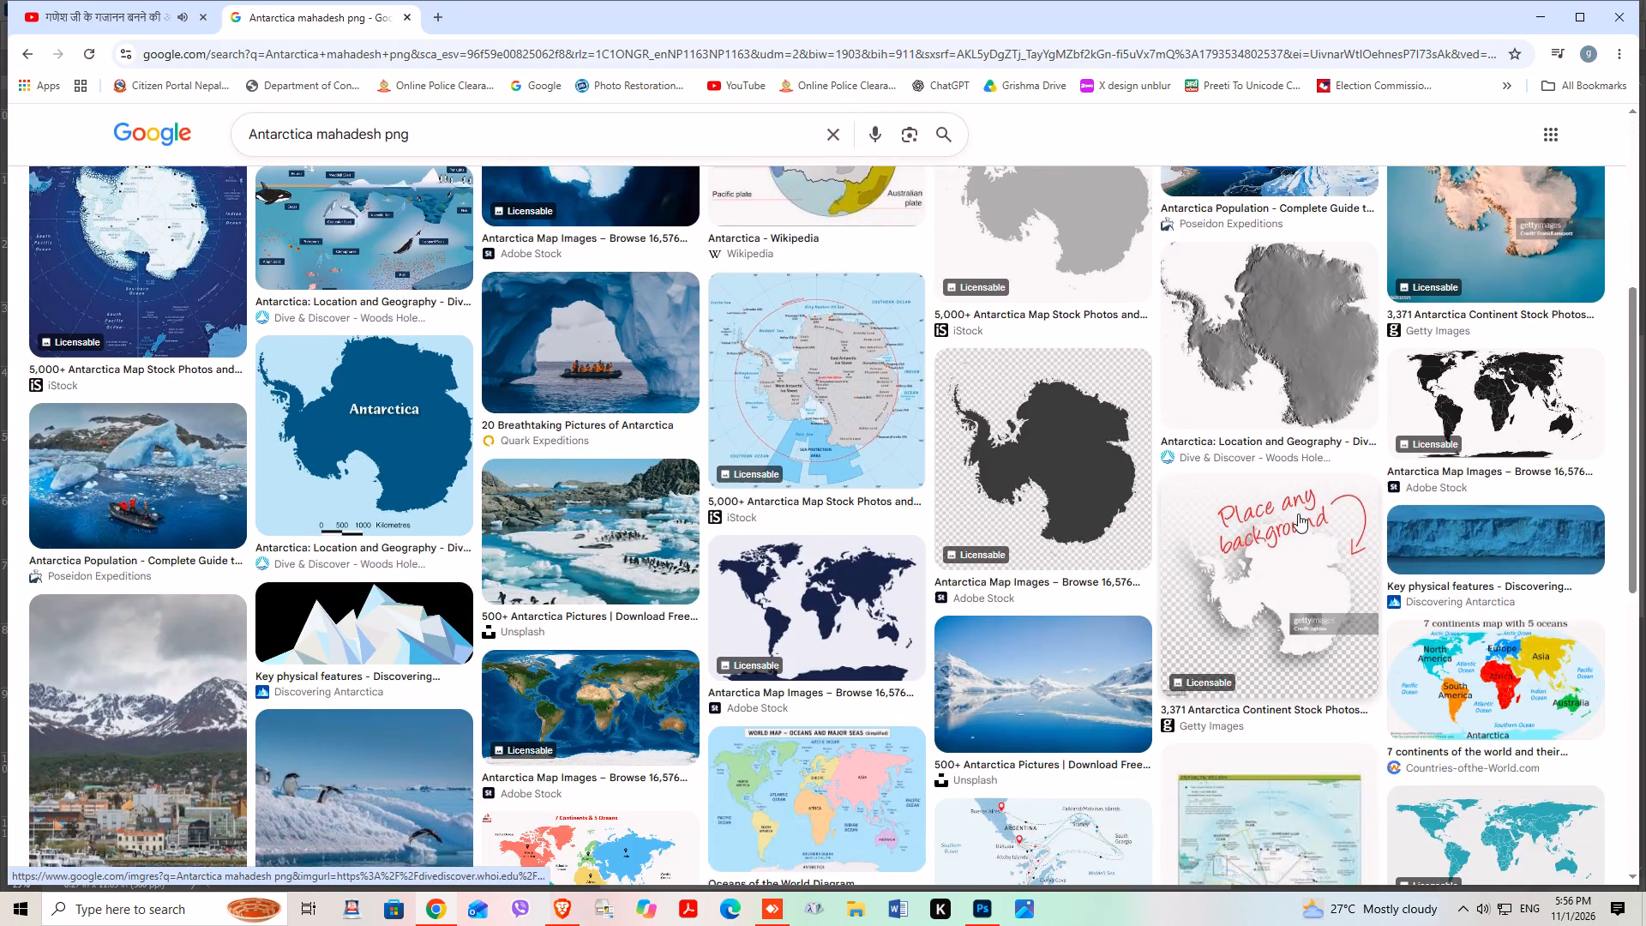
pyautogui.scroll(-14, 1298, 514)
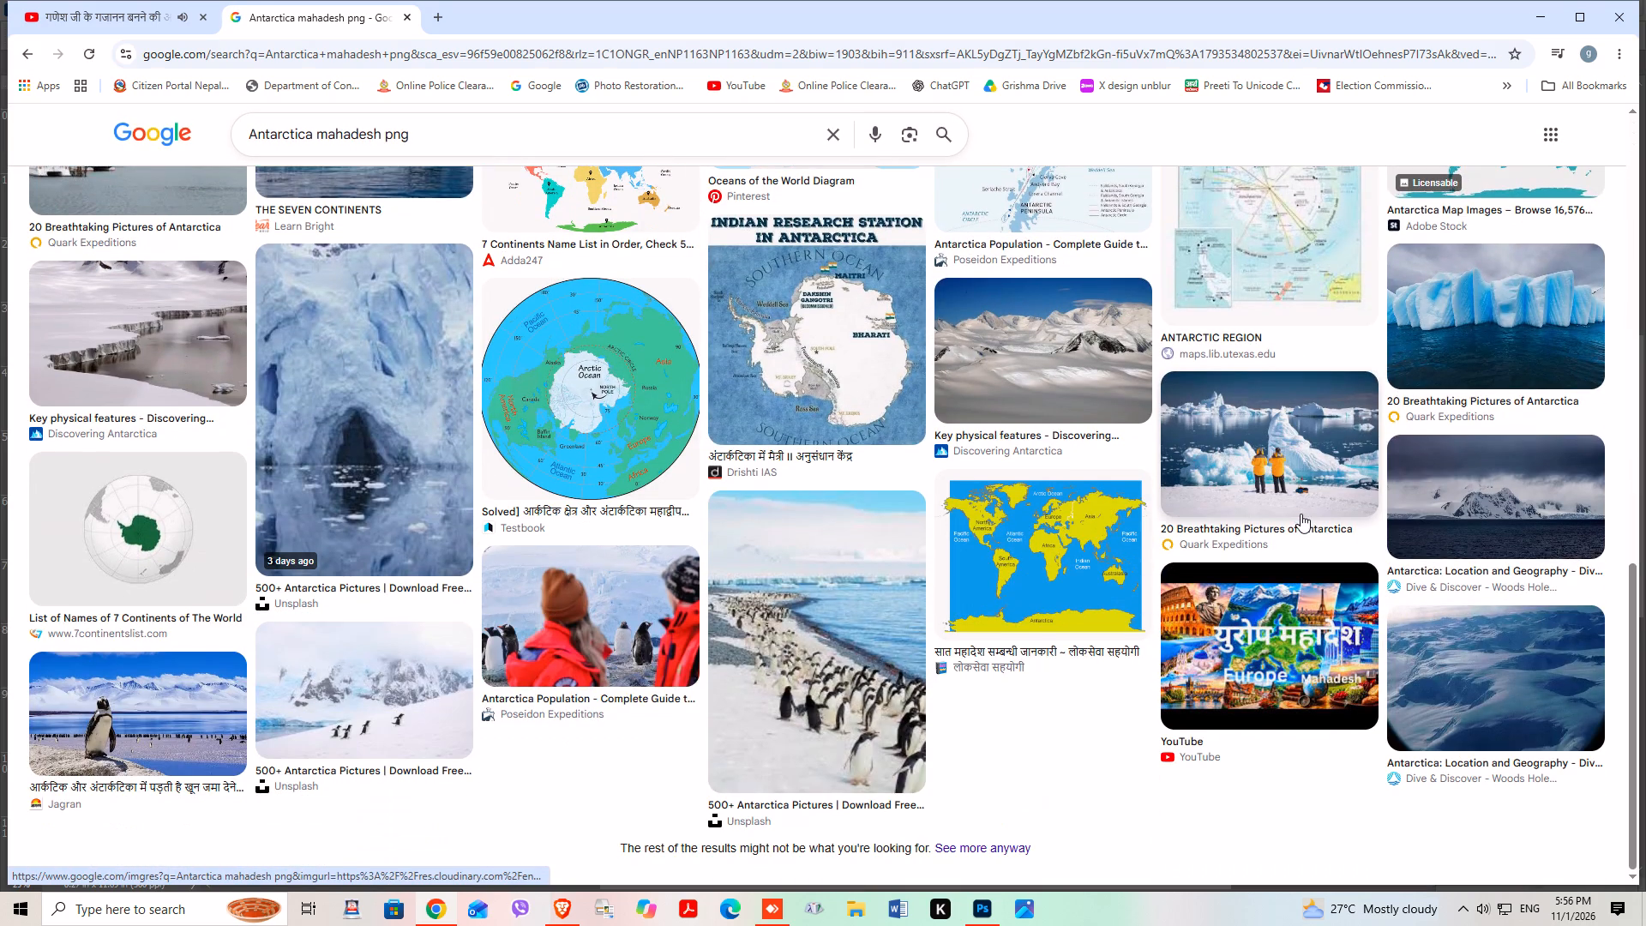
pyautogui.scroll(-5, 1301, 514)
pyautogui.scroll(5, 945, 570)
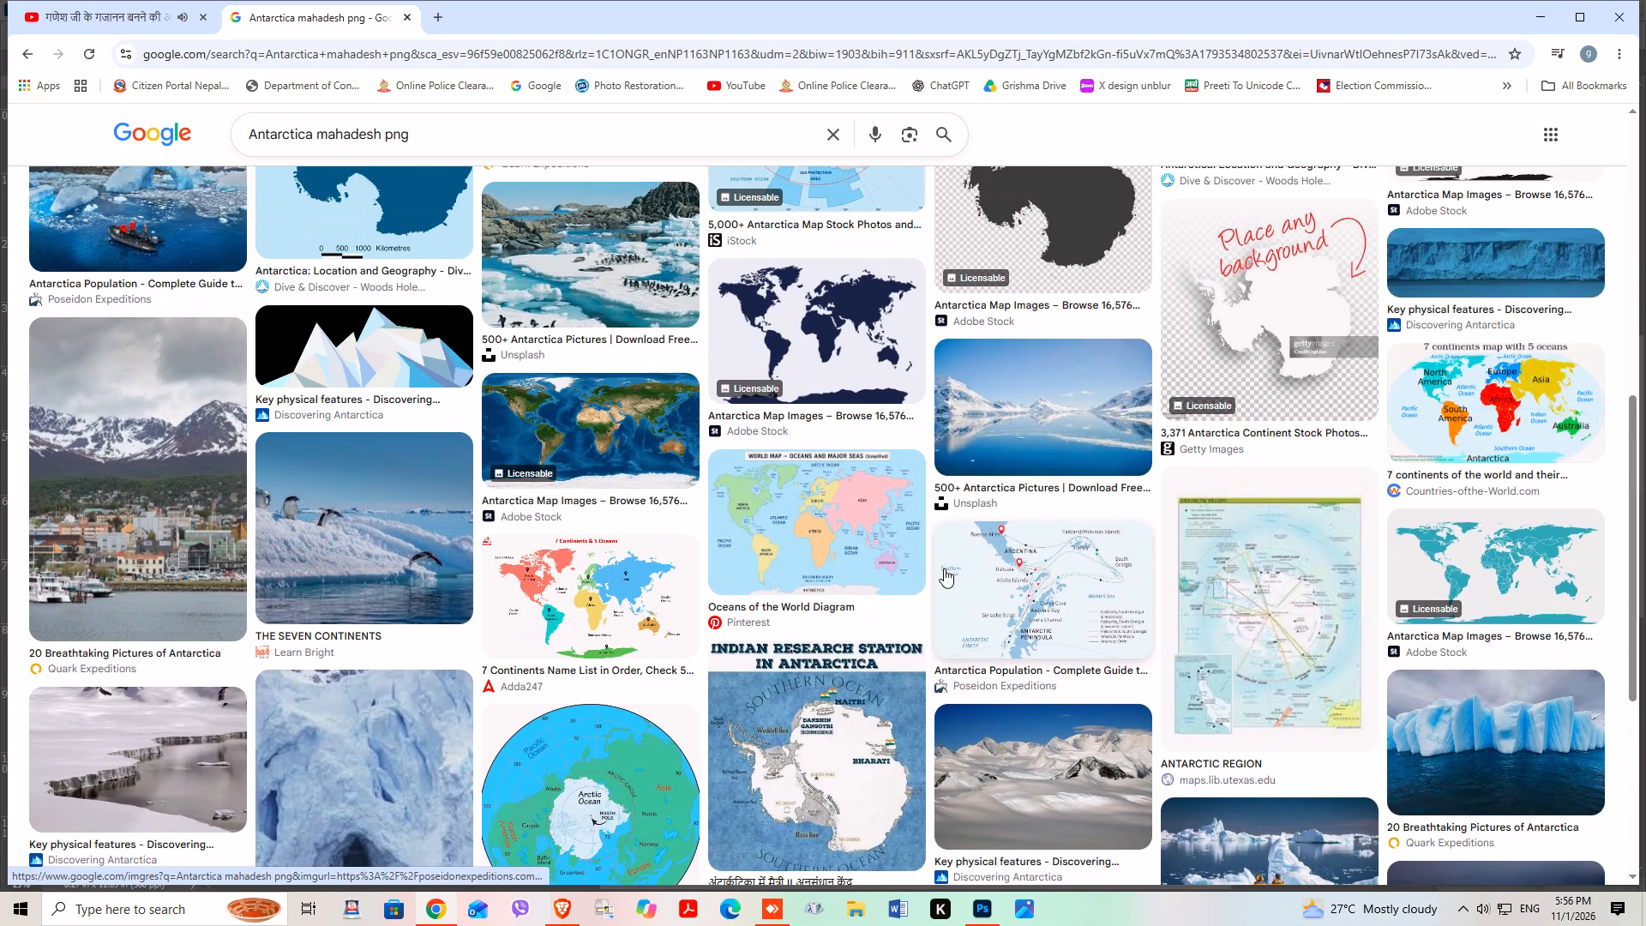
pyautogui.scroll(1, 949, 561)
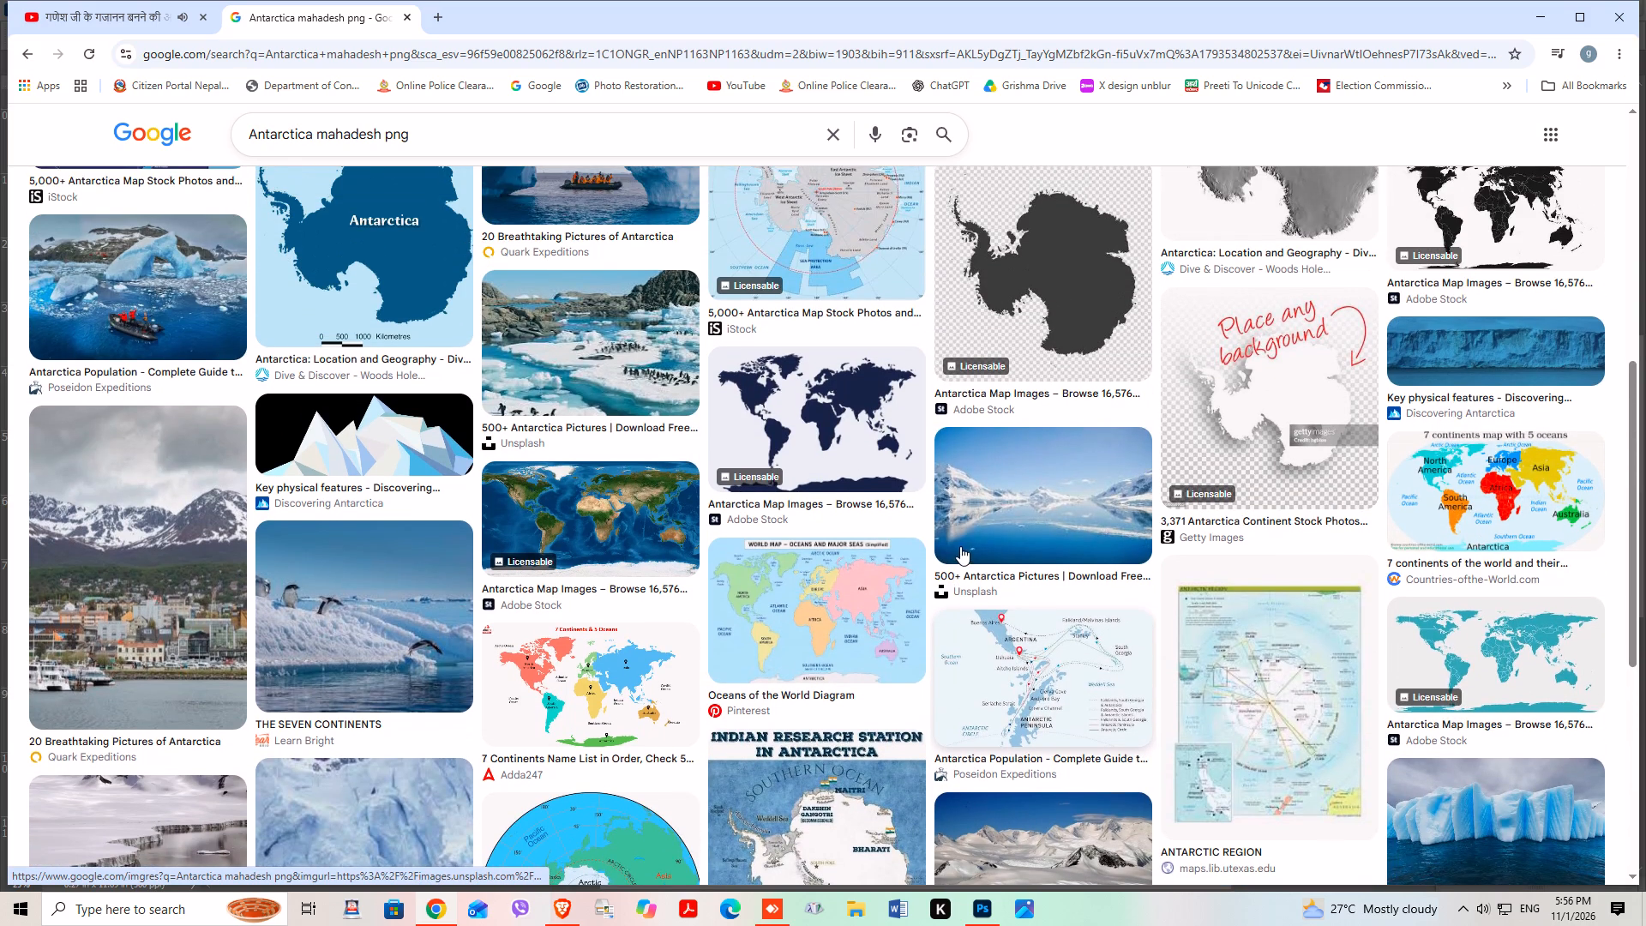
pyautogui.scroll(9, 886, 448)
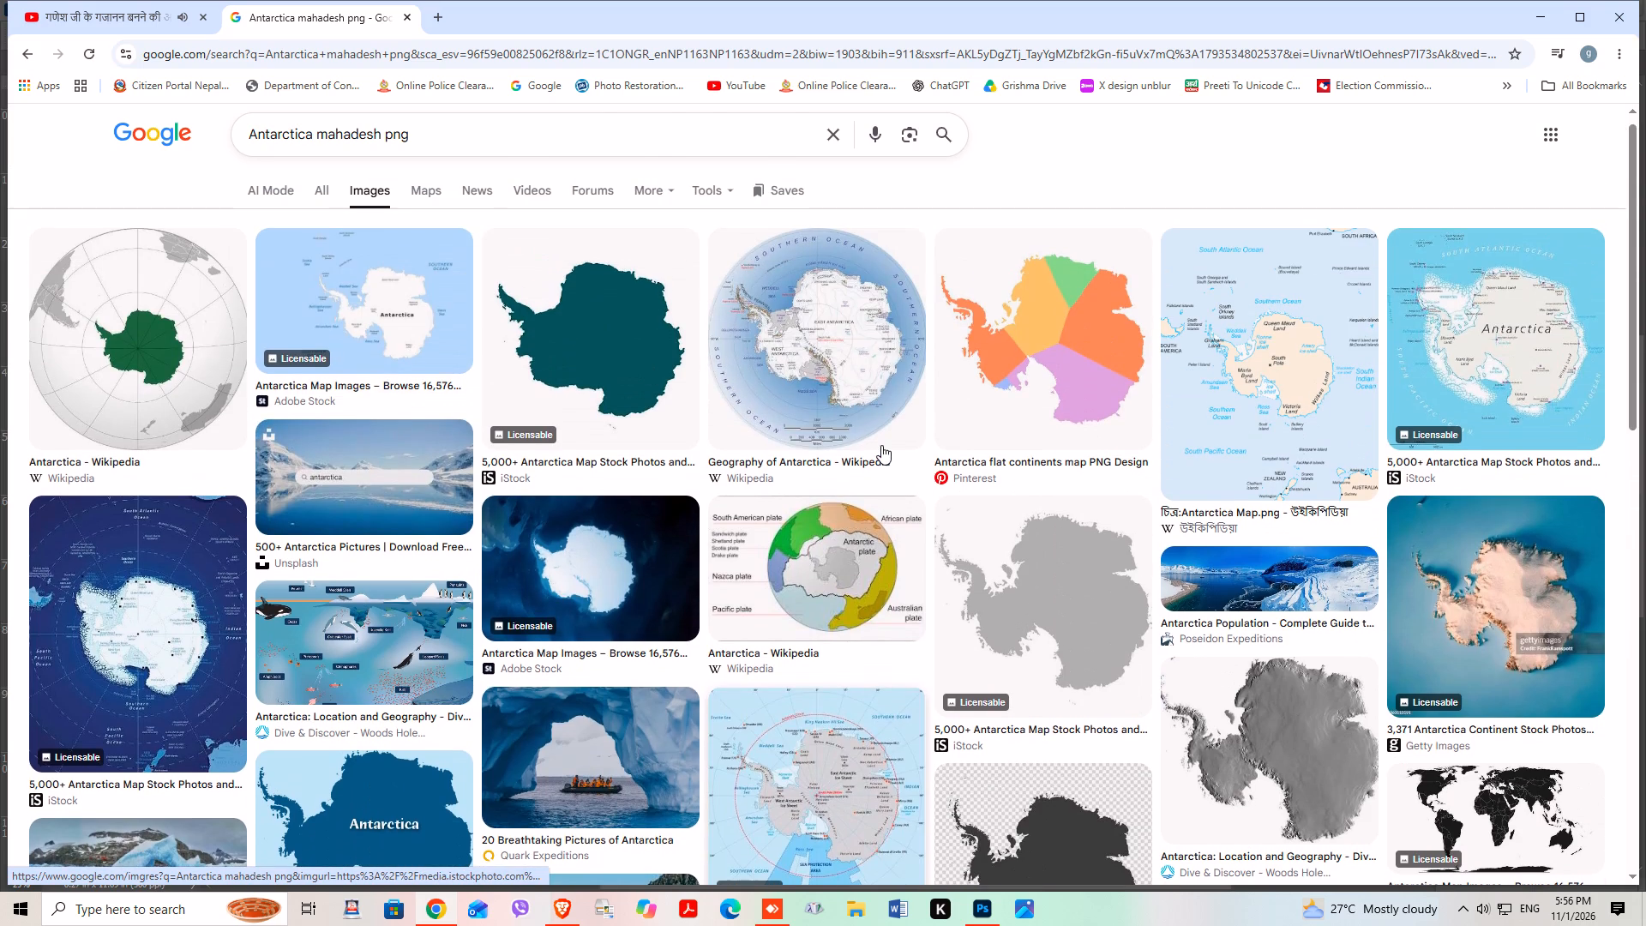
pyautogui.scroll(3, 881, 445)
# Preview the dark teal iStock silhouette of Antarctica and compare its related images with the other map results.
pyautogui.click(586, 376)
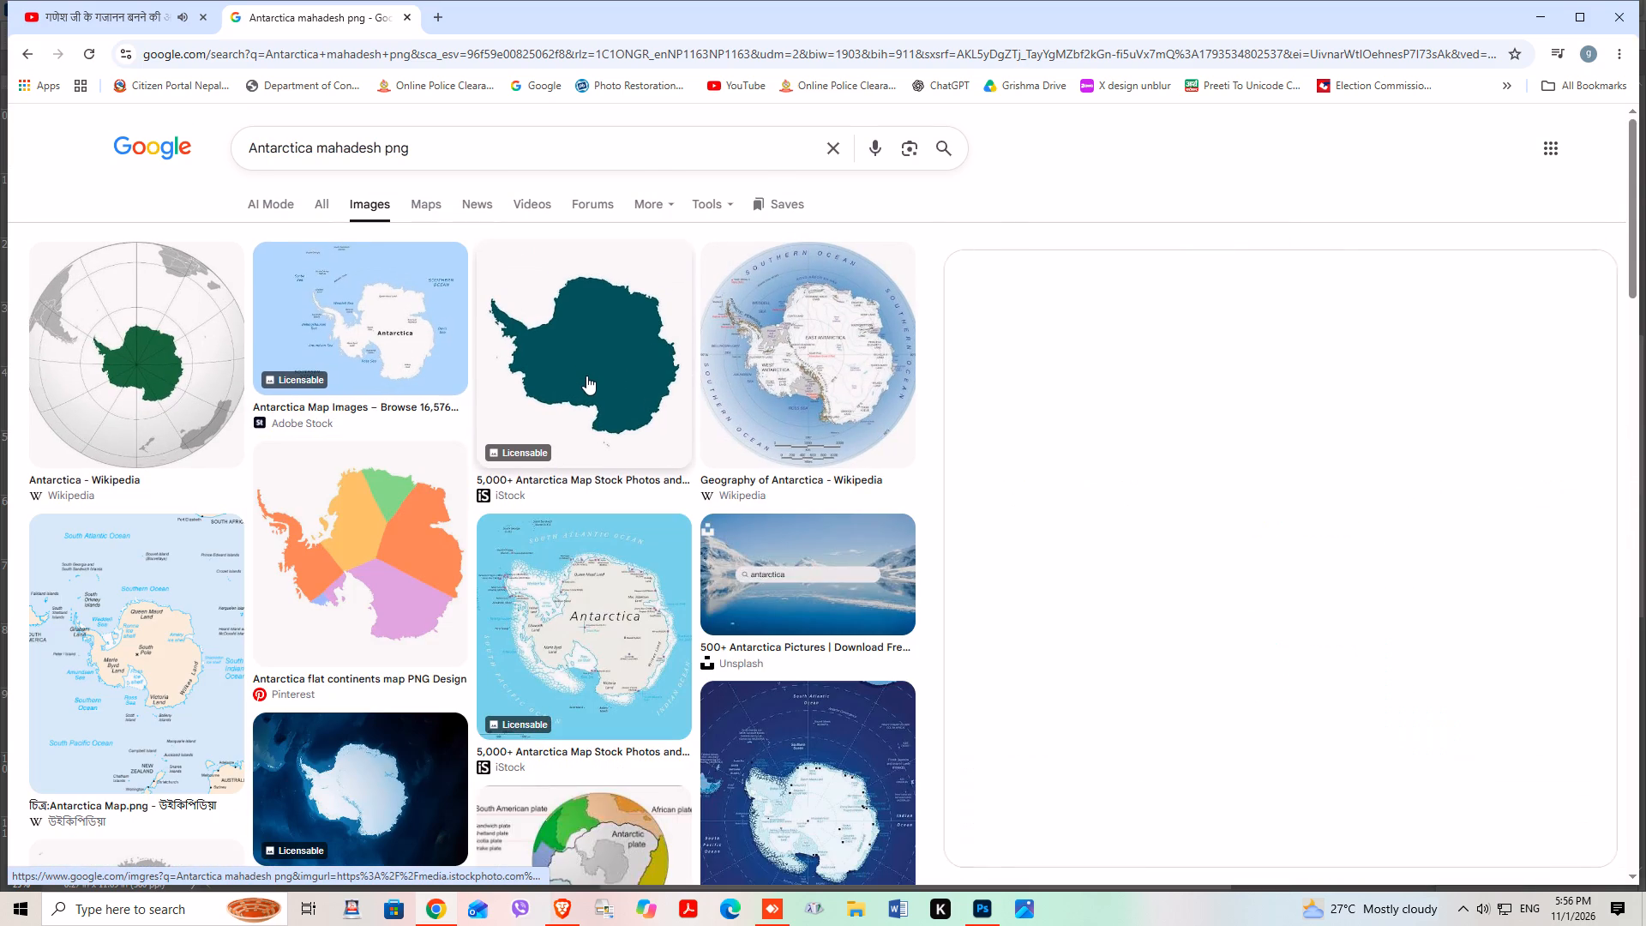
pyautogui.scroll(-4, 767, 507)
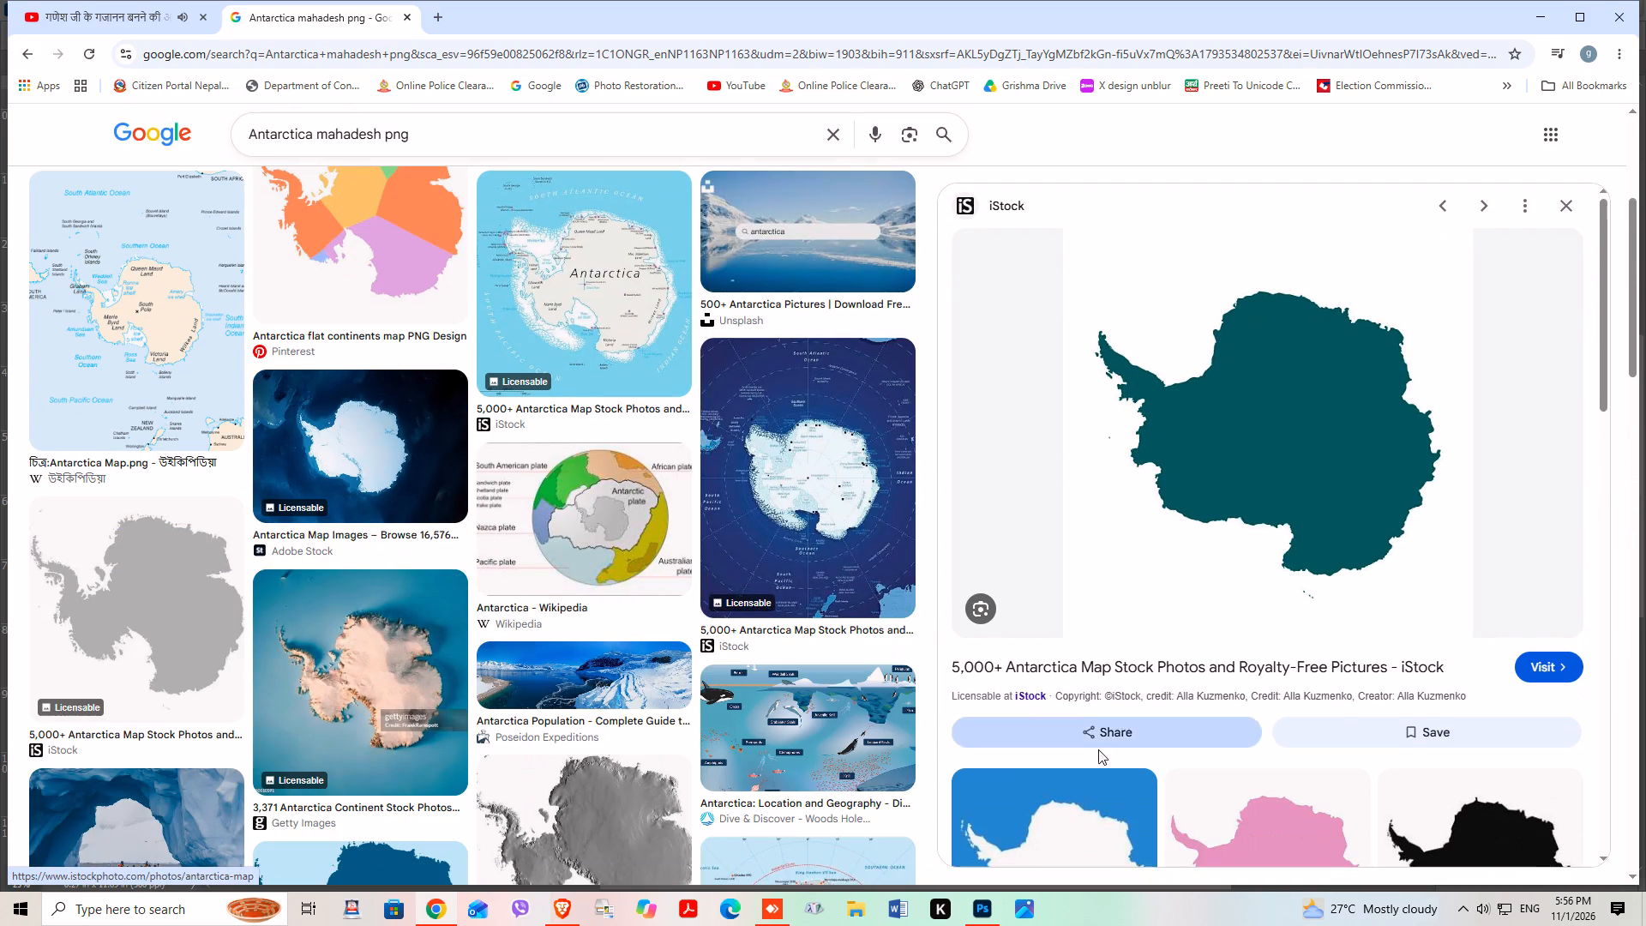
pyautogui.scroll(-8, 1102, 754)
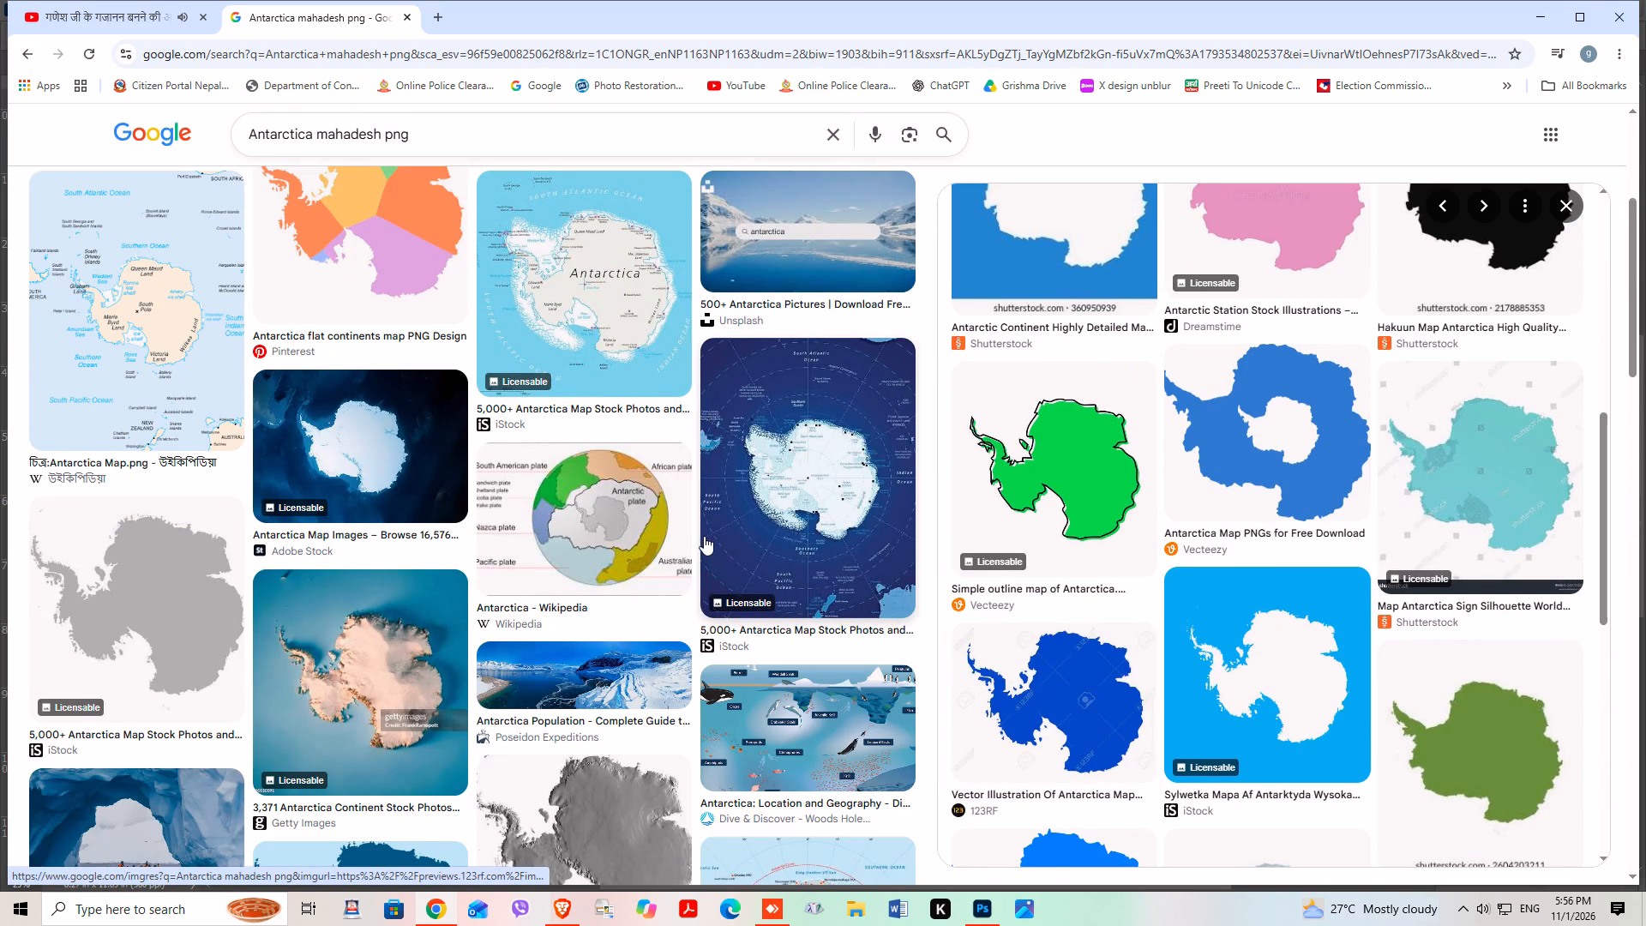
pyautogui.scroll(-2, 704, 536)
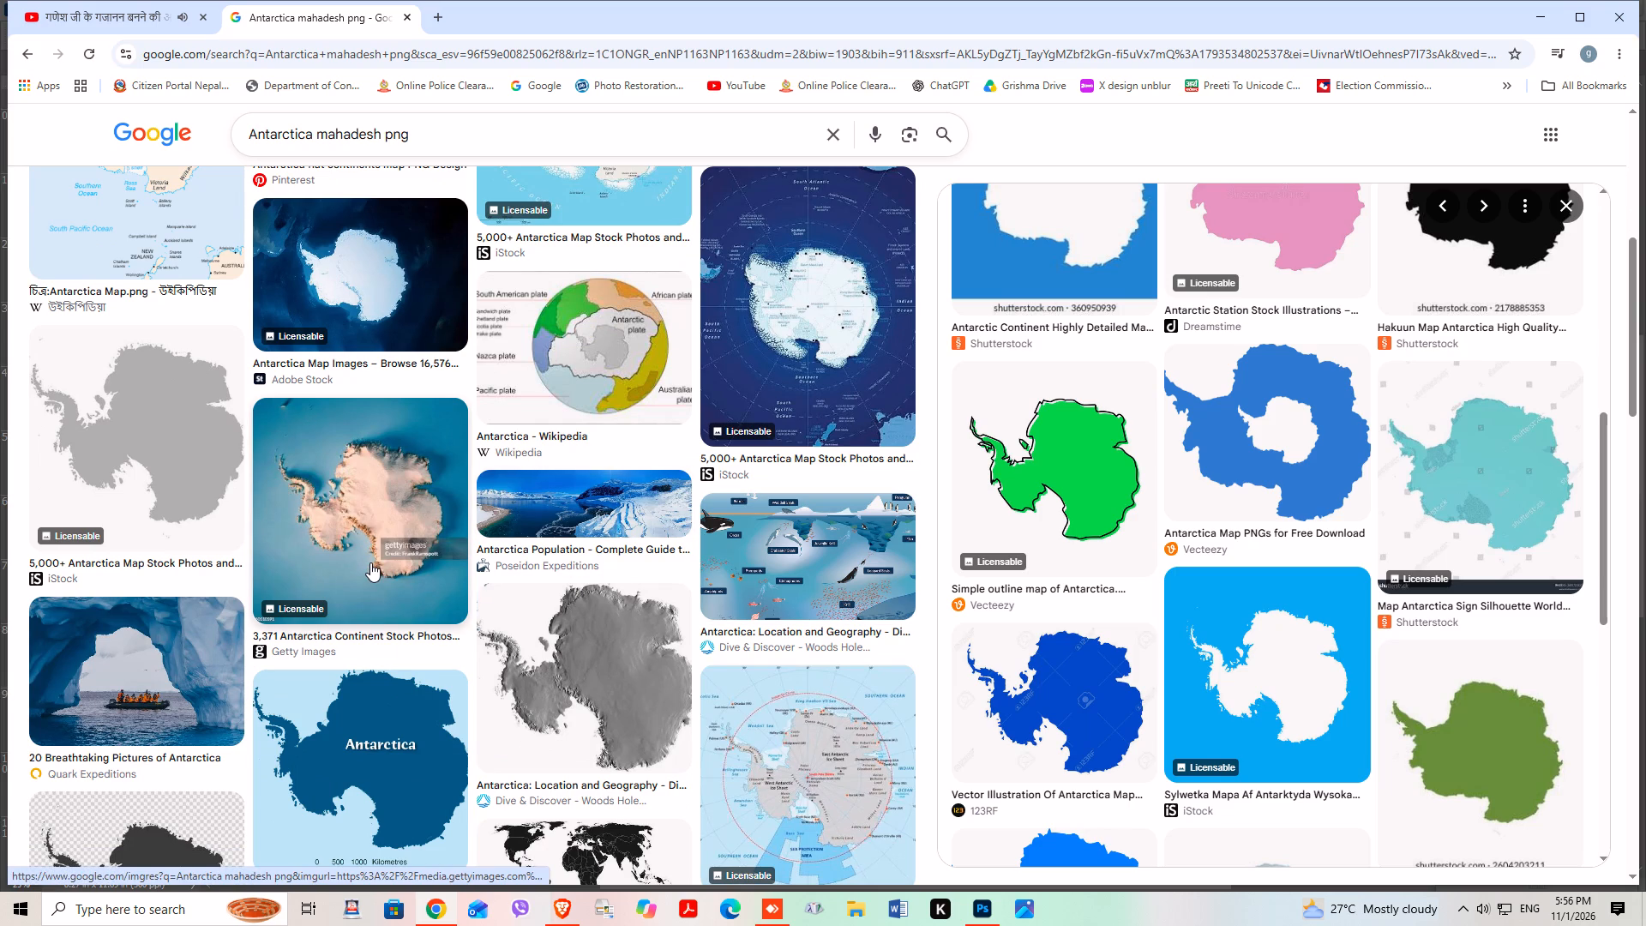
pyautogui.scroll(4, 717, 598)
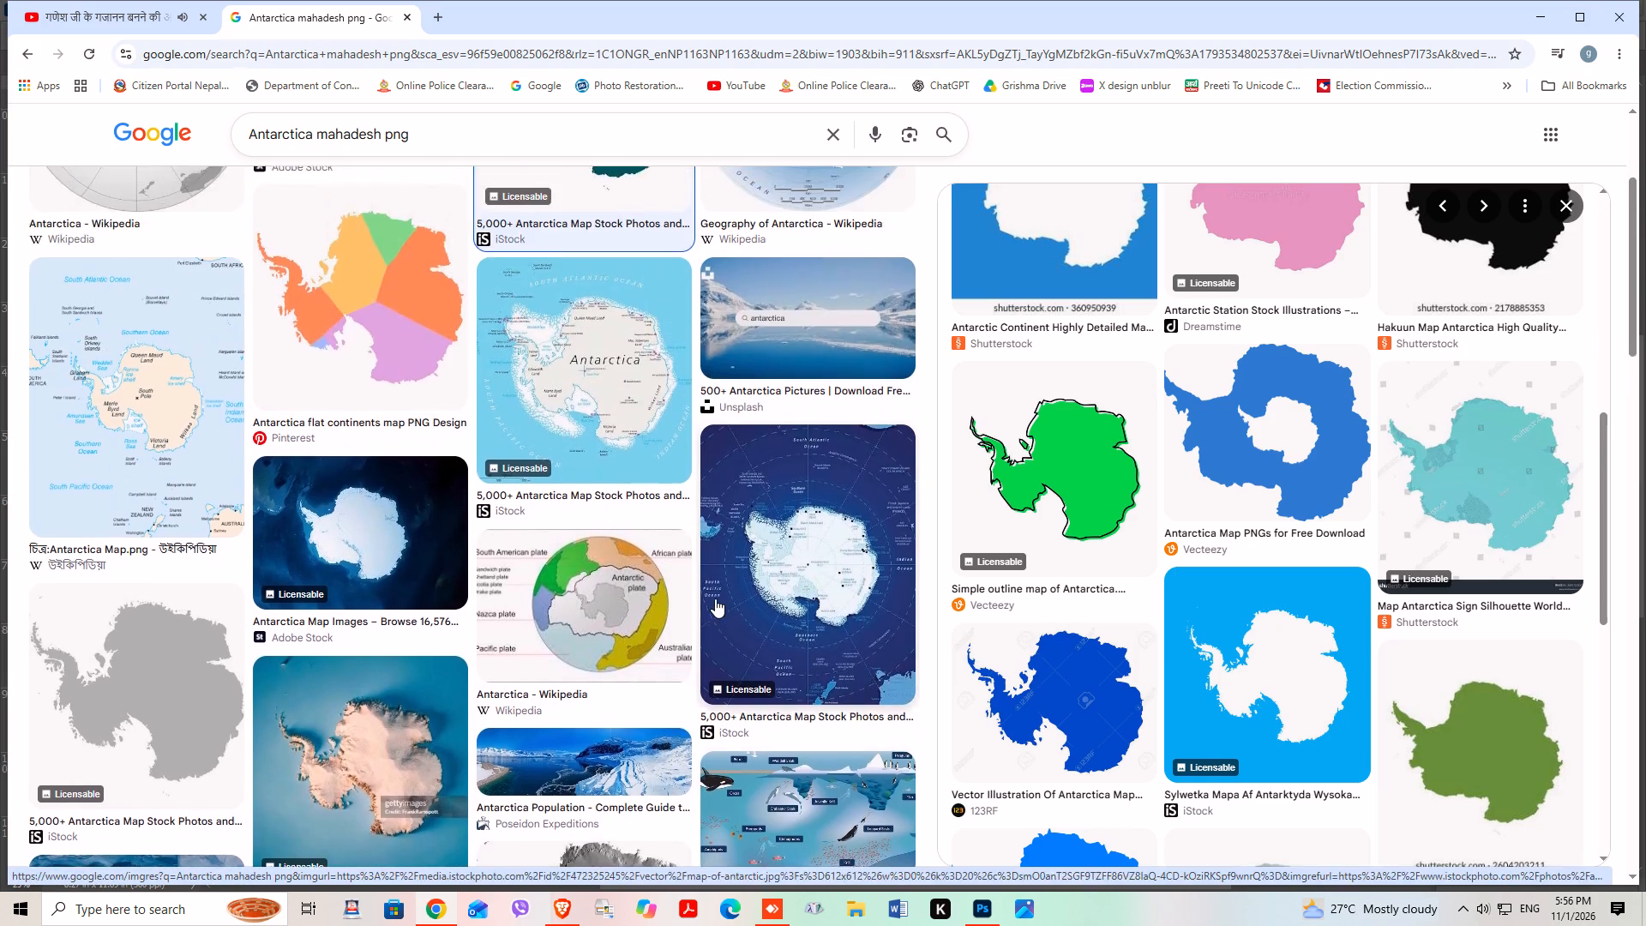
pyautogui.scroll(8, 715, 598)
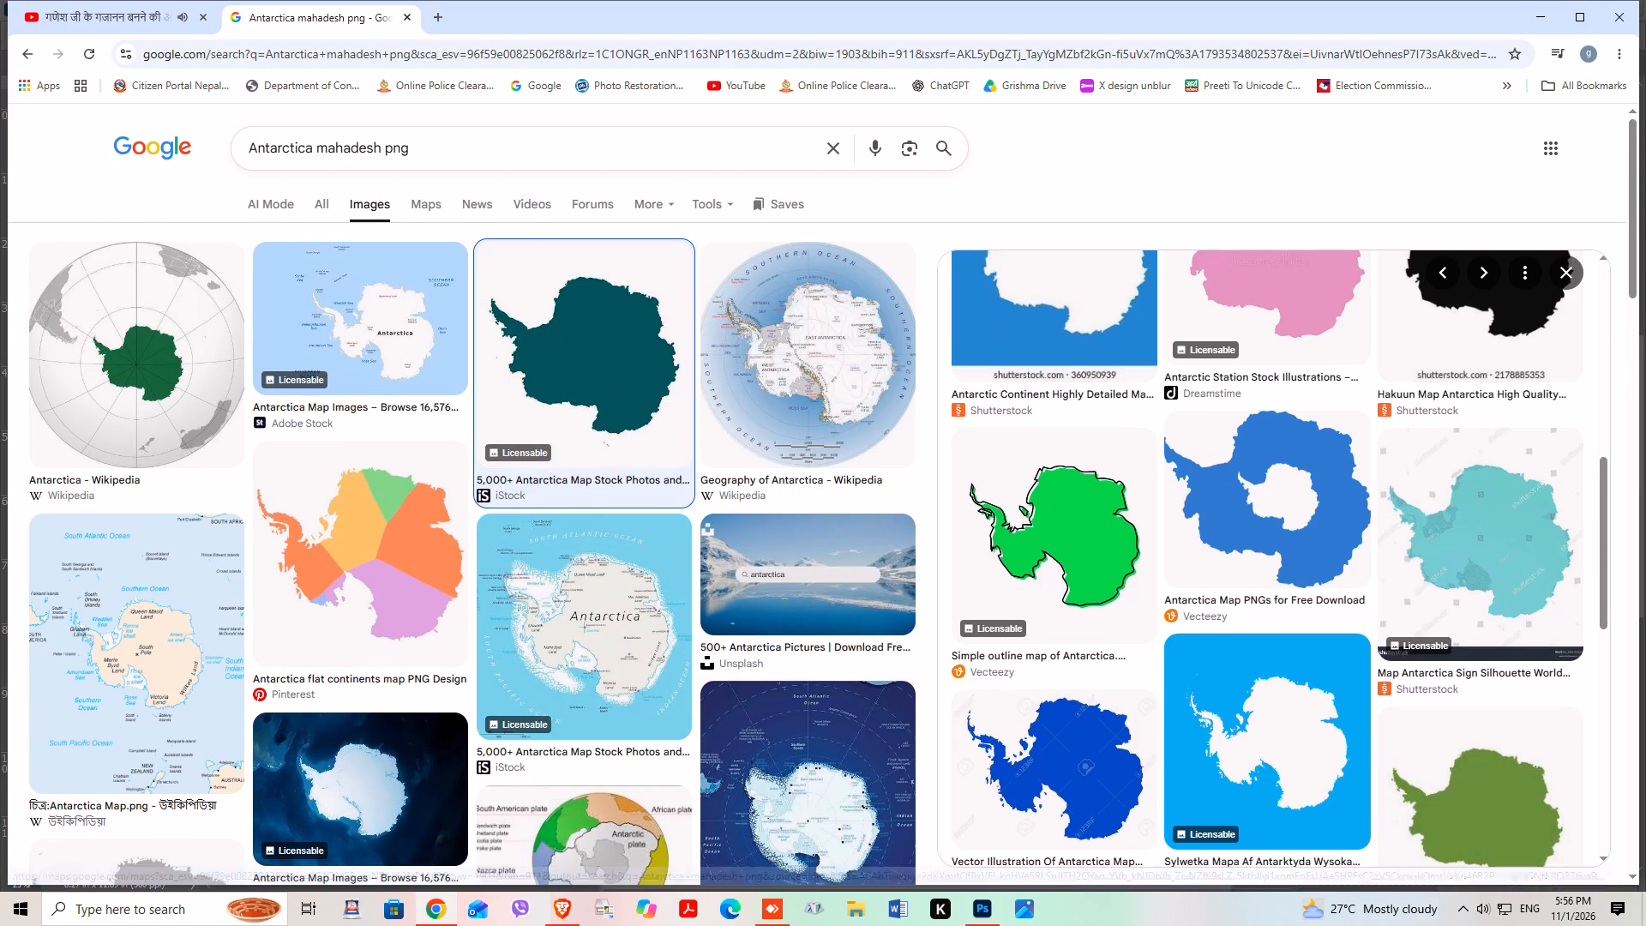
pyautogui.scroll(12, 899, 508)
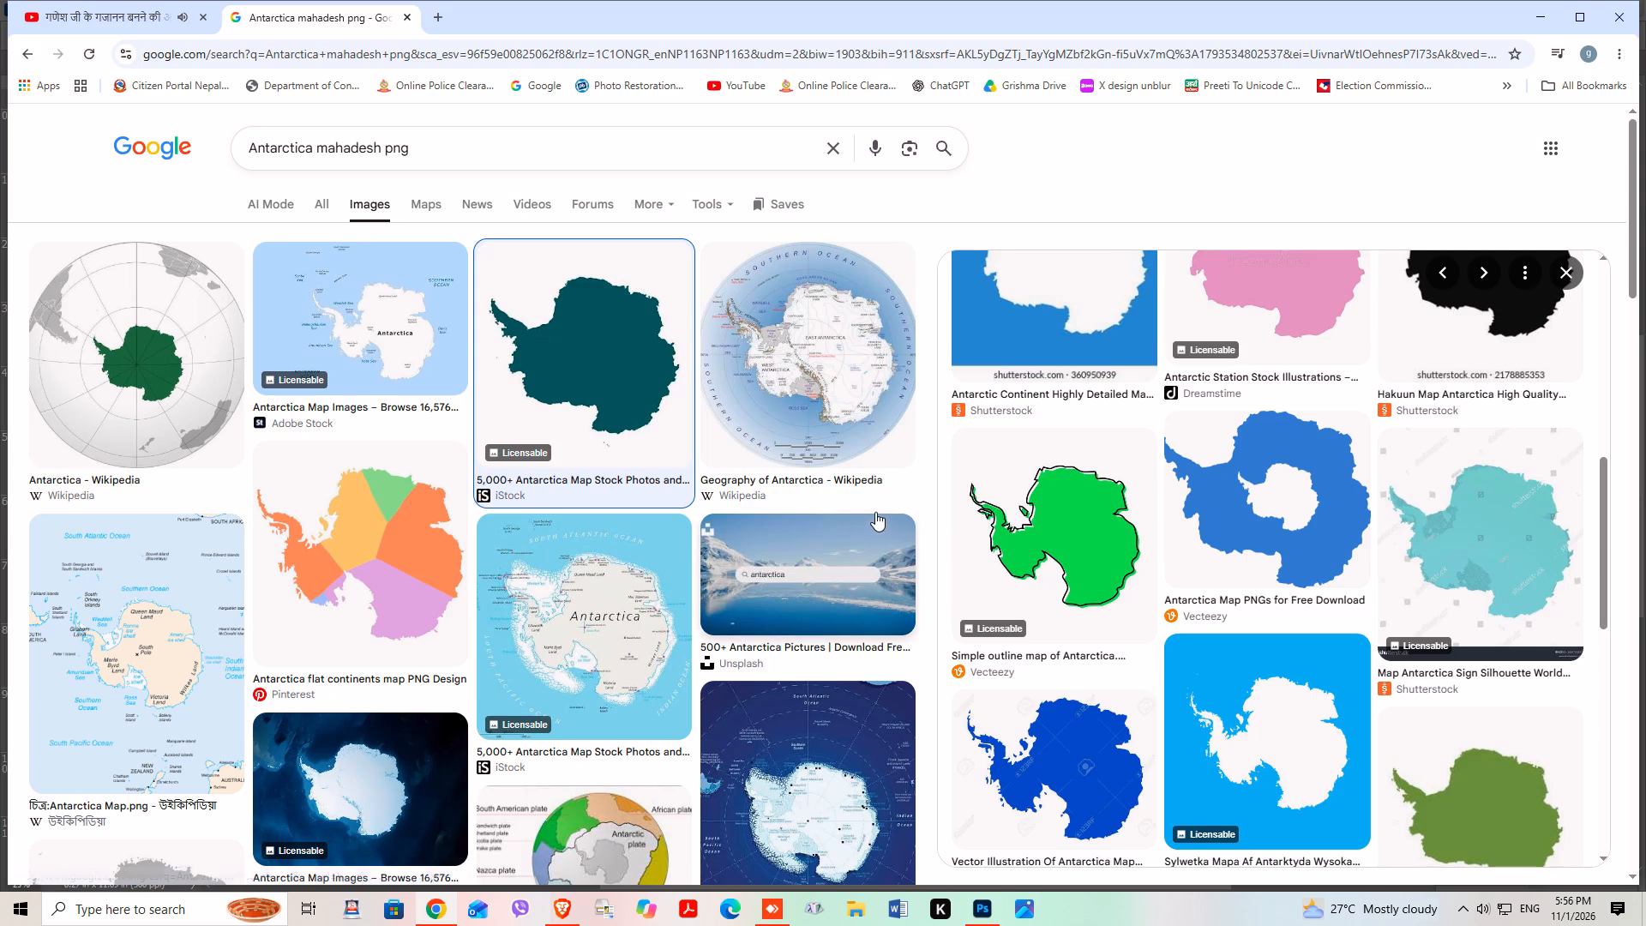
# Preview the labelled light-blue iStock Antarctica map, open the SeaWind Adventures "Map of Antarctica" from its related images, and copy that image.
pyautogui.click(598, 658)
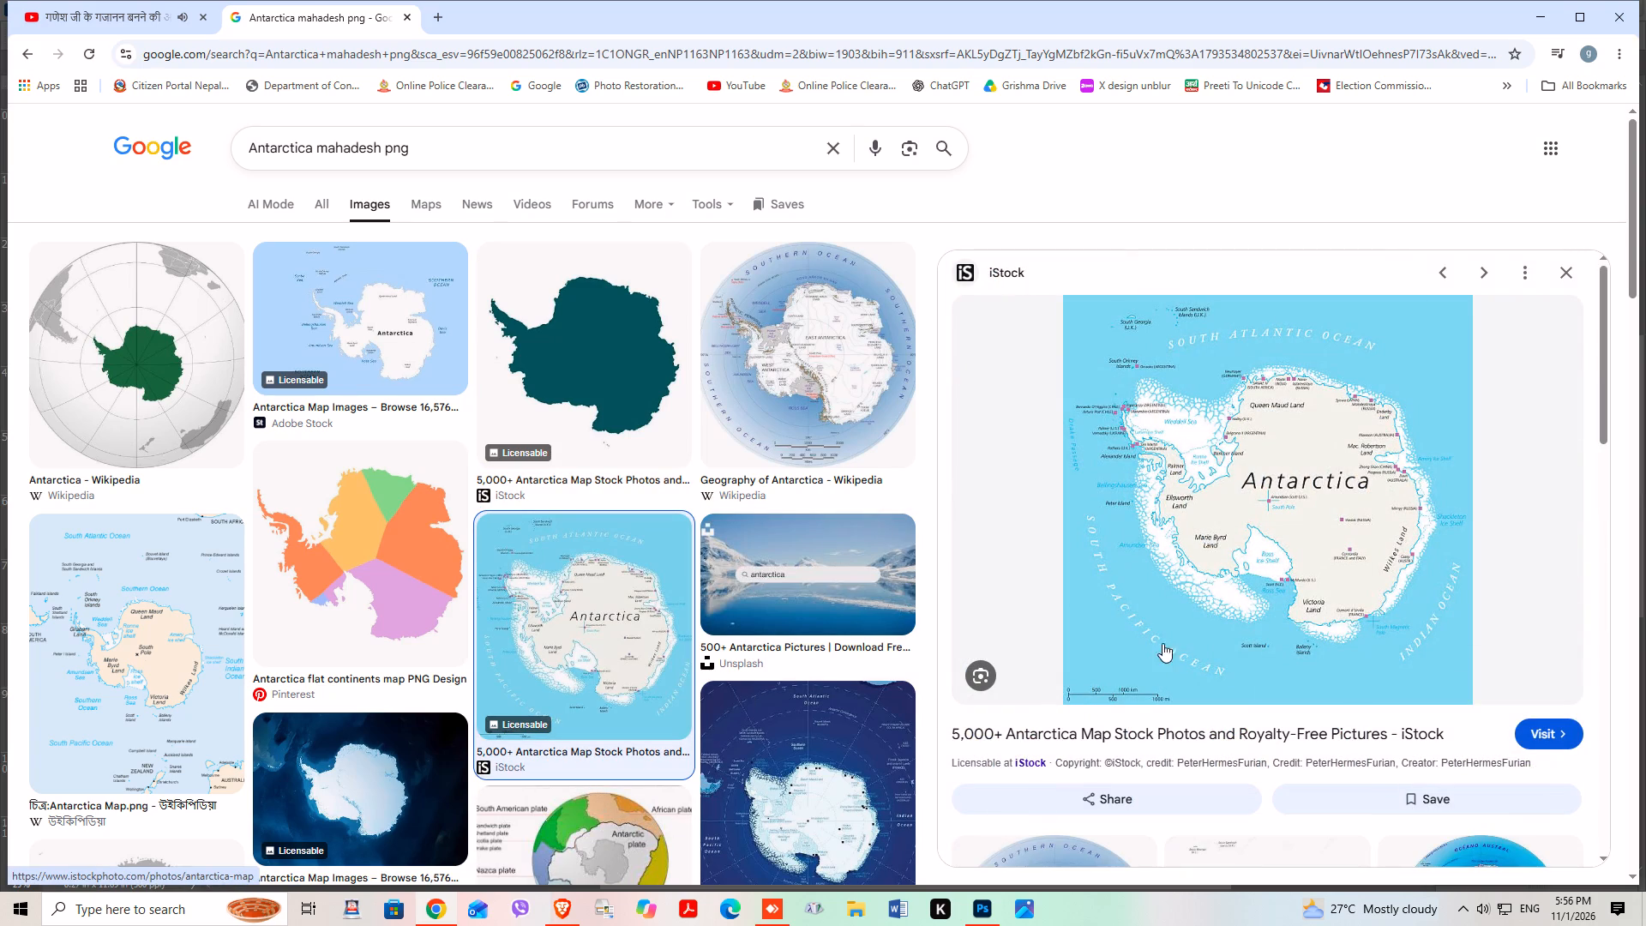
pyautogui.scroll(-3, 1231, 574)
pyautogui.scroll(-5, 1311, 733)
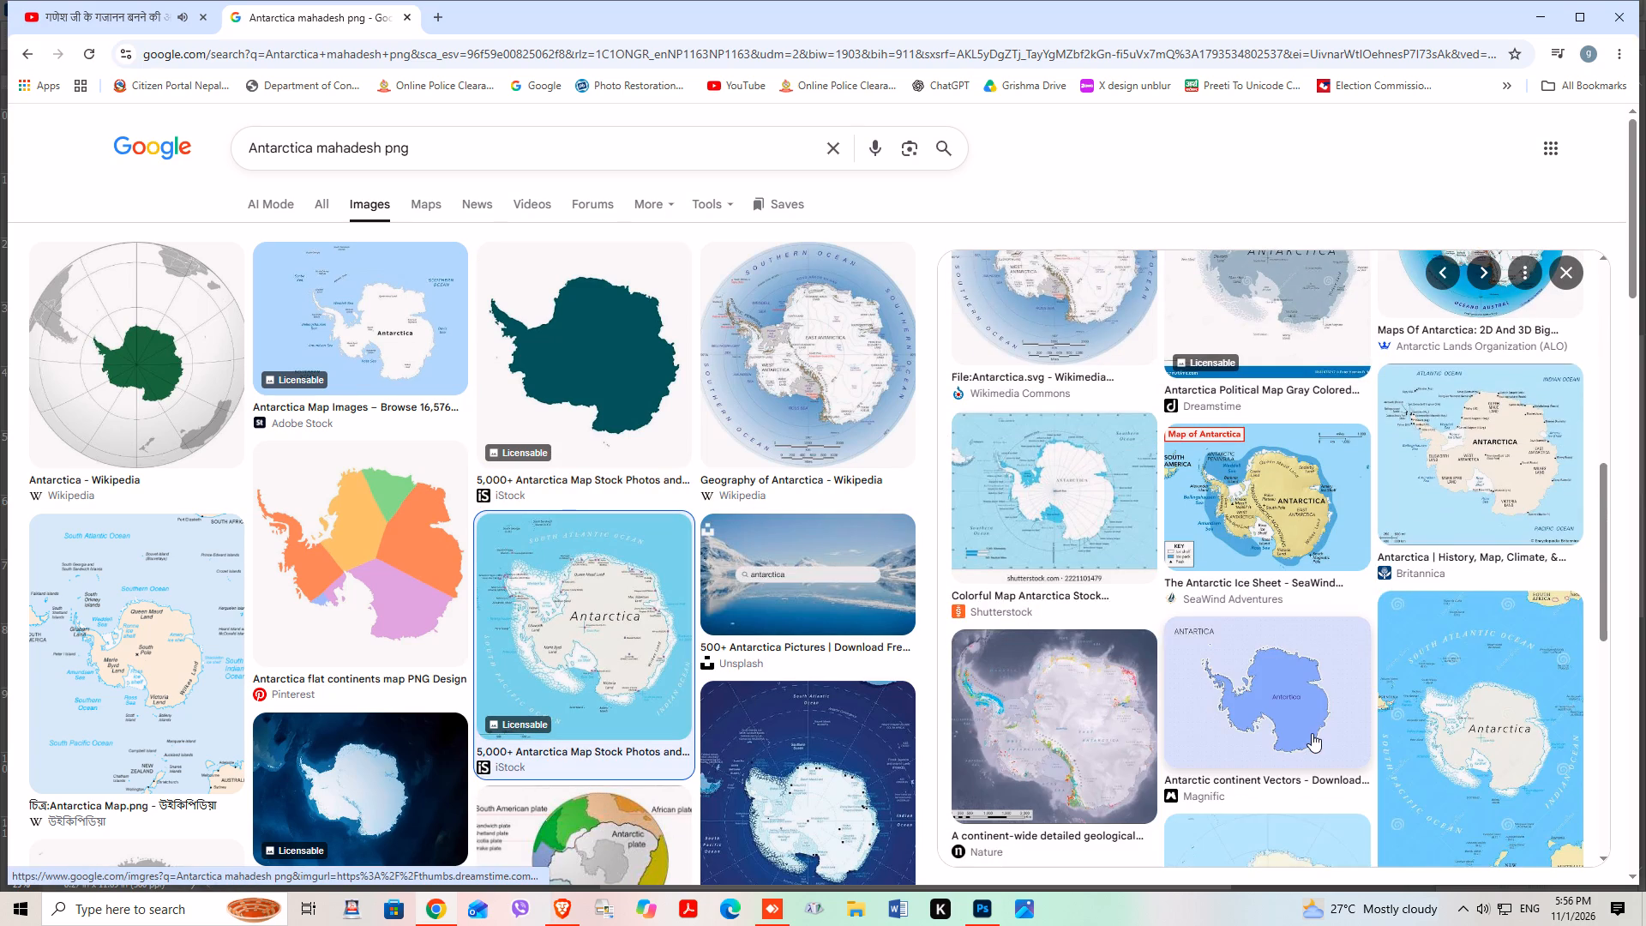
pyautogui.scroll(-1, 1317, 731)
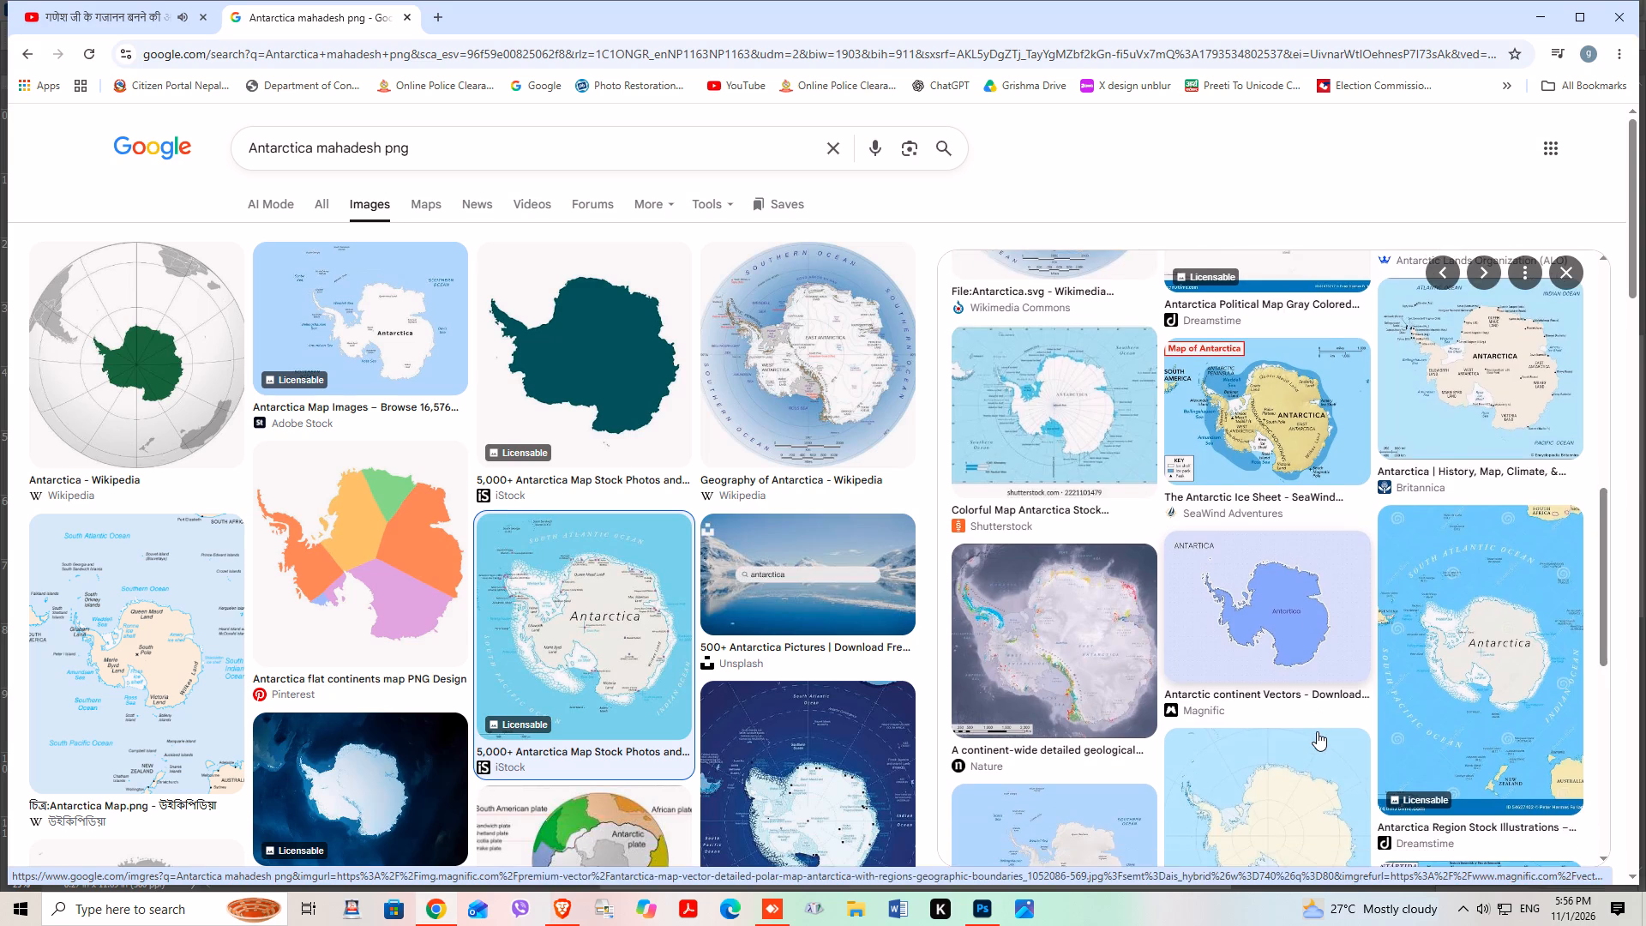
pyautogui.scroll(-4, 1317, 731)
pyautogui.scroll(4, 1317, 731)
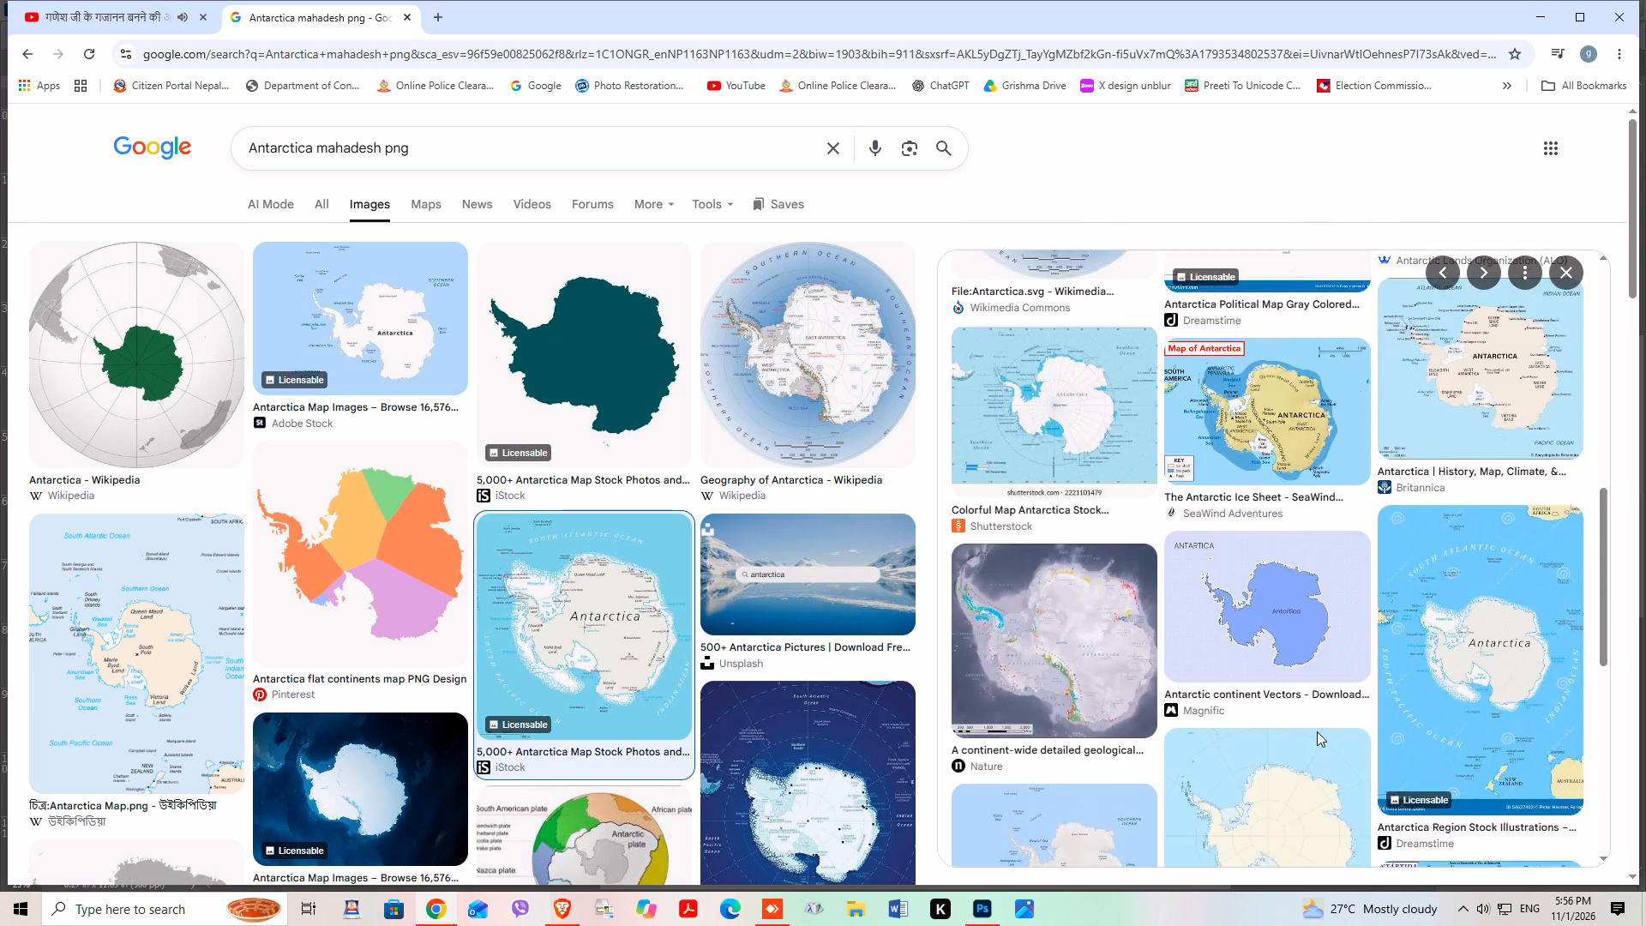
pyautogui.scroll(8, 1317, 731)
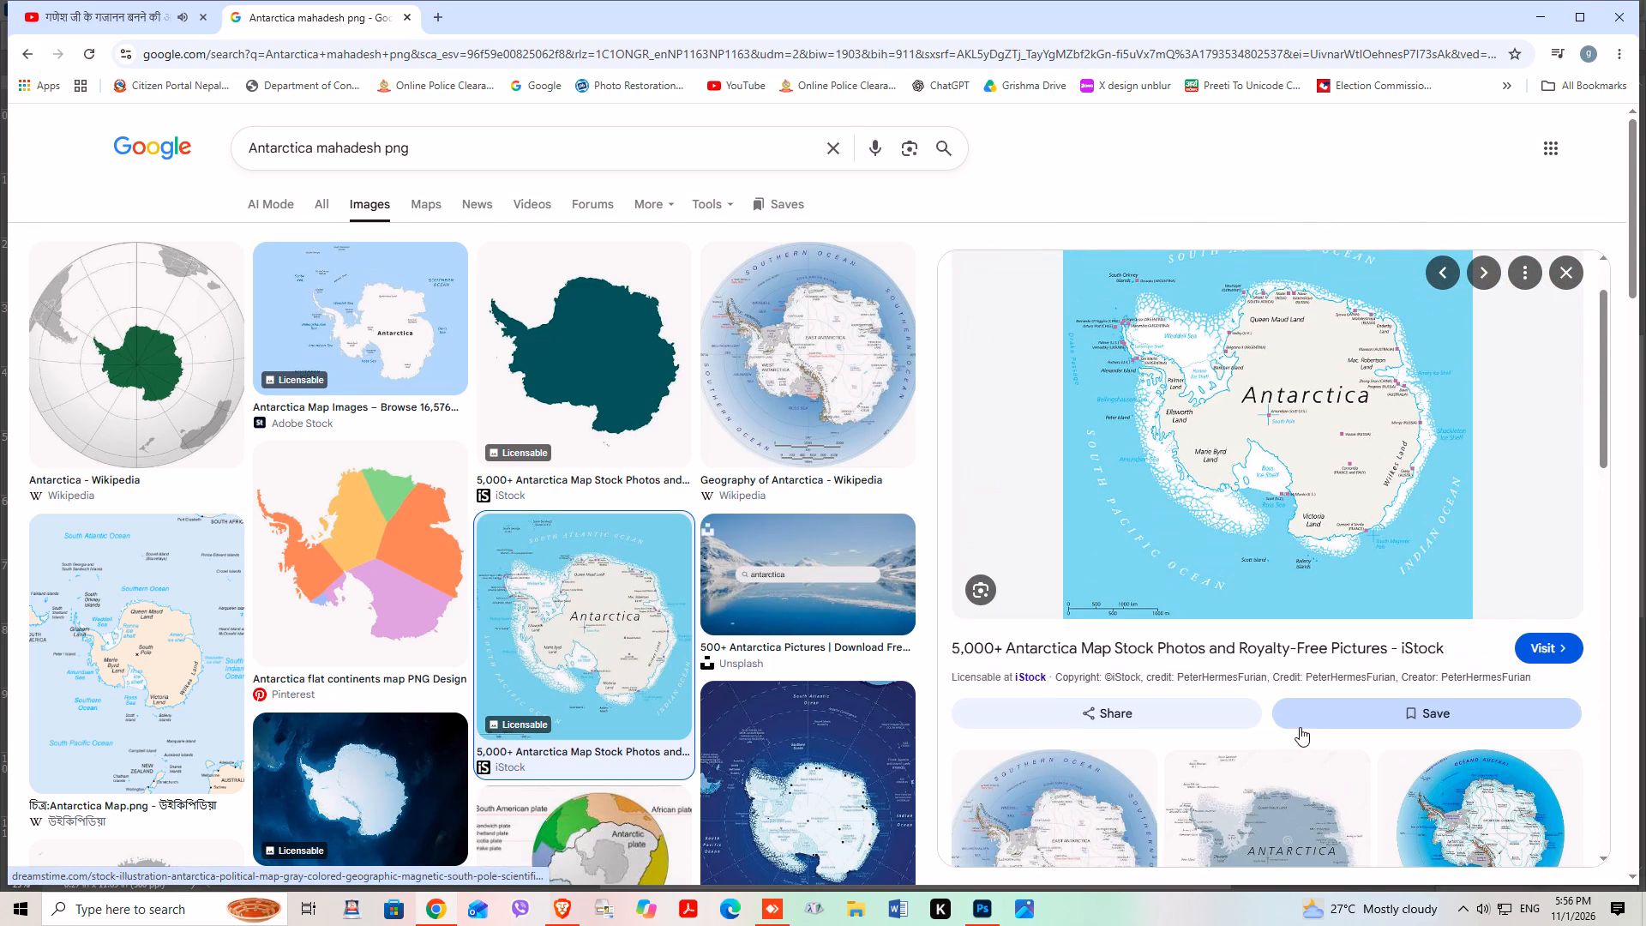
pyautogui.scroll(-5, 1296, 732)
pyautogui.click(1293, 709)
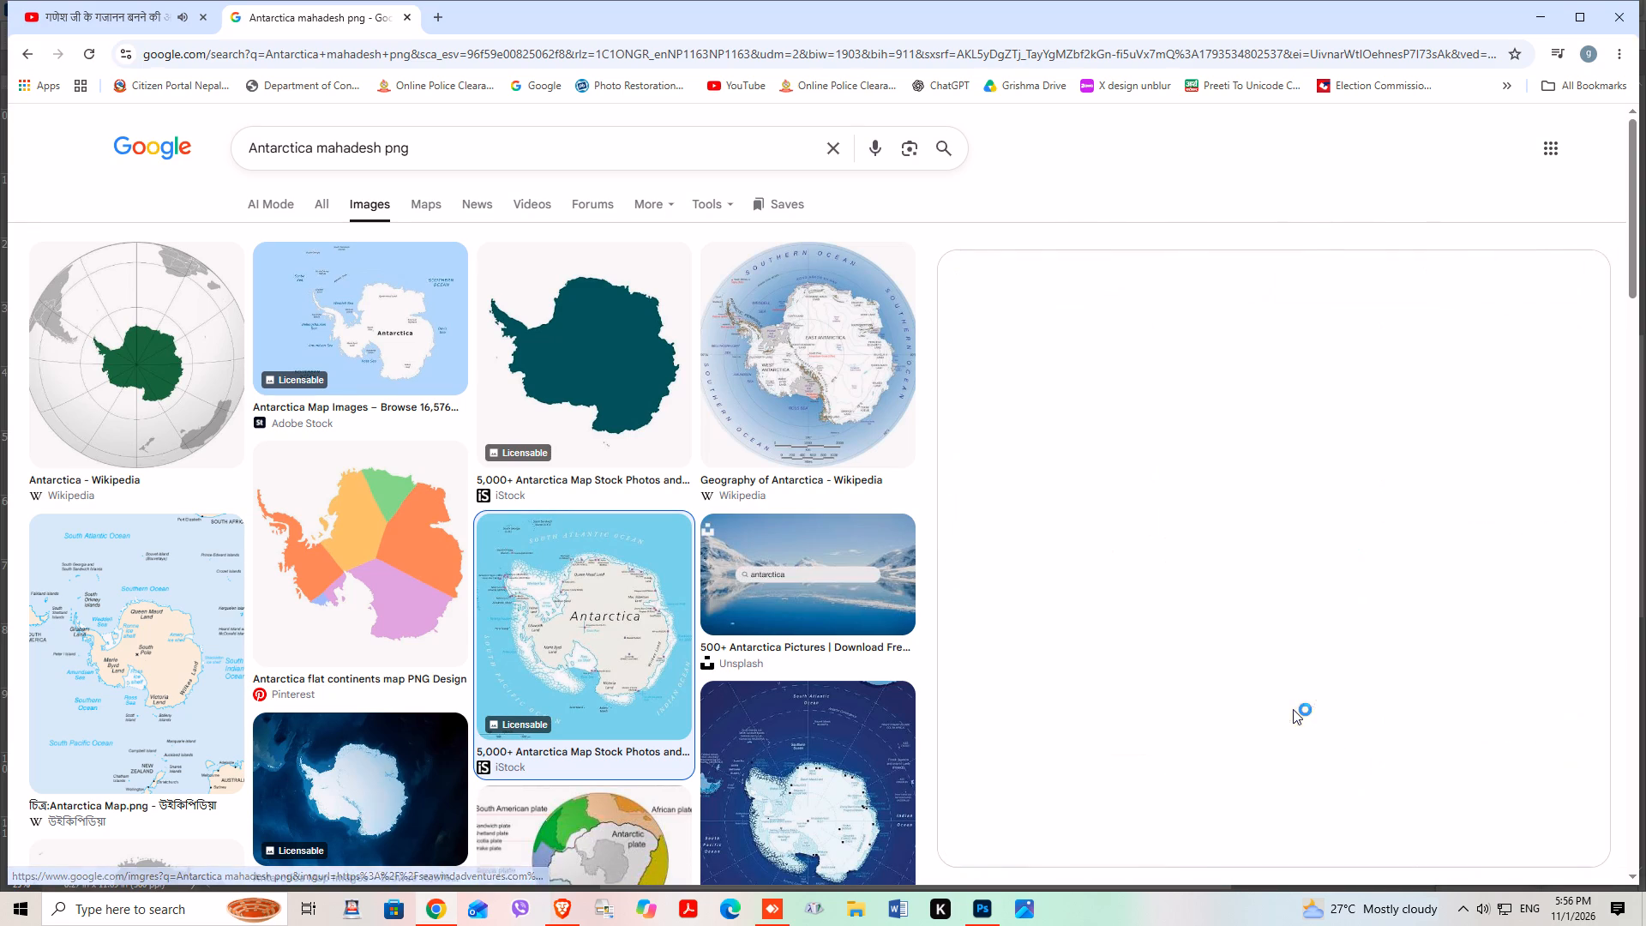
pyautogui.rightClick(1301, 533)
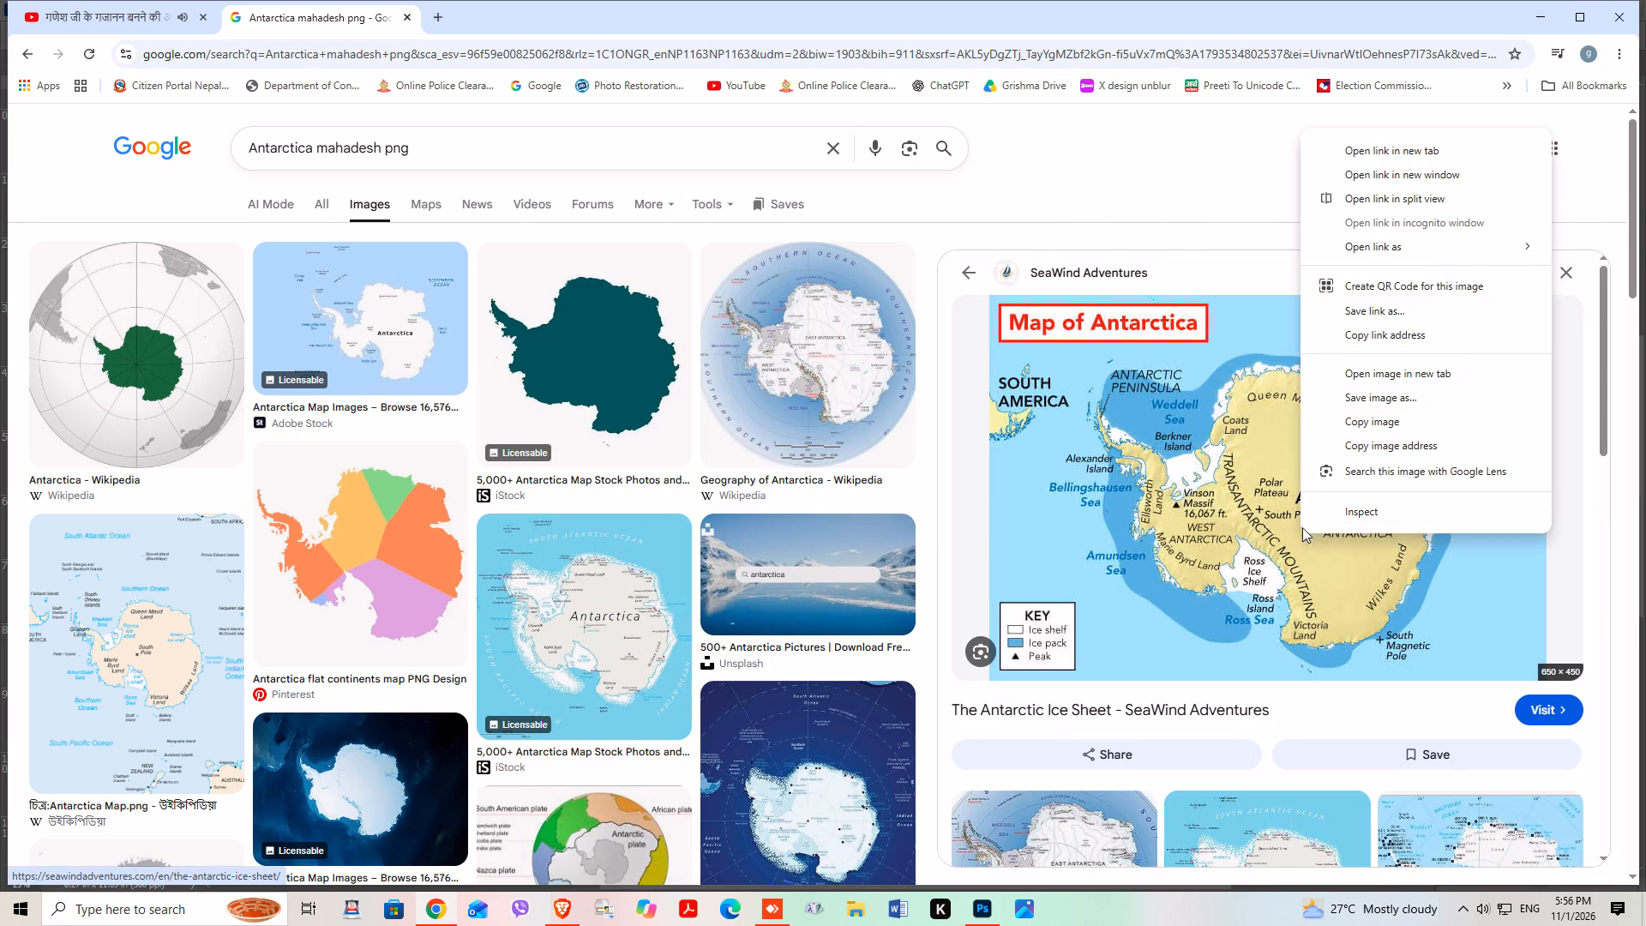
pyautogui.click(1398, 424)
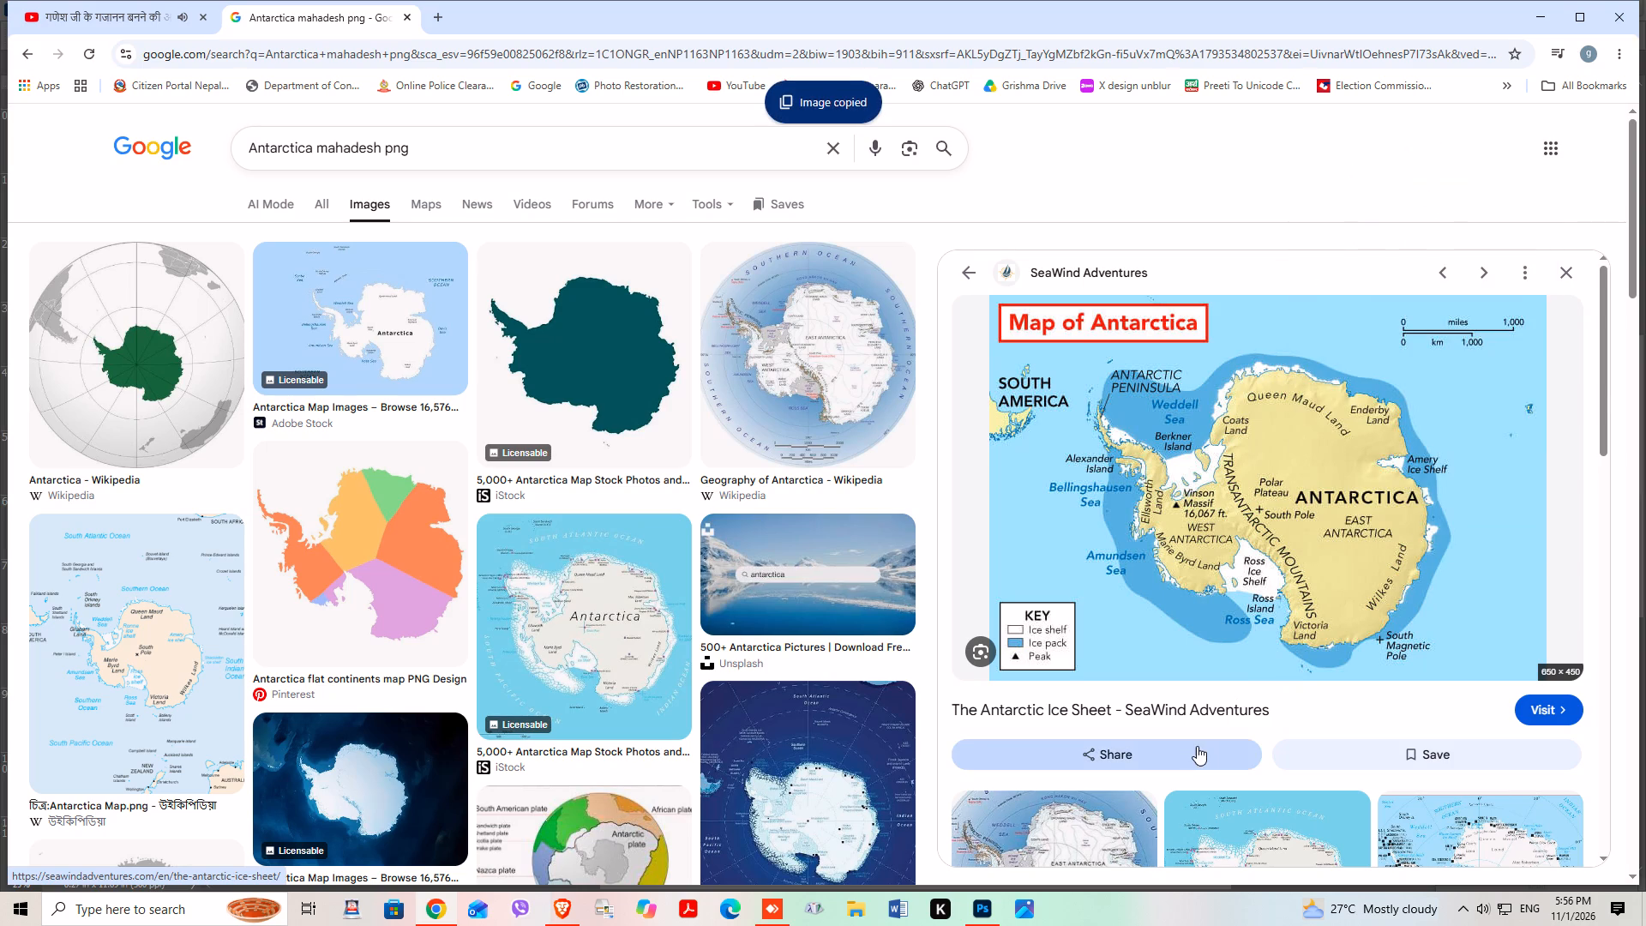
# Switch to Photoshop, paste the copied Antarctica map into the page, and place it below the Australia map, shifting Australia slightly up.
pyautogui.click(982, 915)
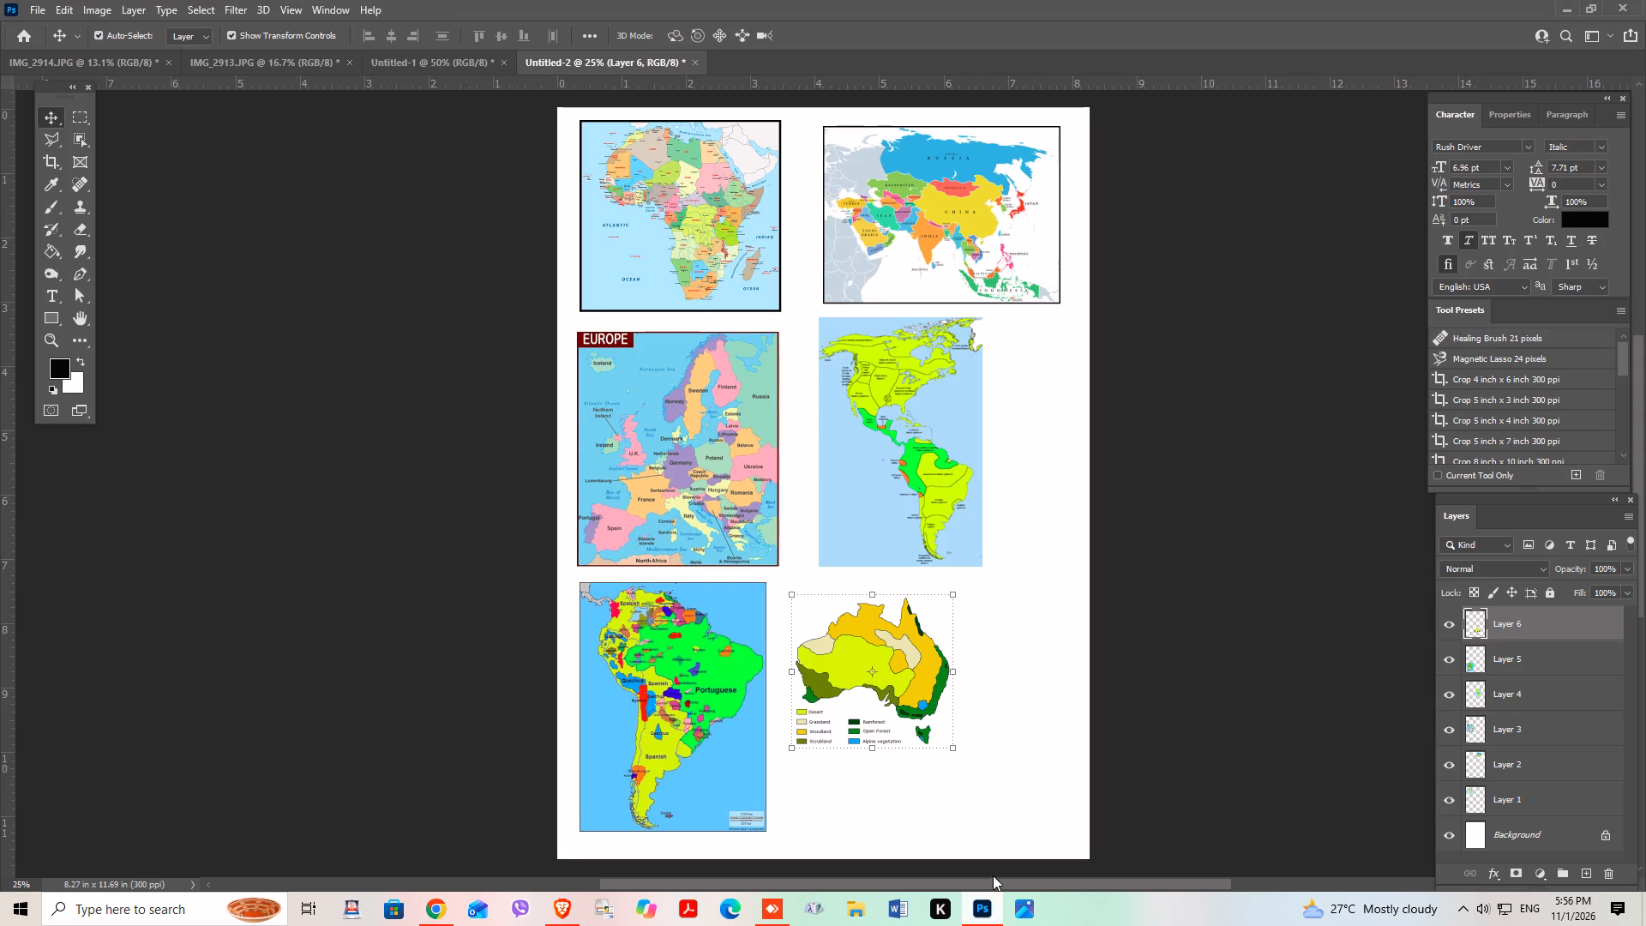
pyautogui.hotkey('ctrl', 'v')
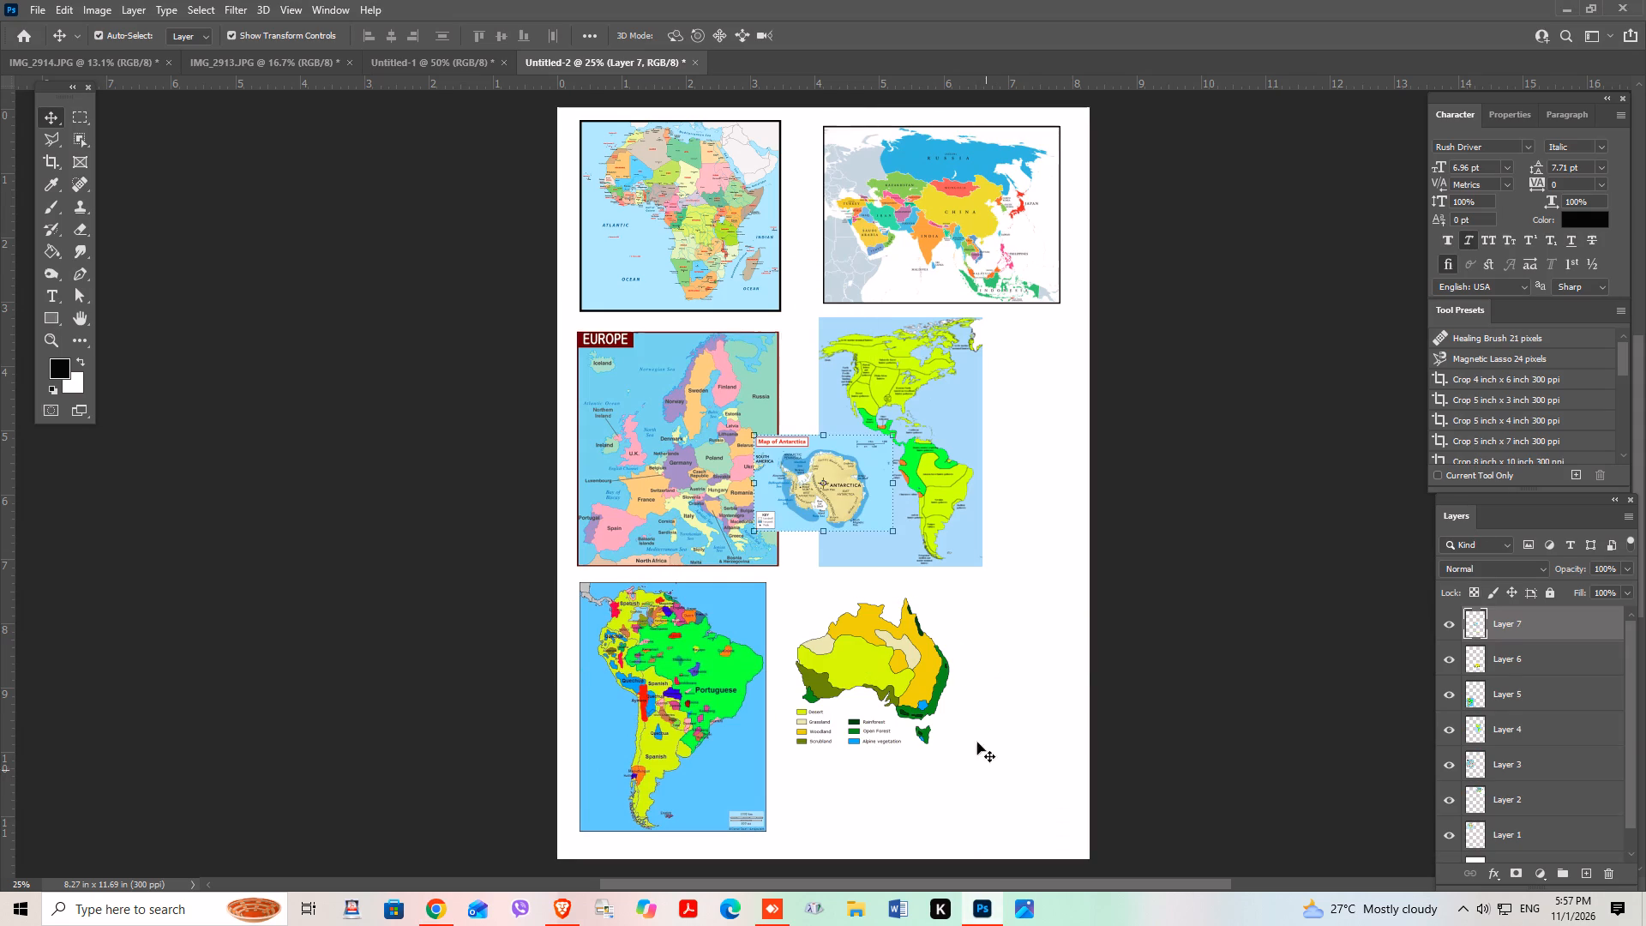
pyautogui.moveTo(847, 489); pyautogui.dragTo(1023, 703)
pyautogui.moveTo(877, 667); pyautogui.dragTo(876, 667)
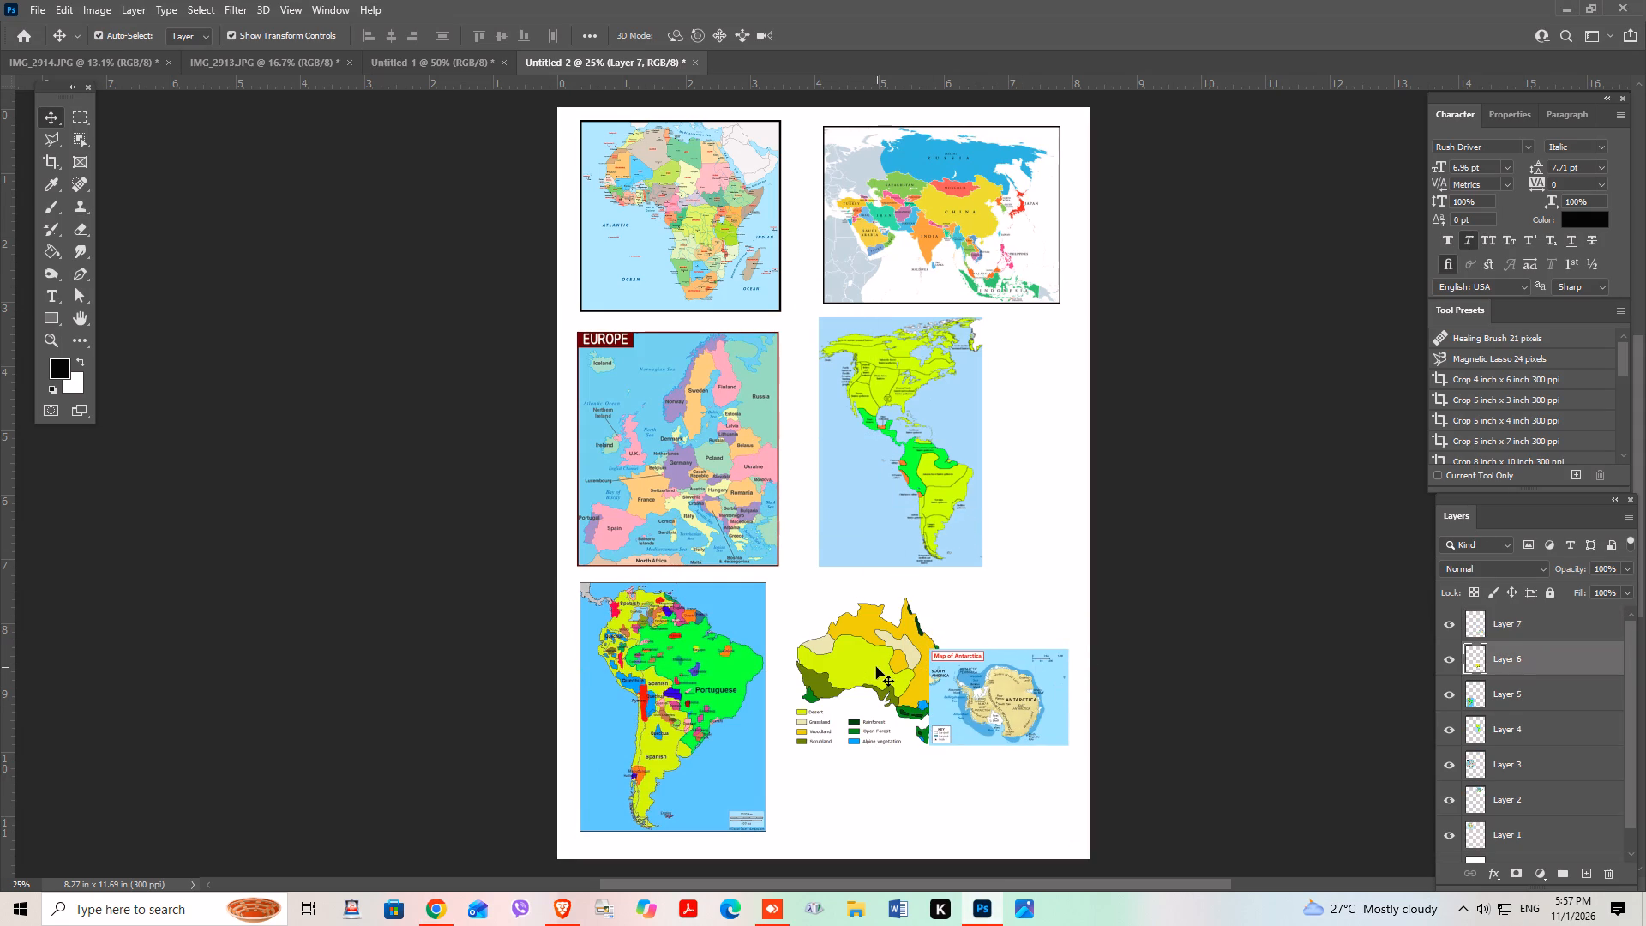
pyautogui.moveTo(876, 667); pyautogui.dragTo(868, 642)
pyautogui.moveTo(977, 713); pyautogui.dragTo(934, 795)
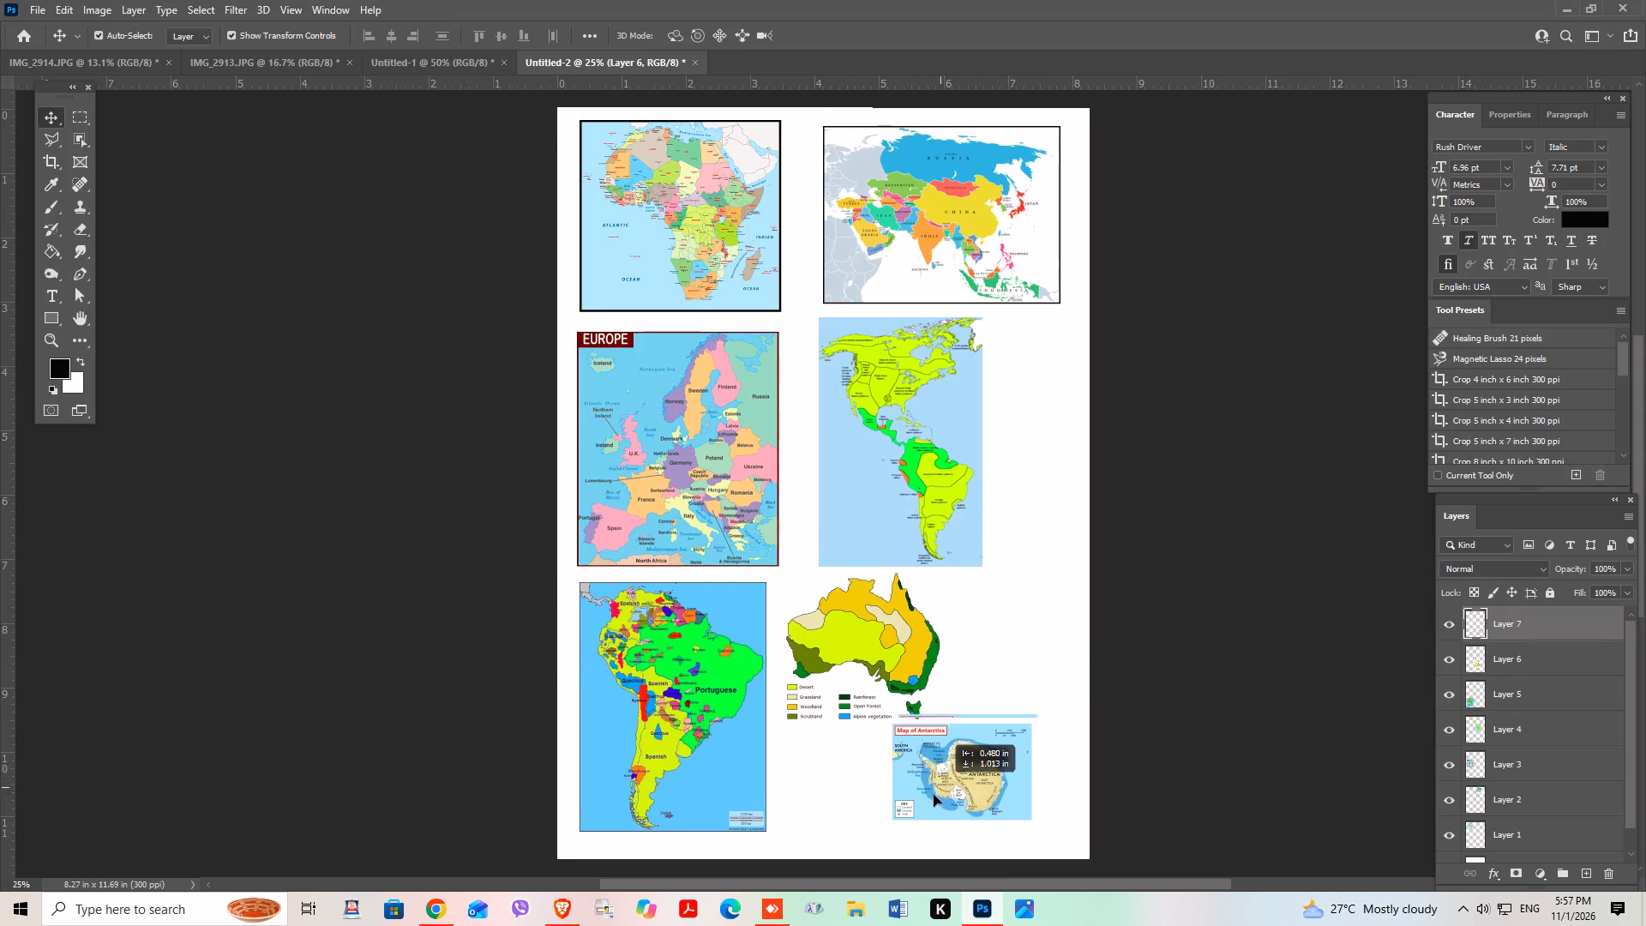
pyautogui.moveTo(934, 795); pyautogui.dragTo(922, 803)
# Enlarge the Americas map to about 109%, rotate it about 90° counterclockwise, and position it beside the Europe map.
pyautogui.scroll(3, 929, 759)
pyautogui.scroll(1, 408, 137)
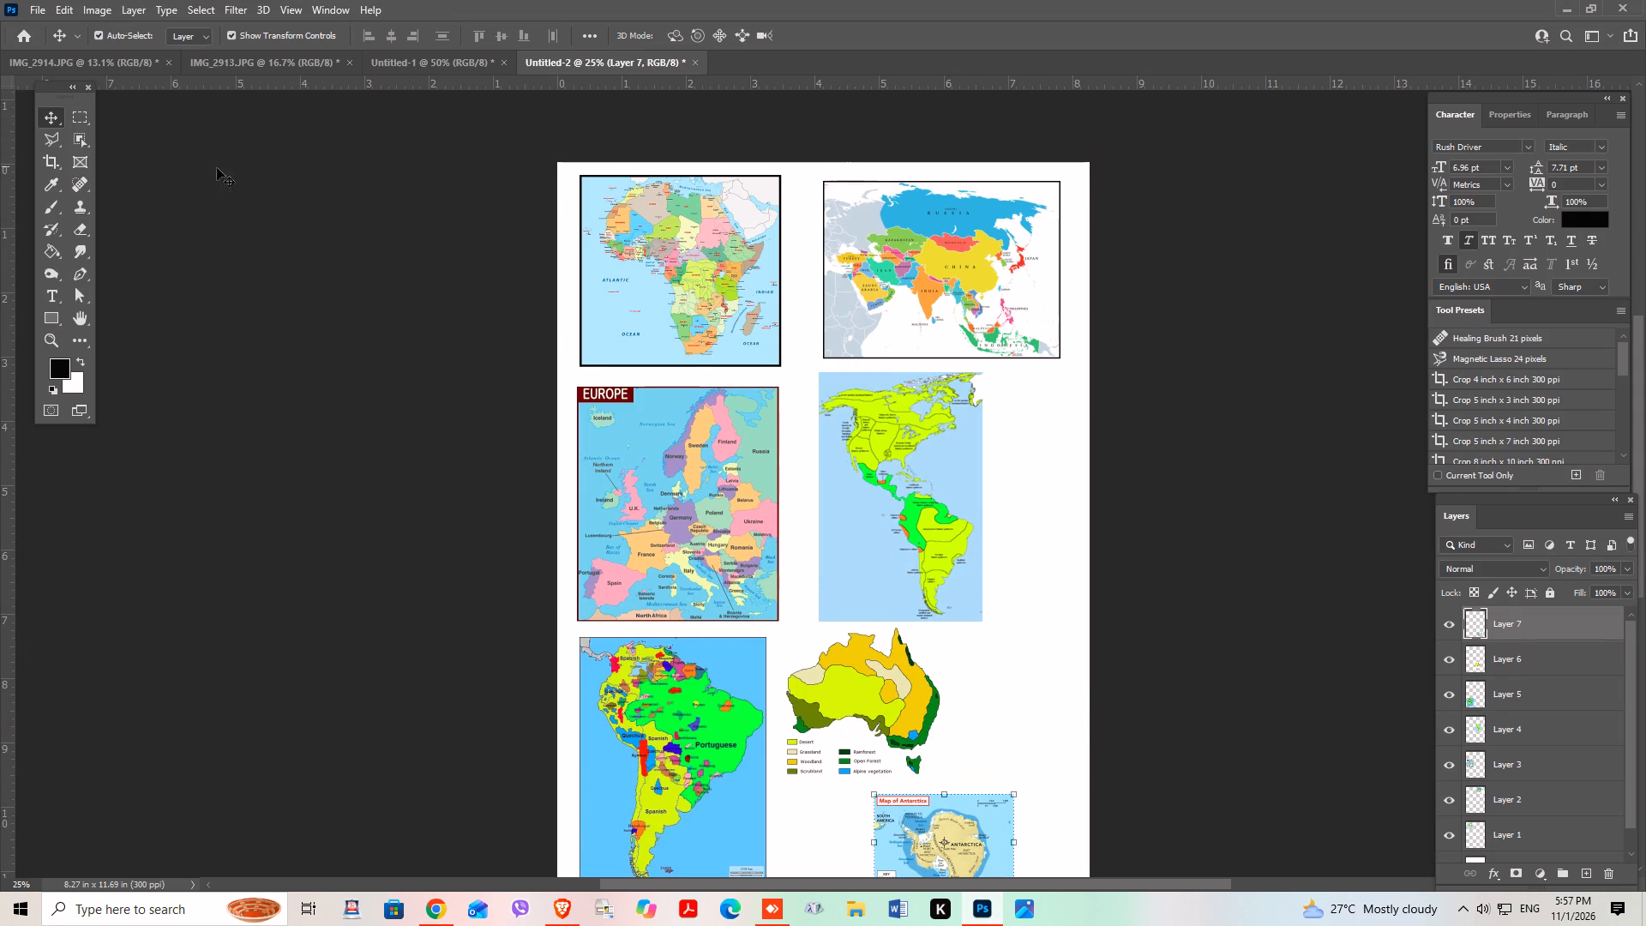
pyautogui.click(45, 115)
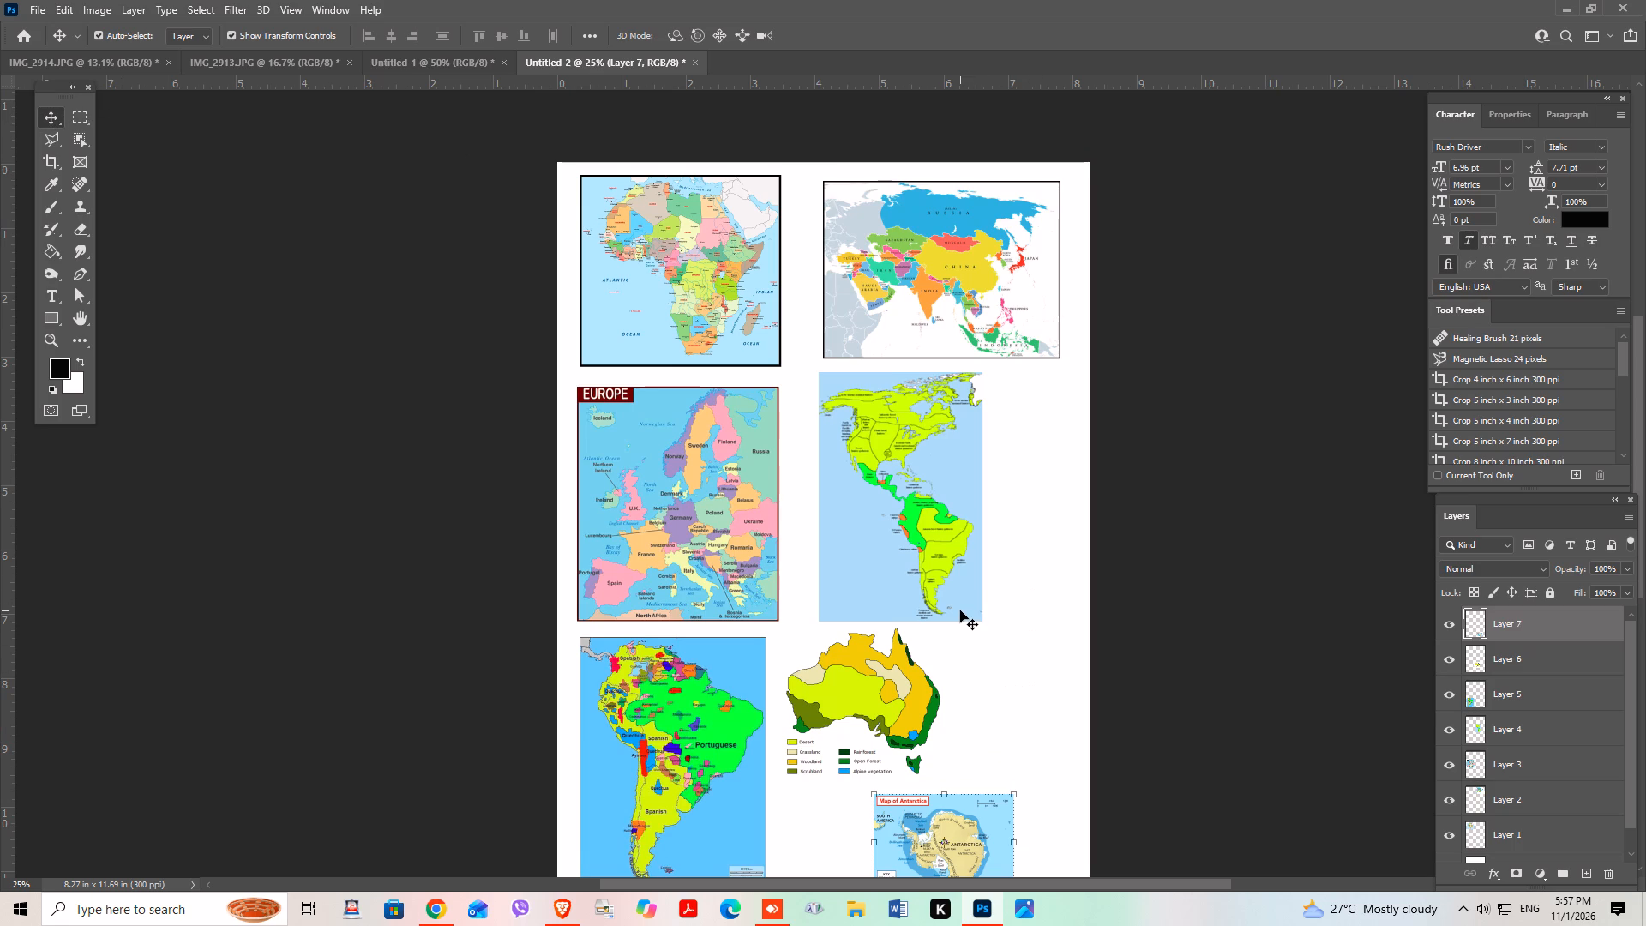
pyautogui.rightClick(960, 610)
pyautogui.click(982, 622)
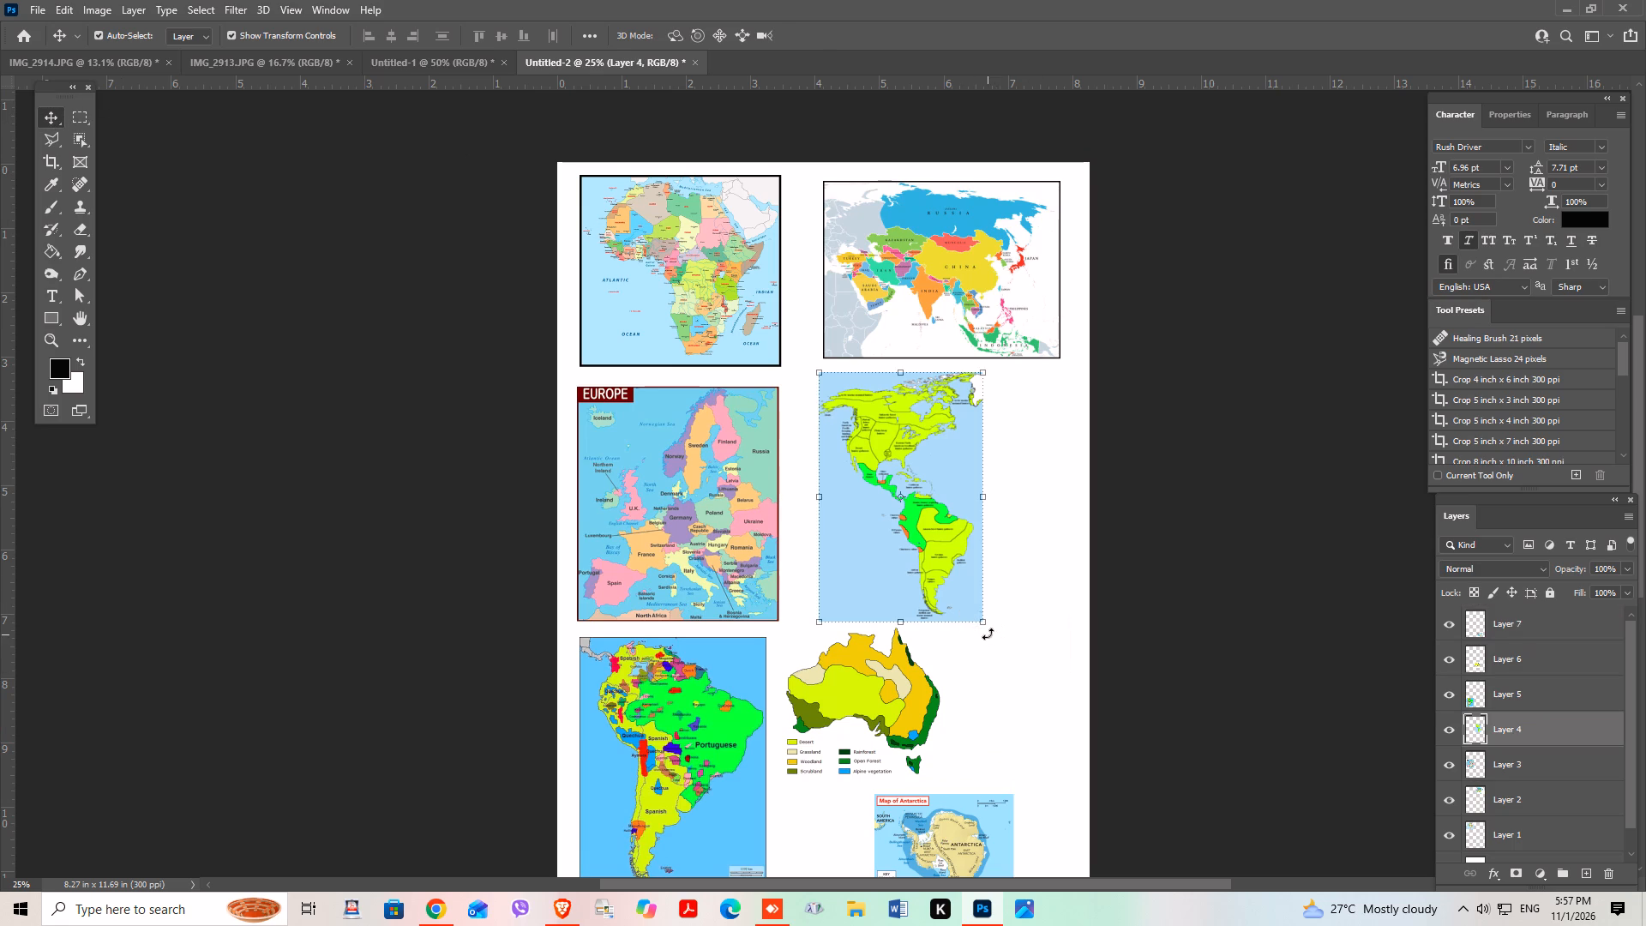
pyautogui.moveTo(989, 632); pyautogui.dragTo(1005, 647)
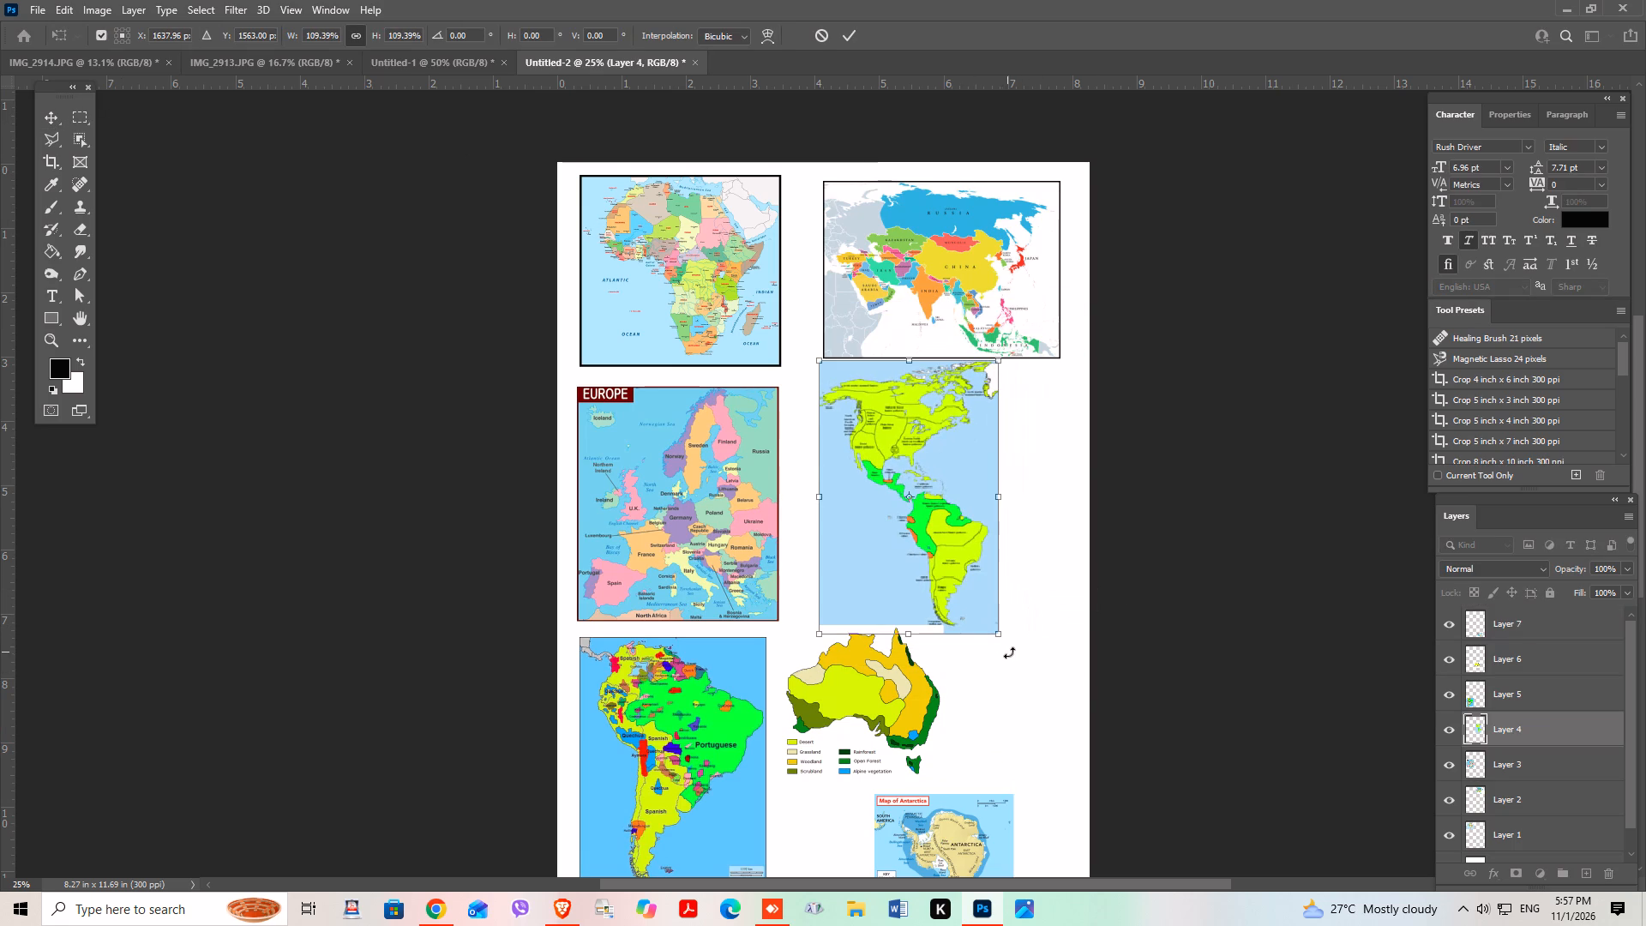
pyautogui.moveTo(1012, 654); pyautogui.dragTo(1134, 388)
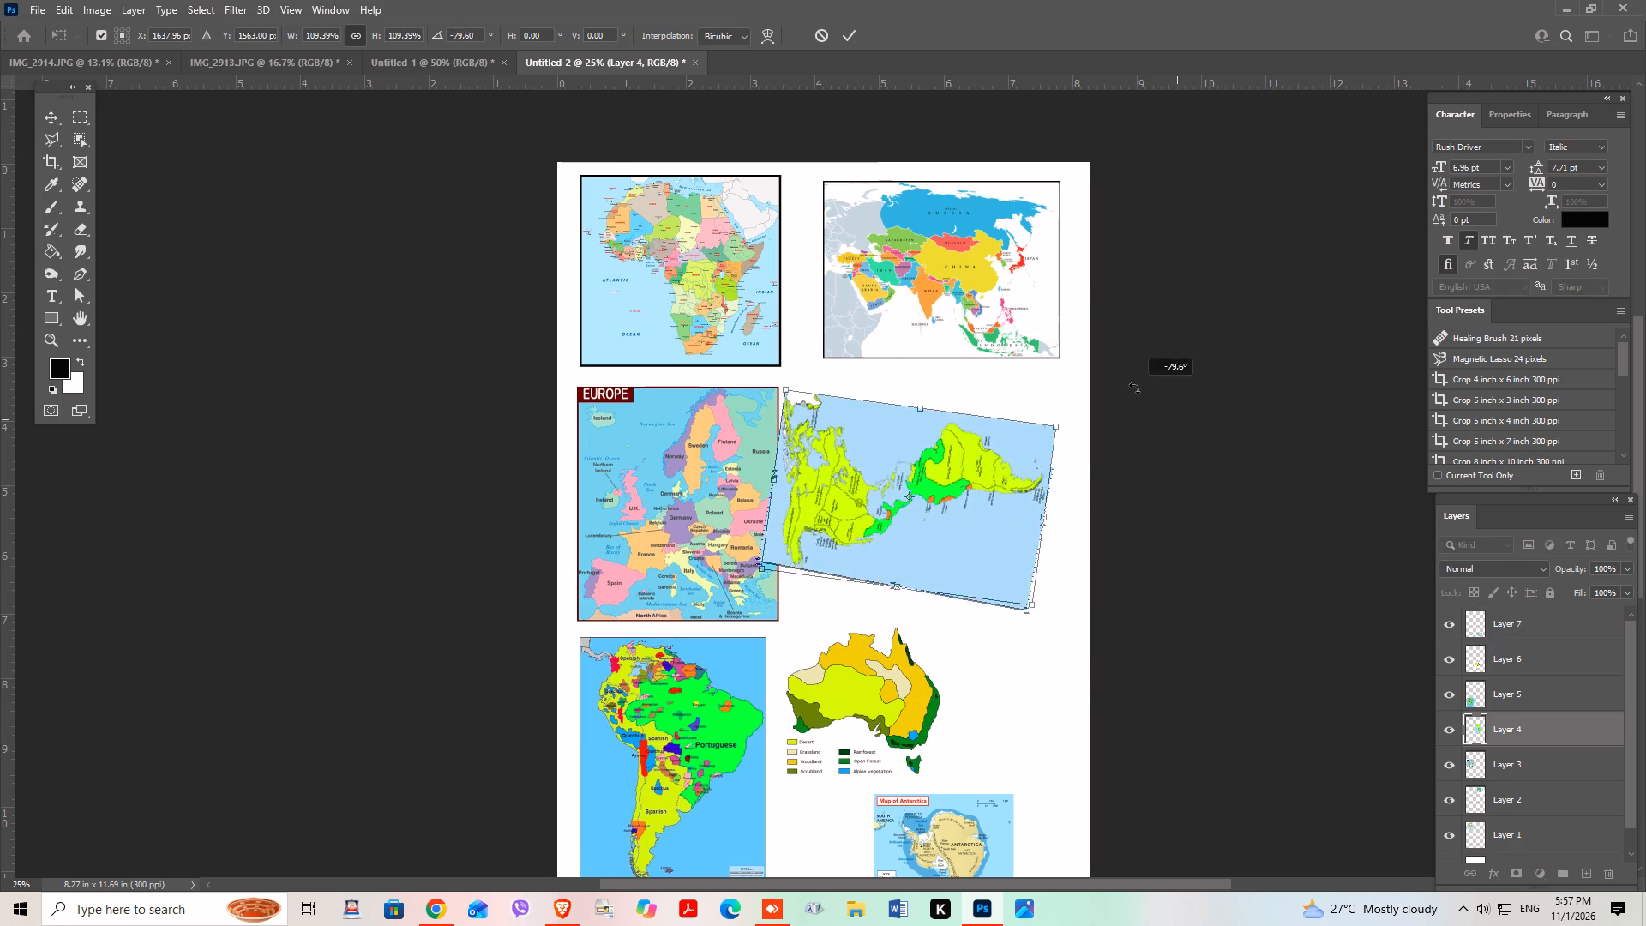
pyautogui.moveTo(1134, 388); pyautogui.dragTo(1113, 370)
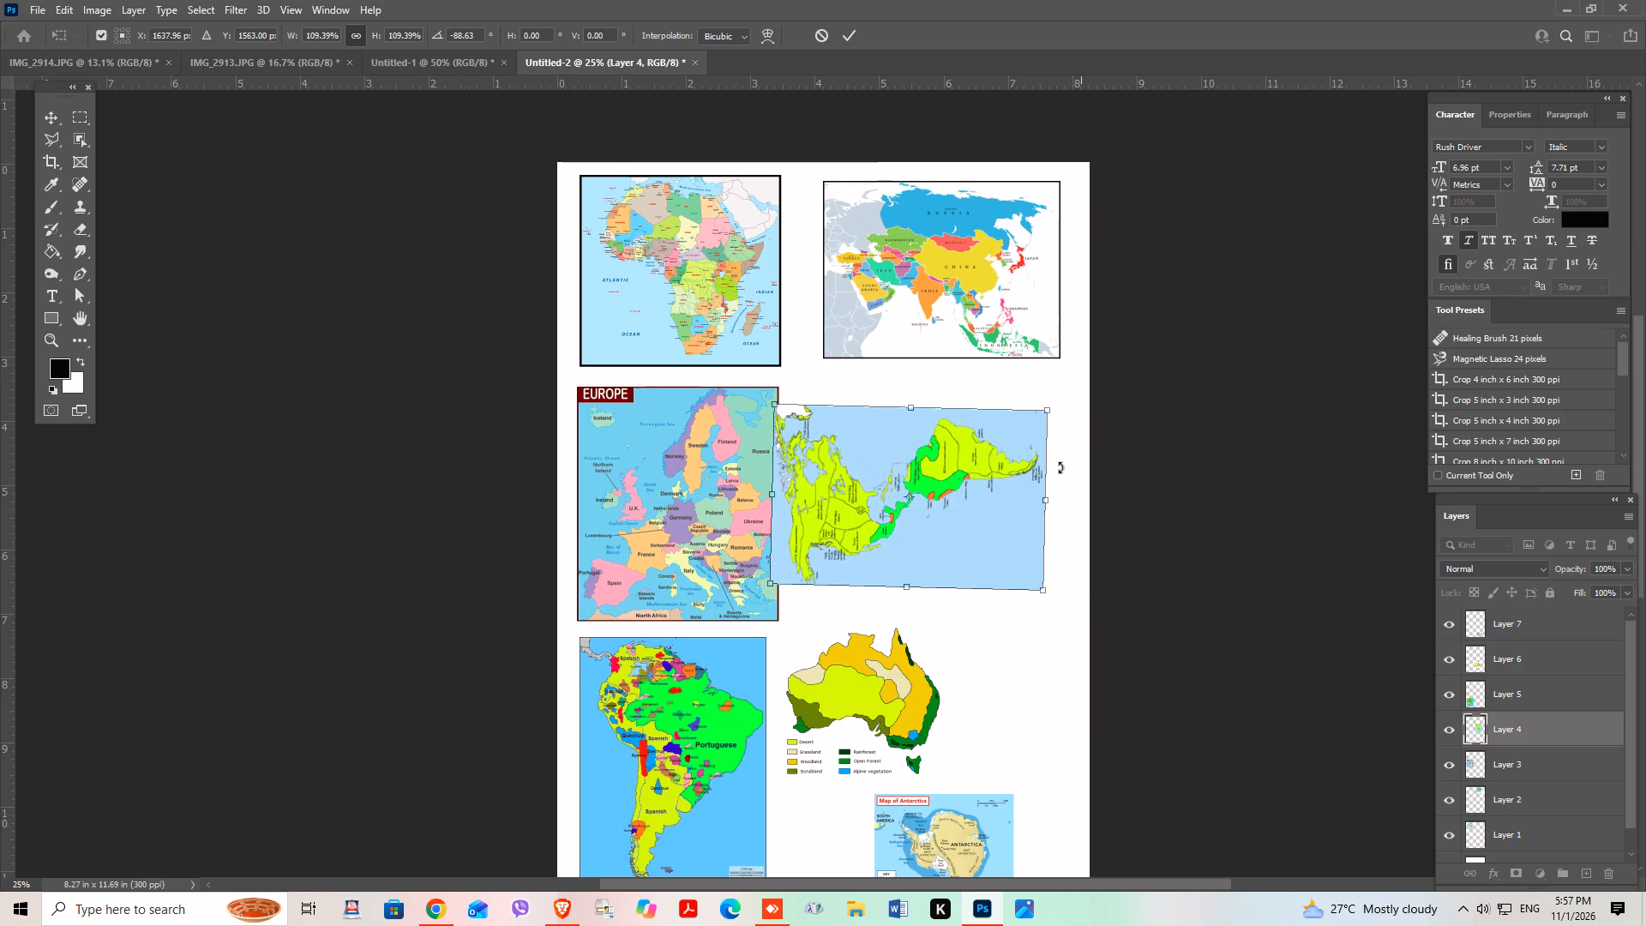
pyautogui.moveTo(963, 514); pyautogui.dragTo(1001, 496)
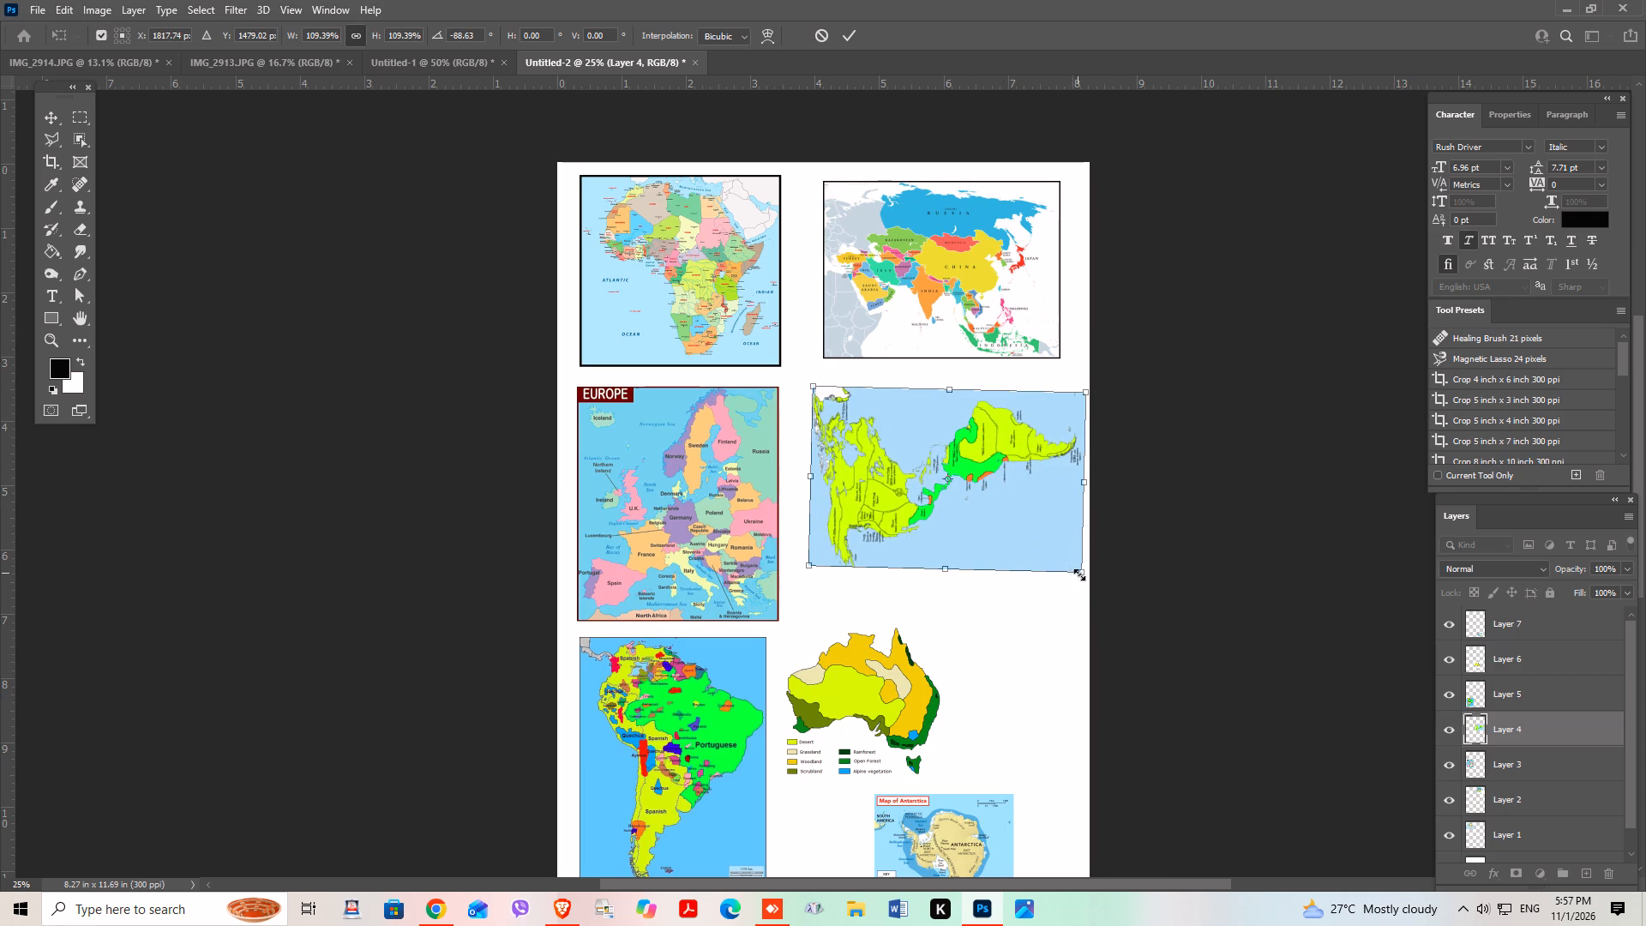
pyautogui.click(1090, 586)
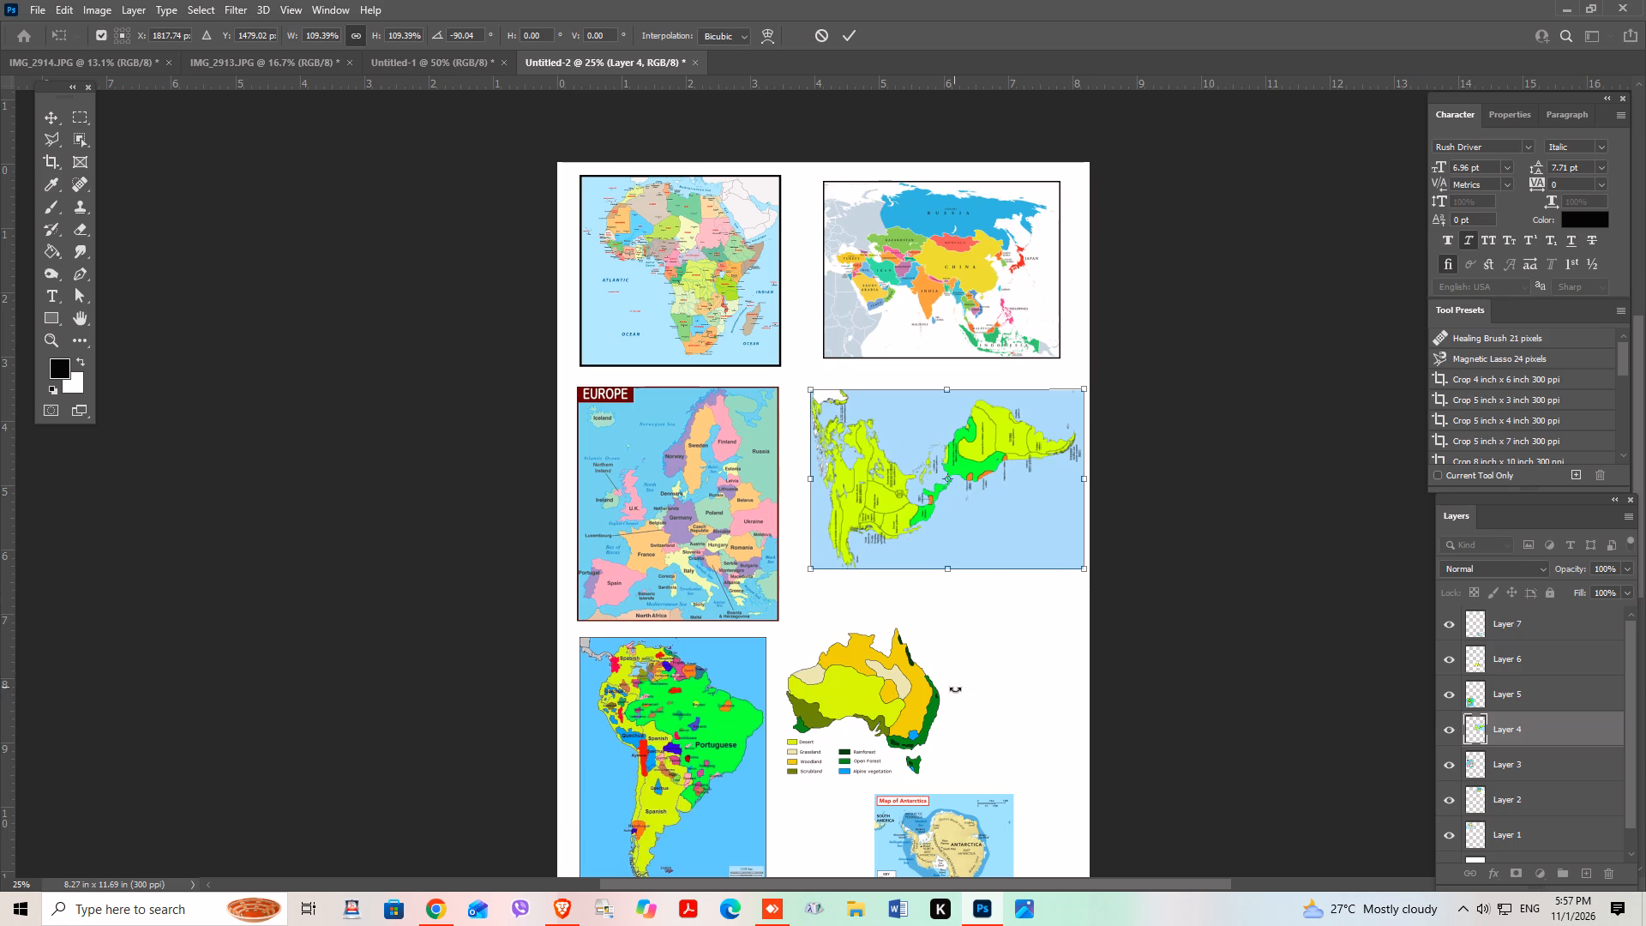
pyautogui.click(842, 34)
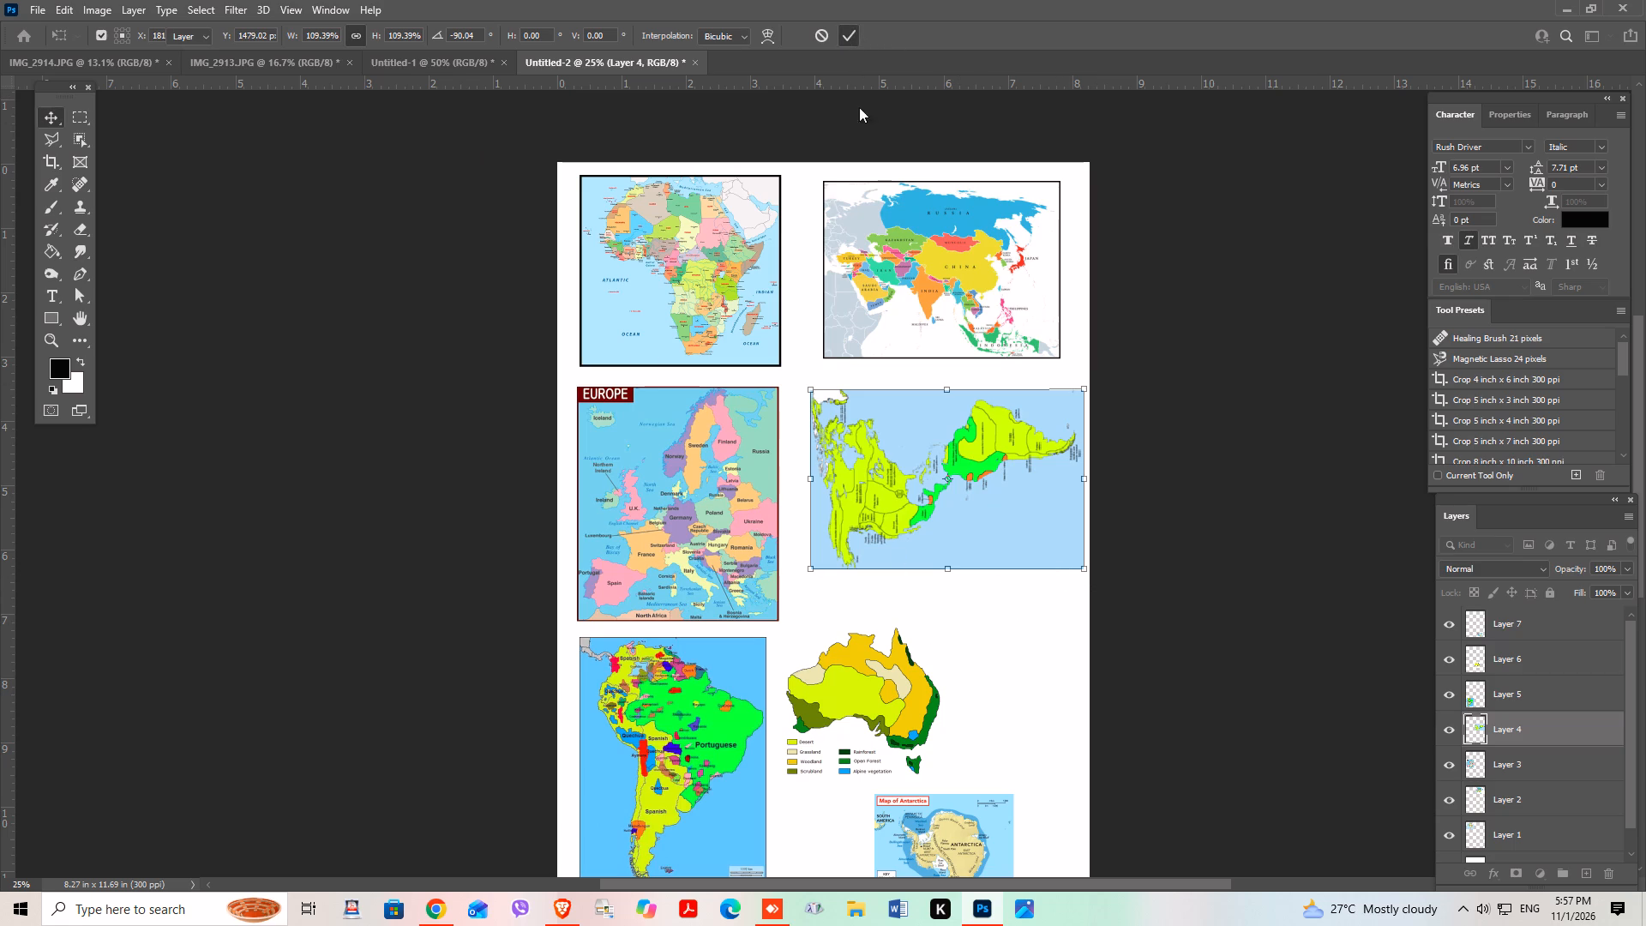
# Reposition the Australia and Antarctica maps so they stack beneath the rotated Americas map with space between them.
pyautogui.scroll(-3, 957, 594)
pyautogui.moveTo(913, 643); pyautogui.dragTo(962, 634)
pyautogui.moveTo(905, 802); pyautogui.dragTo(867, 802)
pyautogui.moveTo(886, 680); pyautogui.dragTo(901, 660)
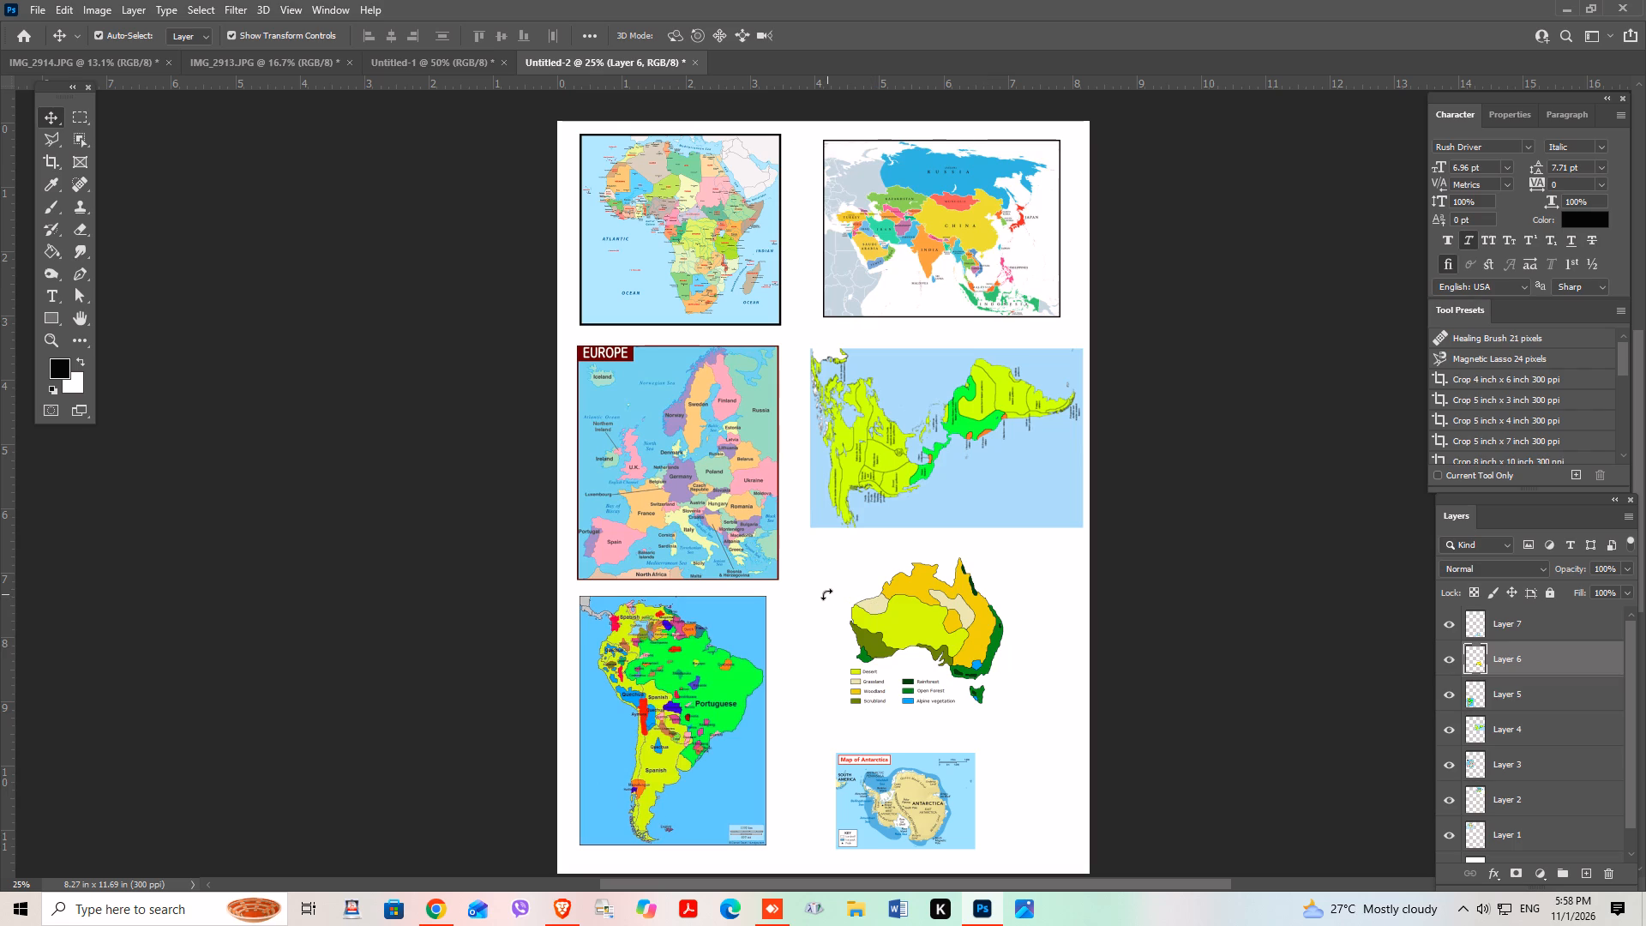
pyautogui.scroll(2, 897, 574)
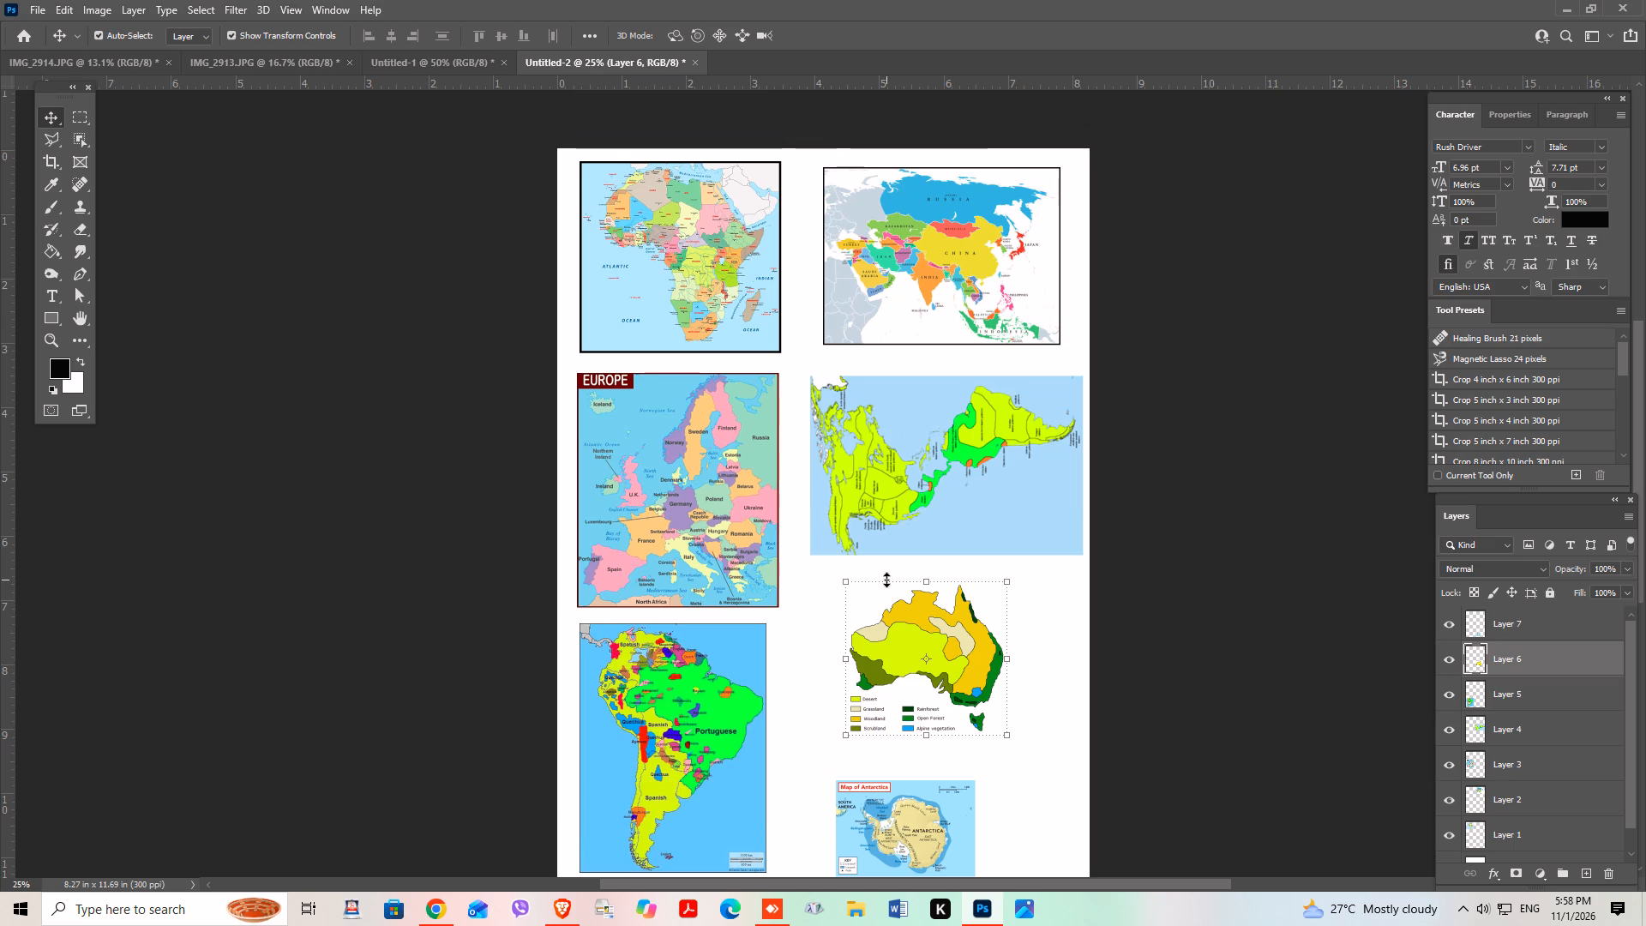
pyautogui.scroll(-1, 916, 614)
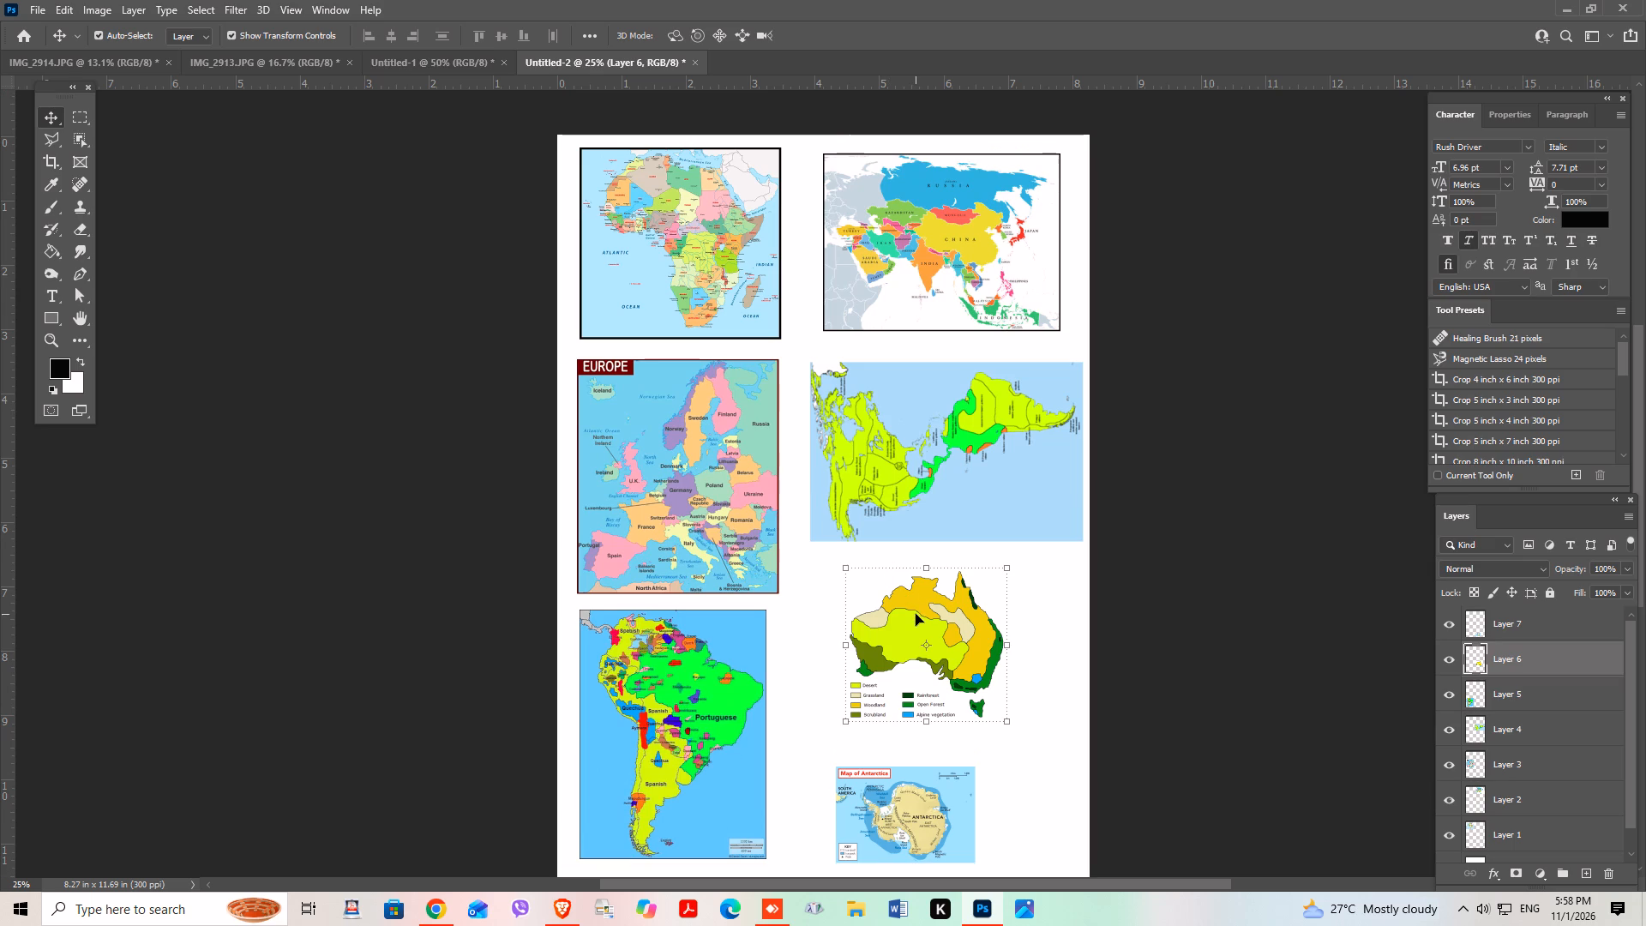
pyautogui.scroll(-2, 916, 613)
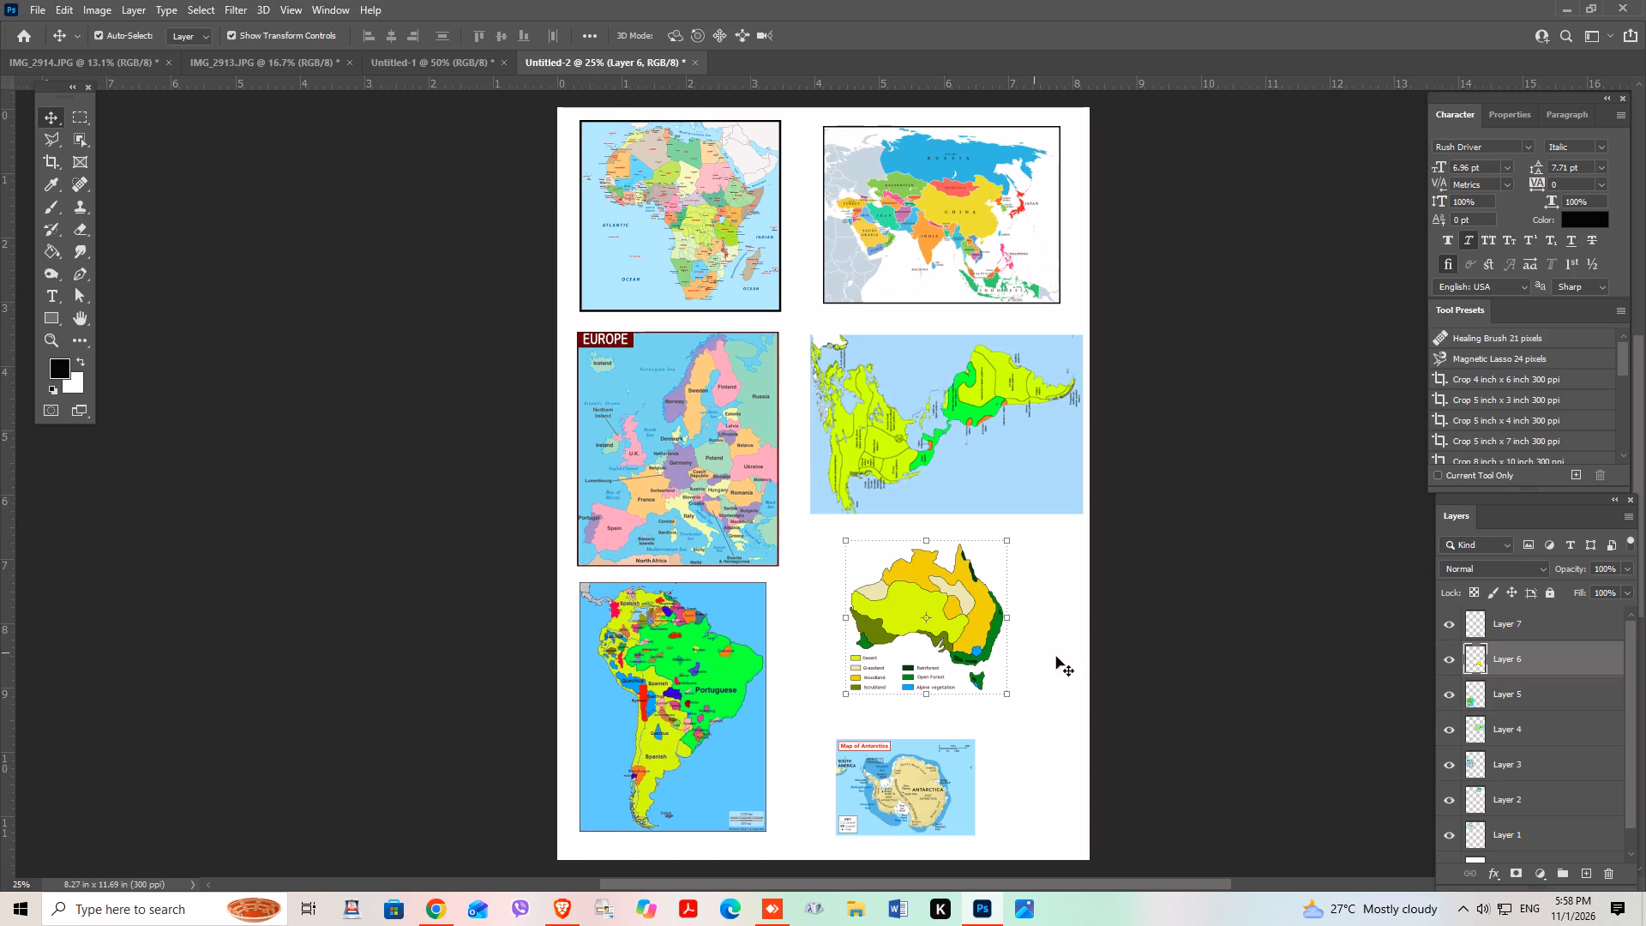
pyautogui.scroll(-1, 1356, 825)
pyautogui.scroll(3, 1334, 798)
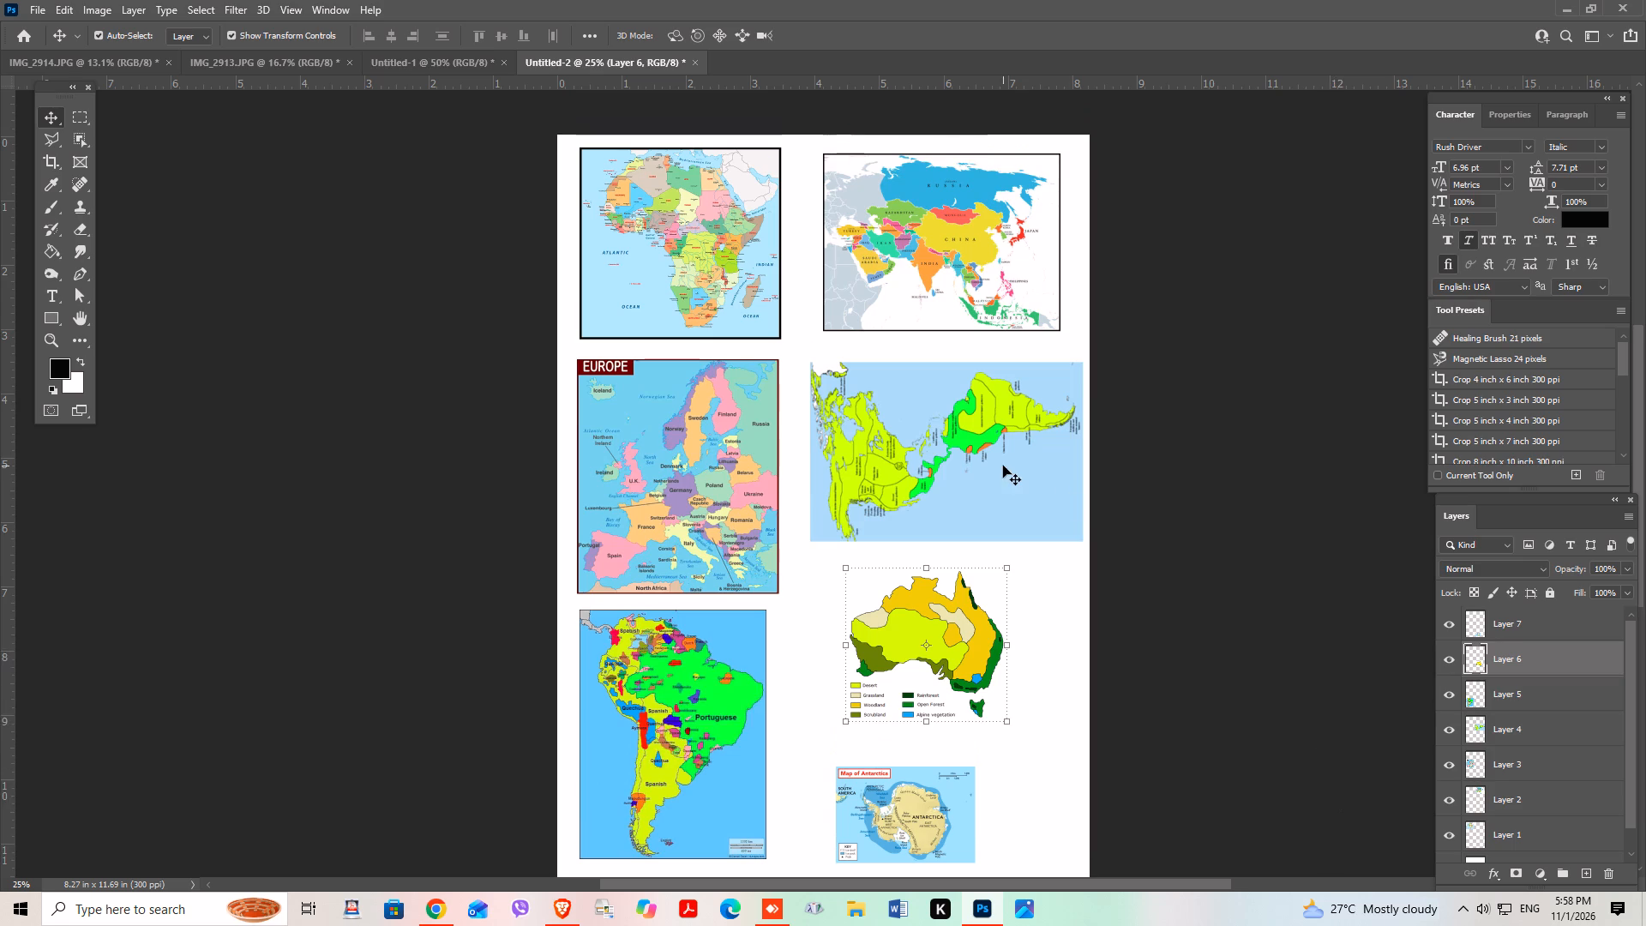
# Hide the Europe, Americas, South America, Australia and Antarctica map layers, keeping only the Africa and Asia maps and the background visible.
pyautogui.scroll(-1, 1473, 829)
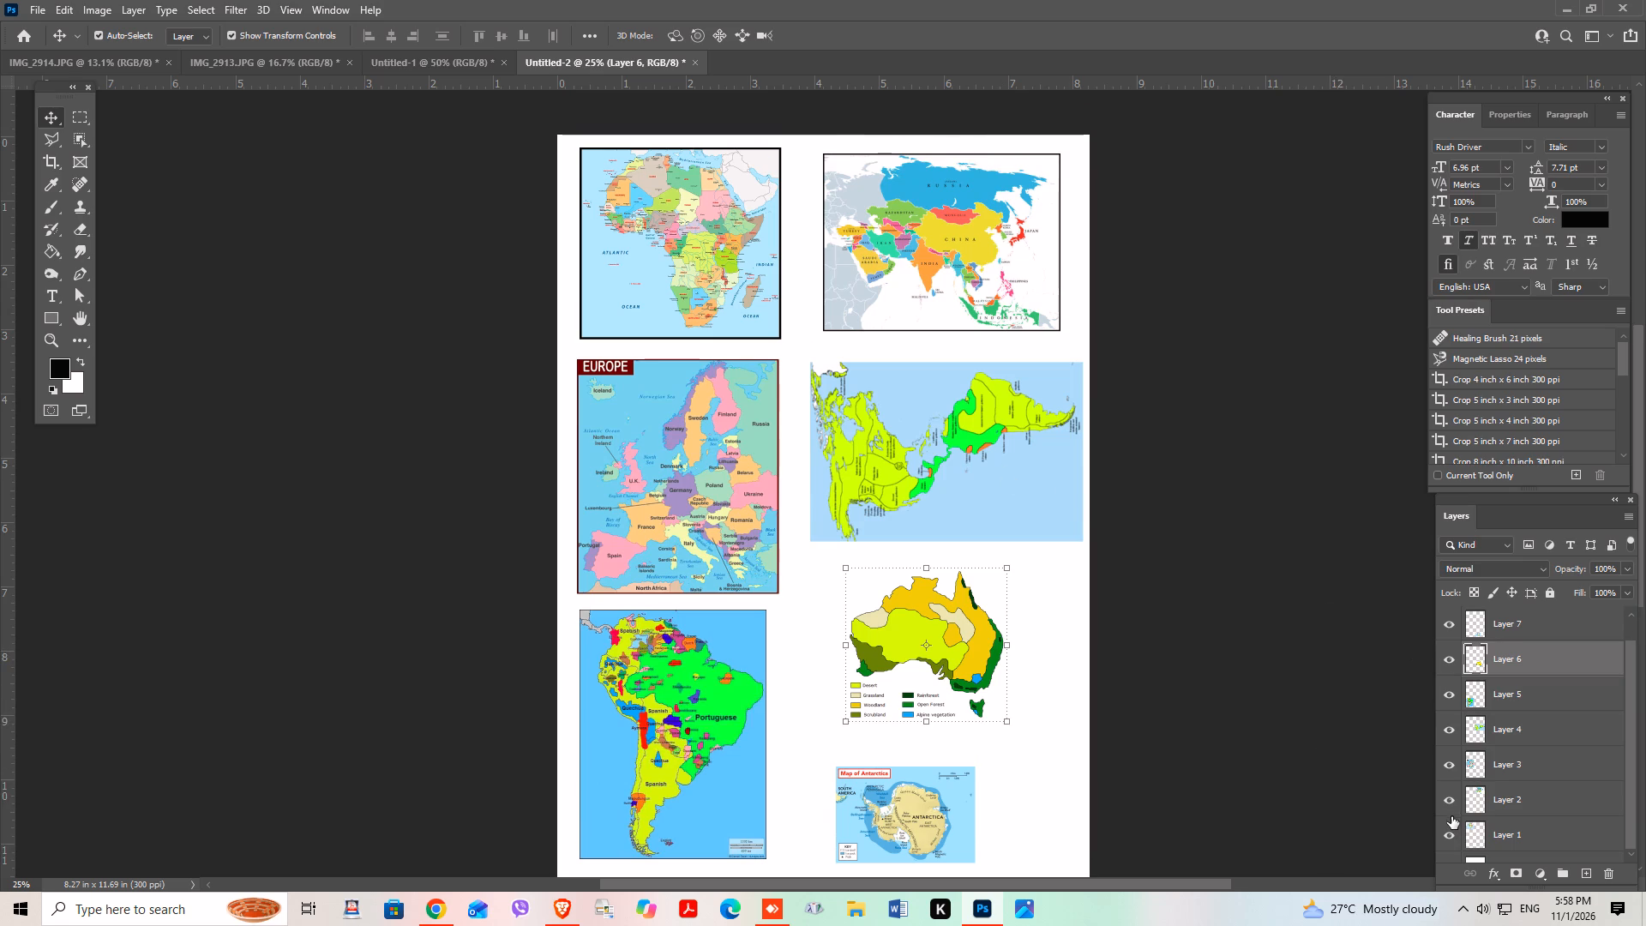
pyautogui.click(1451, 814)
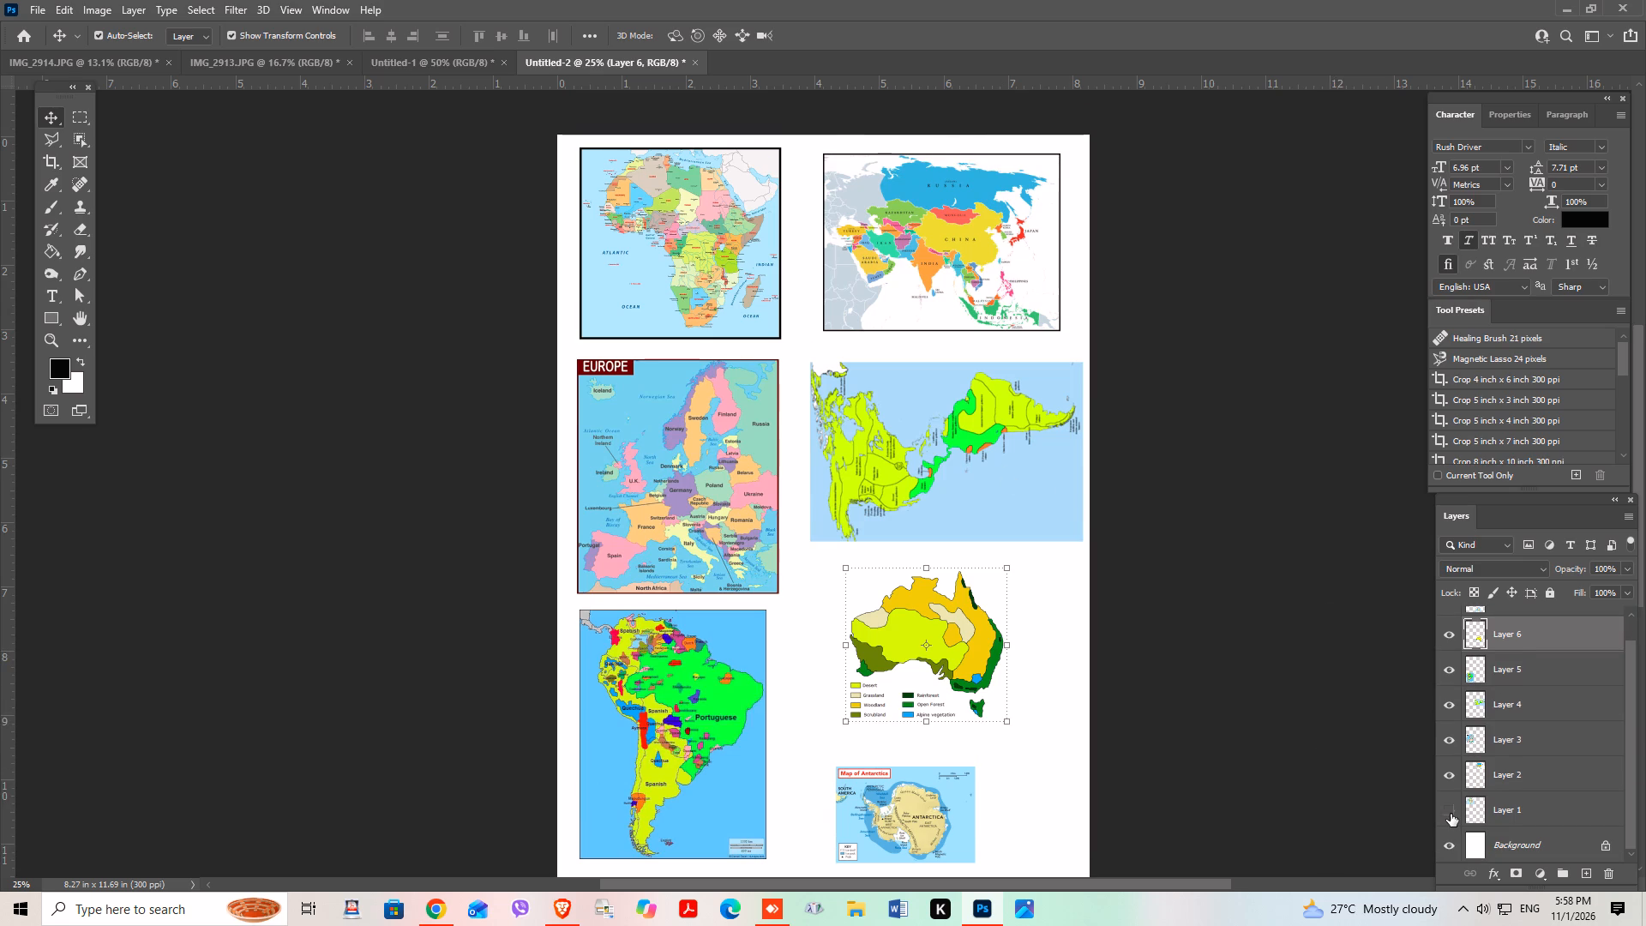
pyautogui.click(1451, 814)
pyautogui.click(1447, 634)
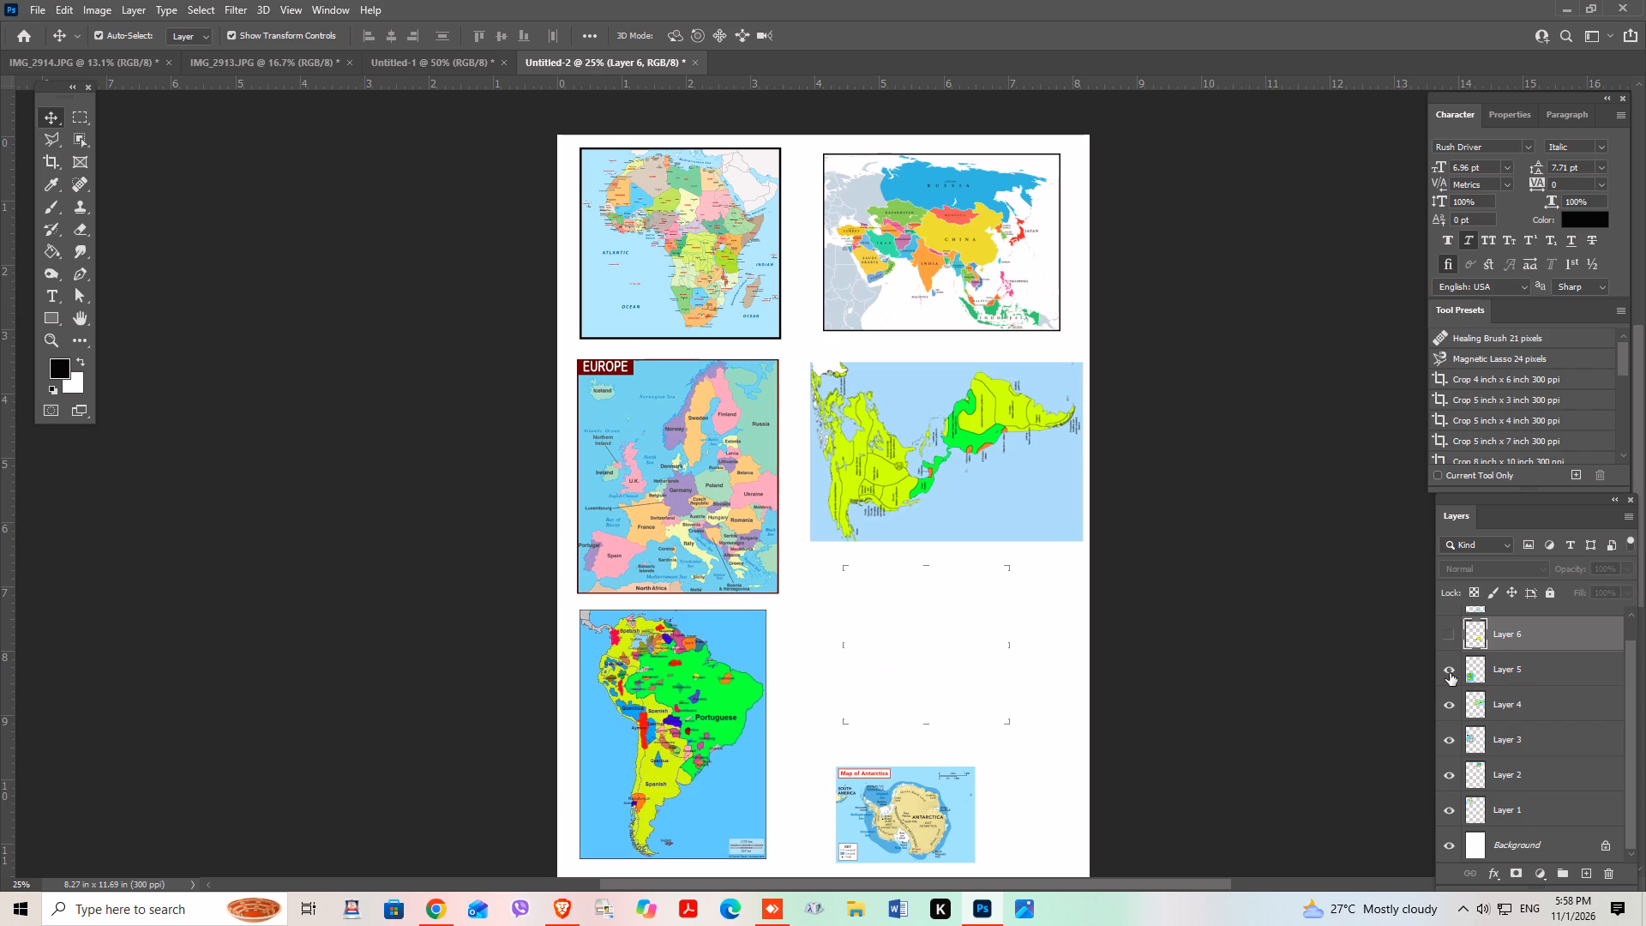
pyautogui.click(1450, 673)
pyautogui.click(1452, 702)
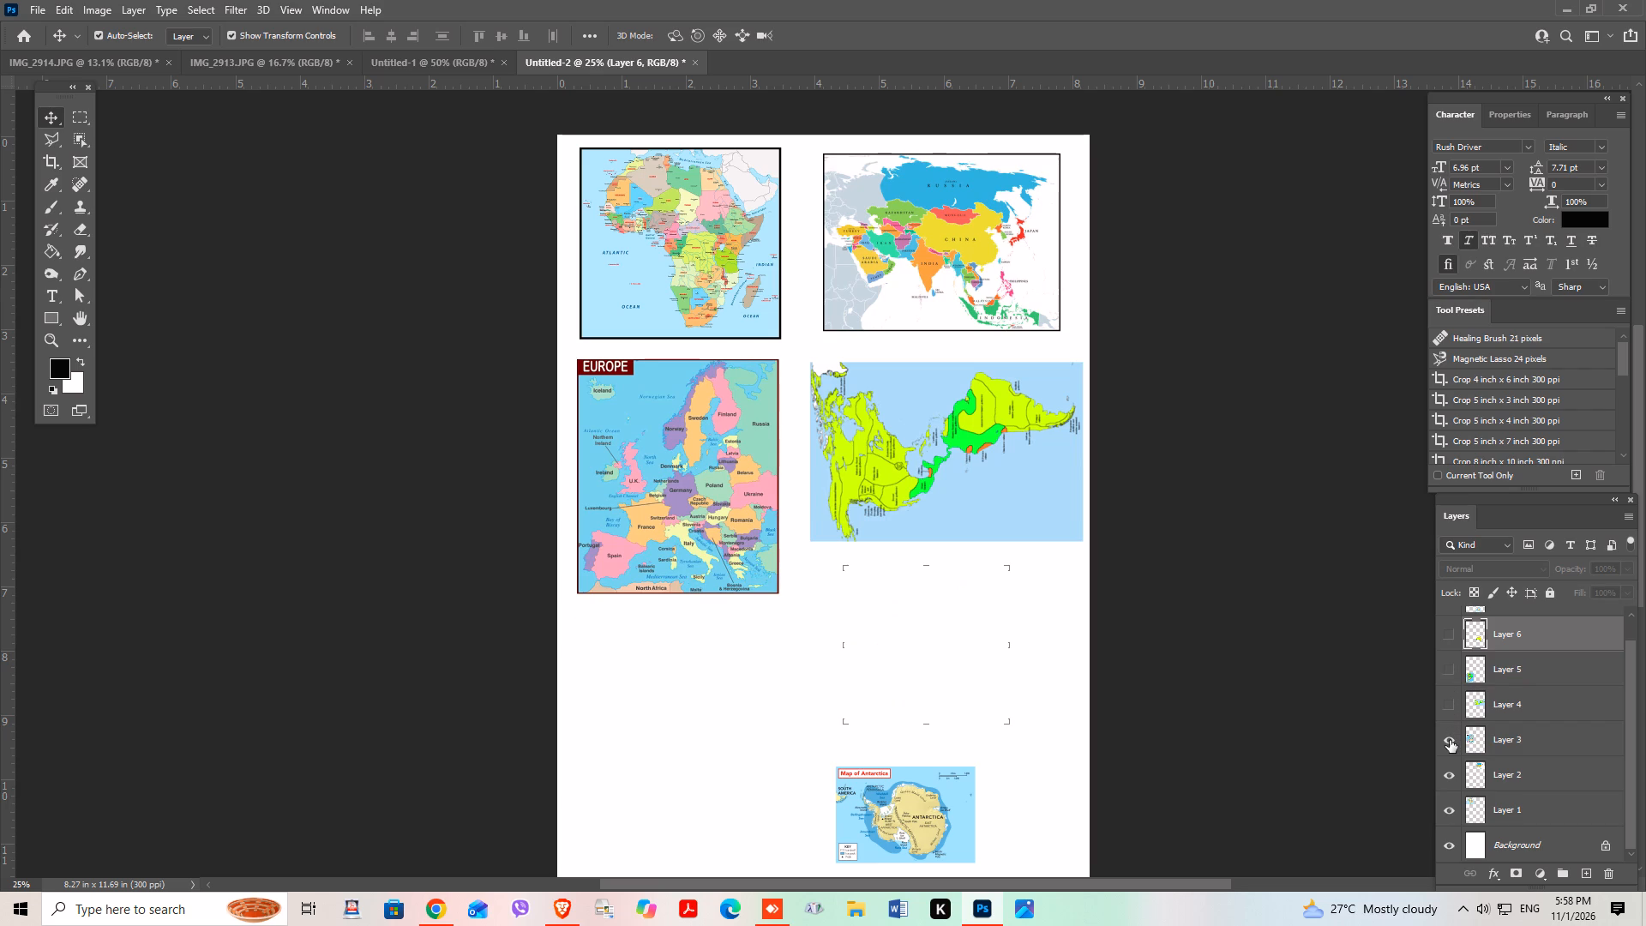
pyautogui.click(1450, 740)
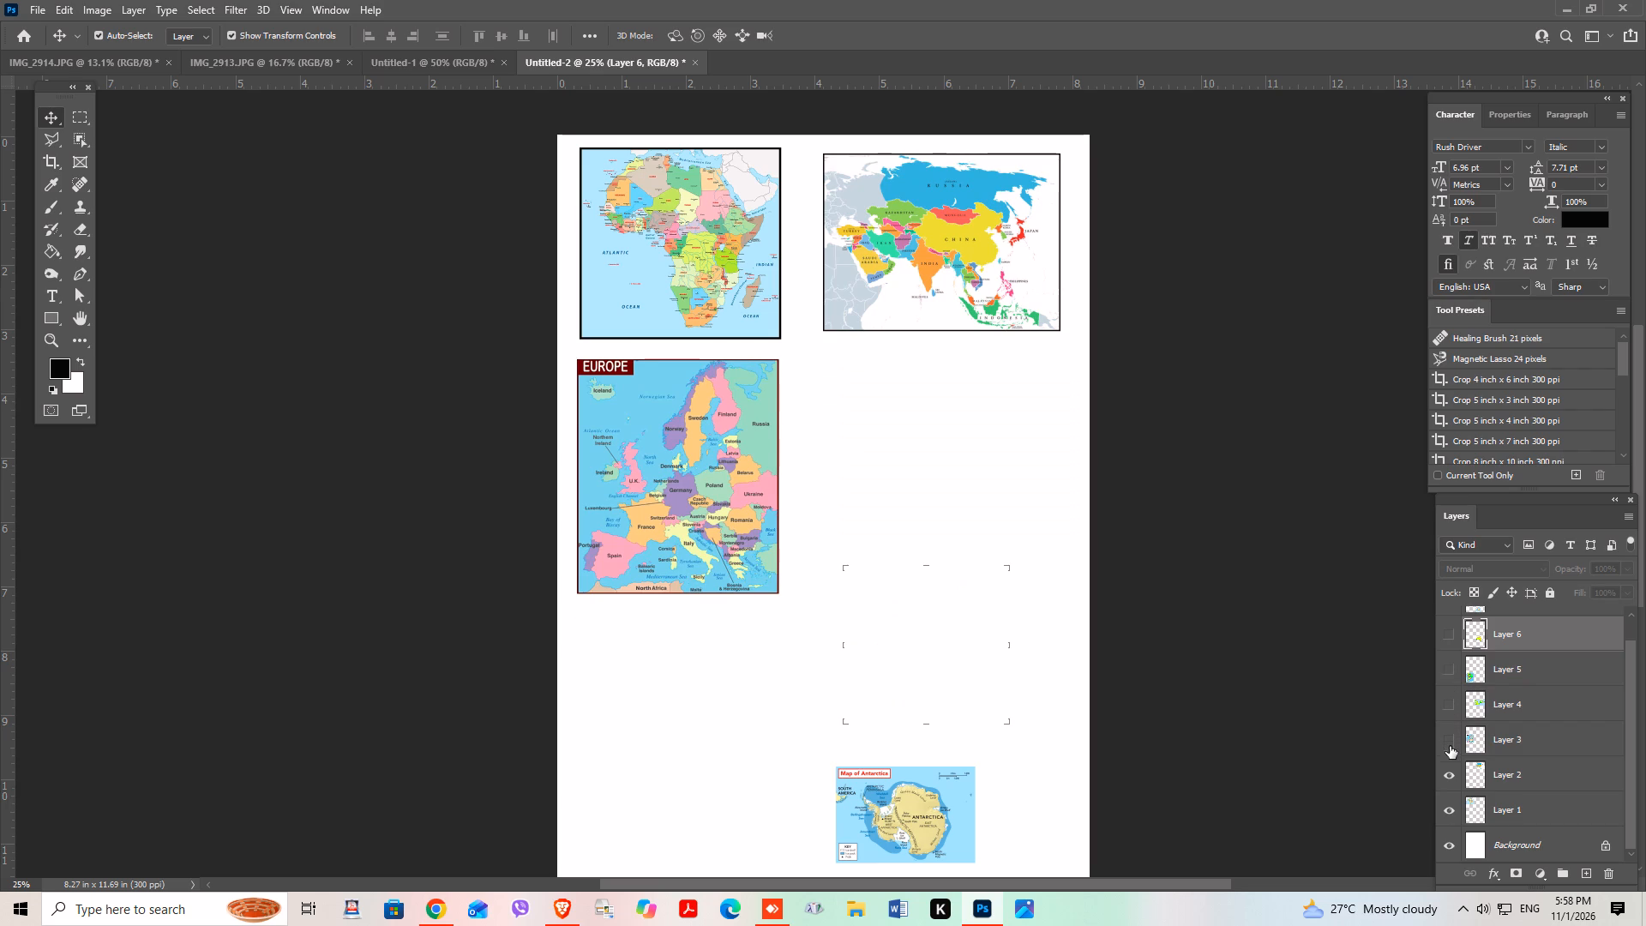
pyautogui.click(1445, 782)
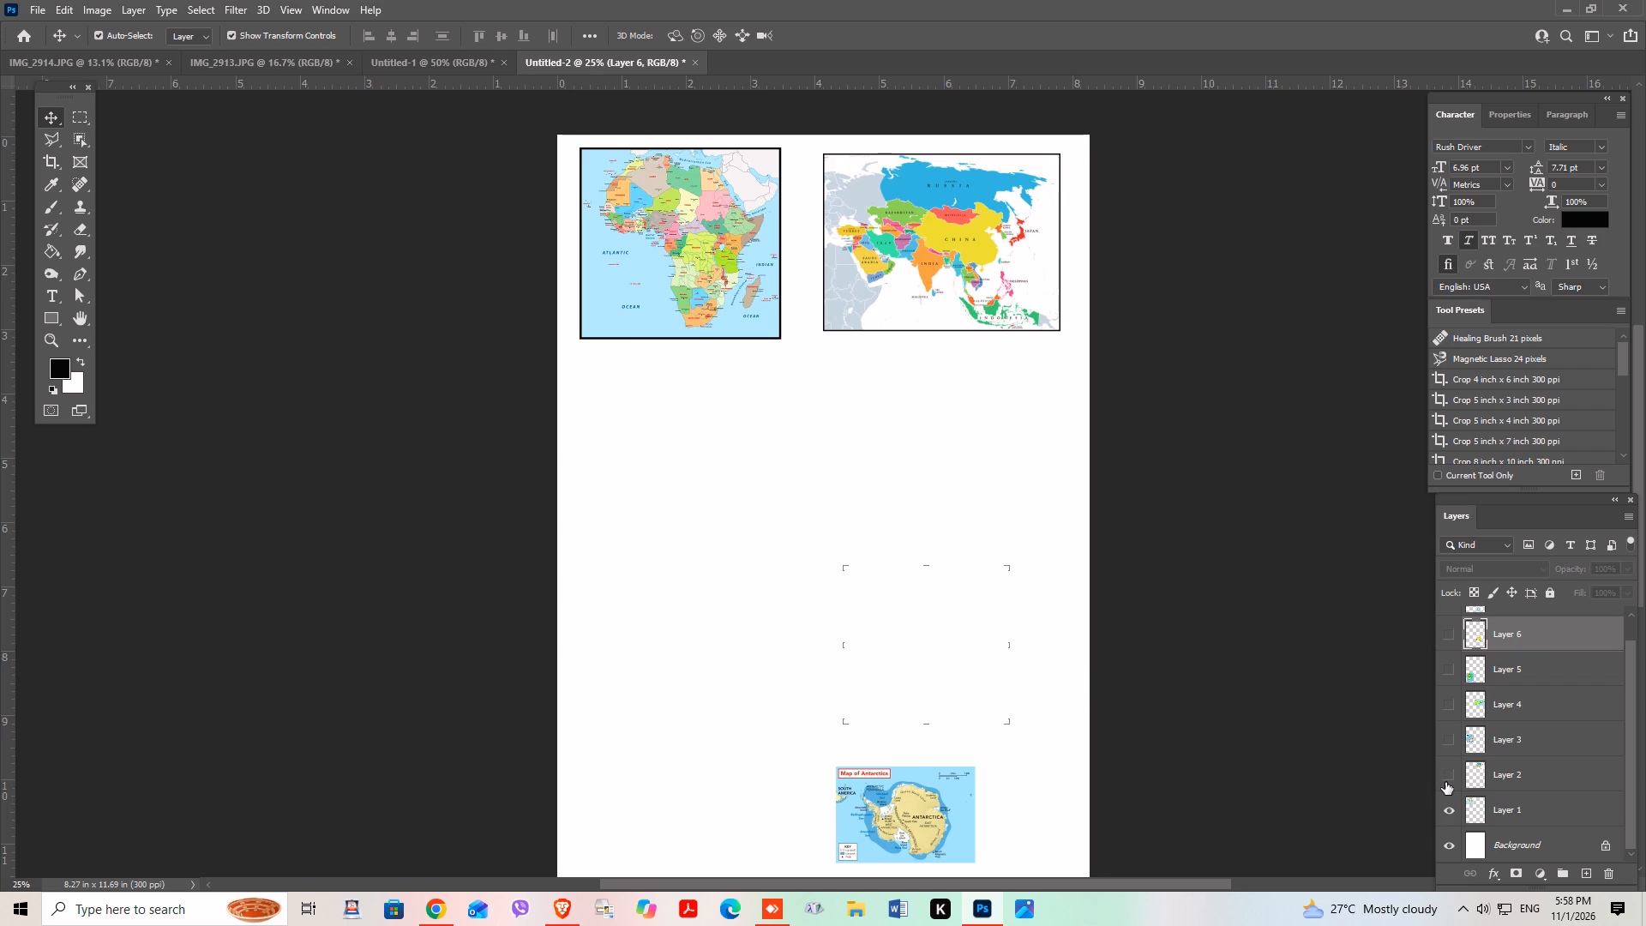
pyautogui.click(1445, 782)
pyautogui.click(1447, 812)
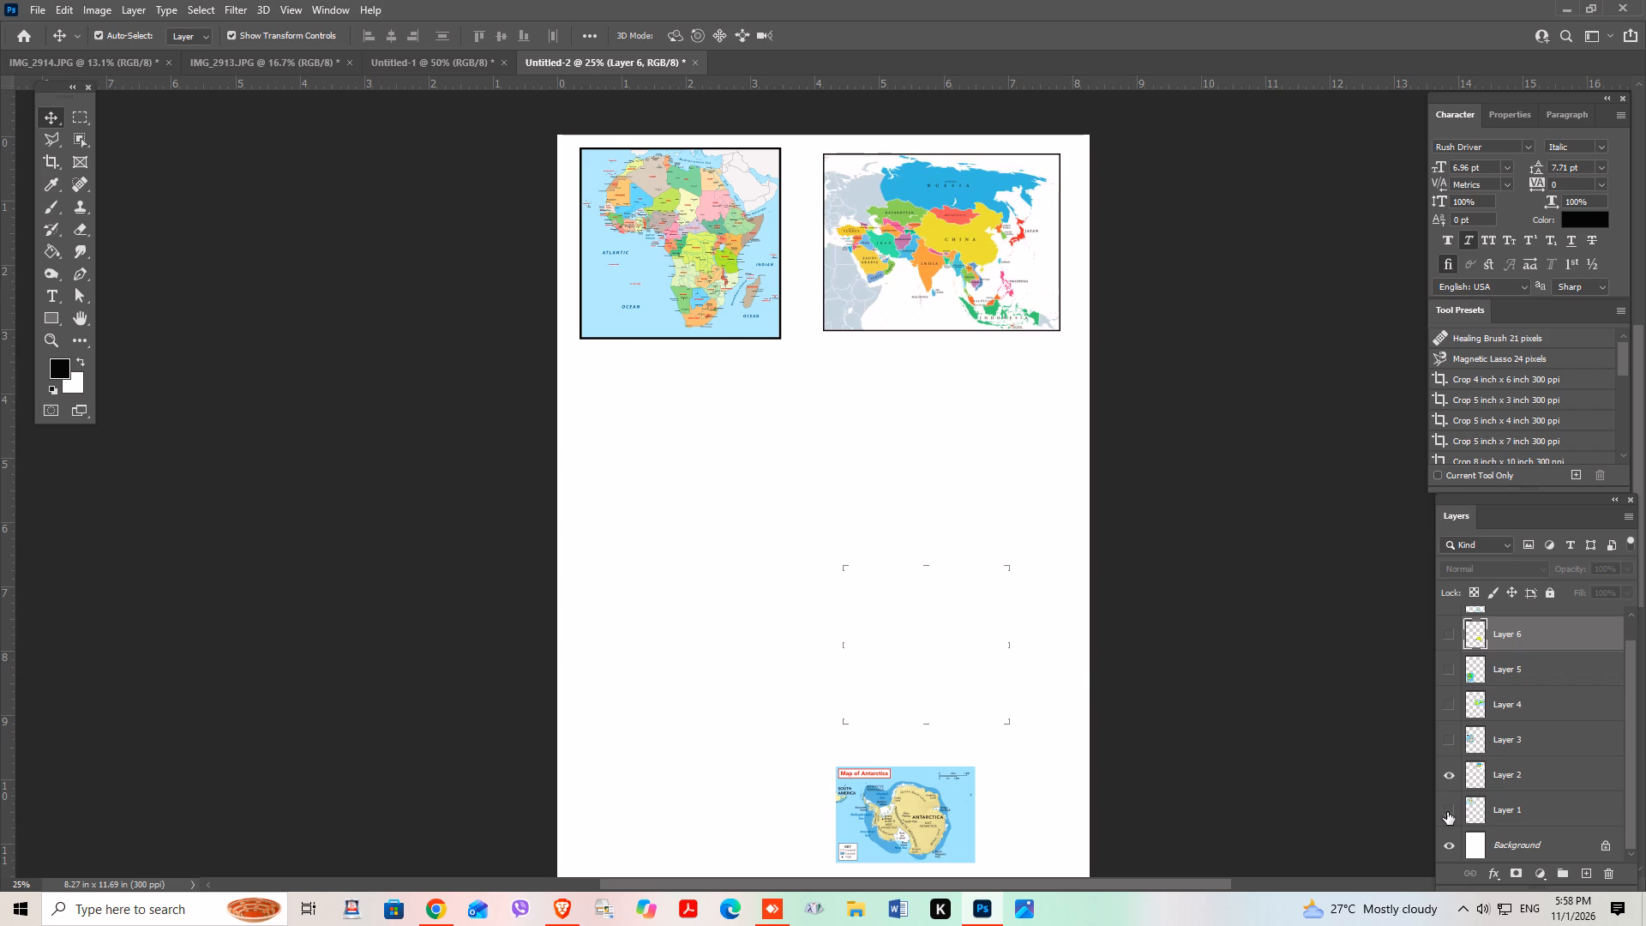
pyautogui.click(1447, 812)
pyautogui.click(1451, 844)
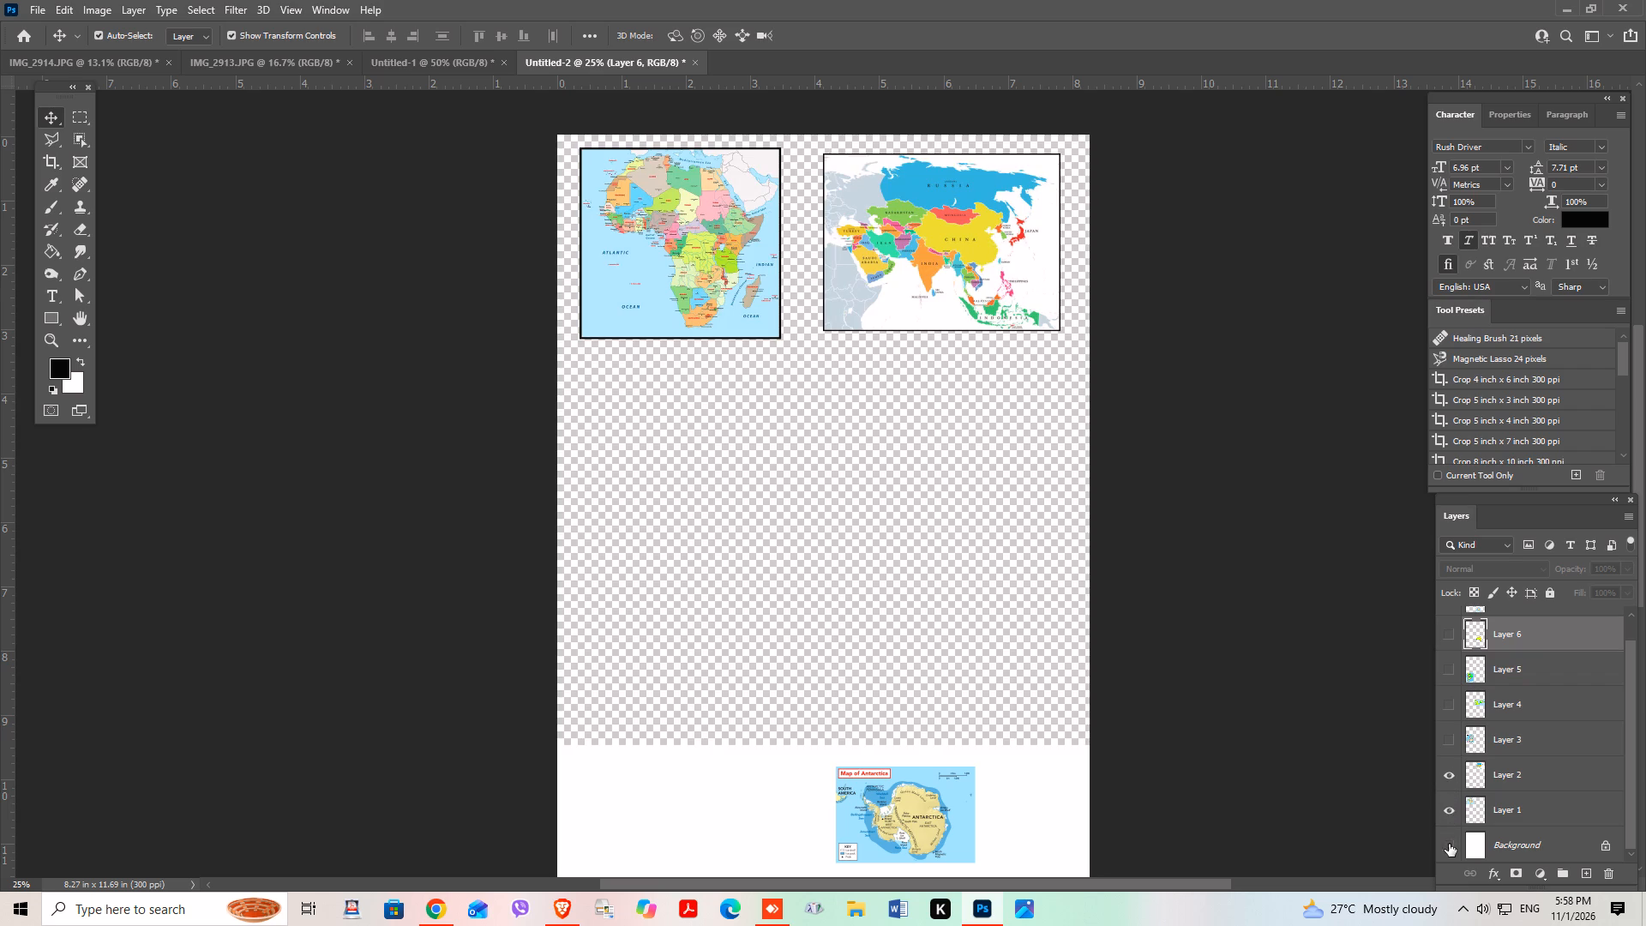
pyautogui.click(1449, 844)
pyautogui.scroll(-5, 1468, 833)
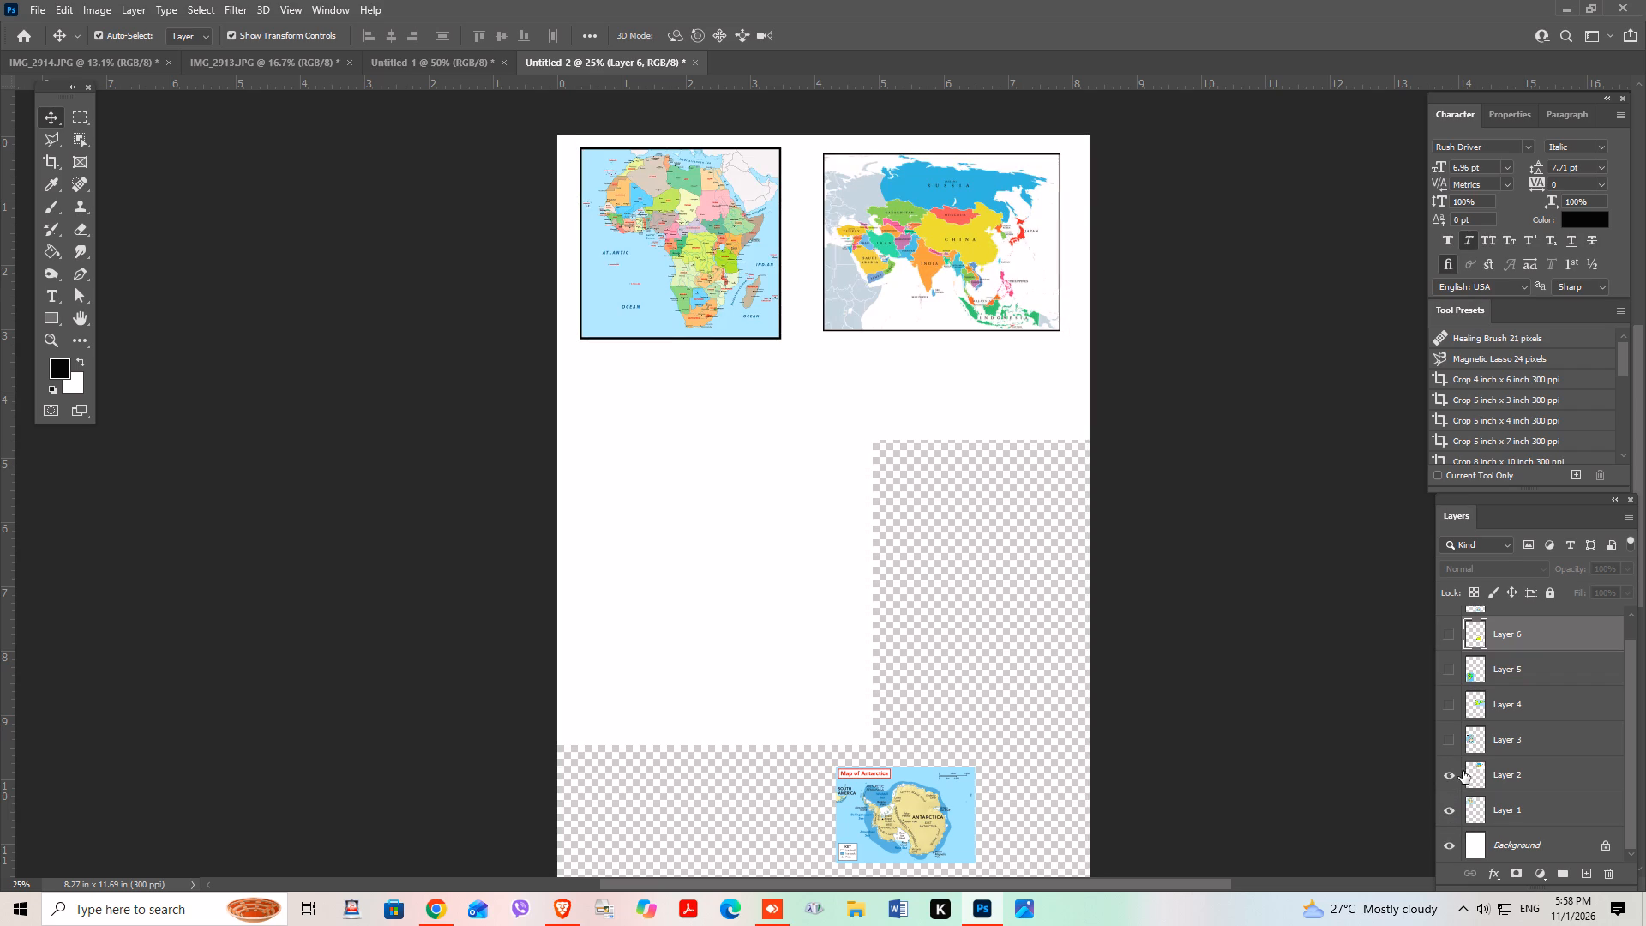
pyautogui.scroll(-4, 1492, 812)
pyautogui.scroll(3, 1438, 676)
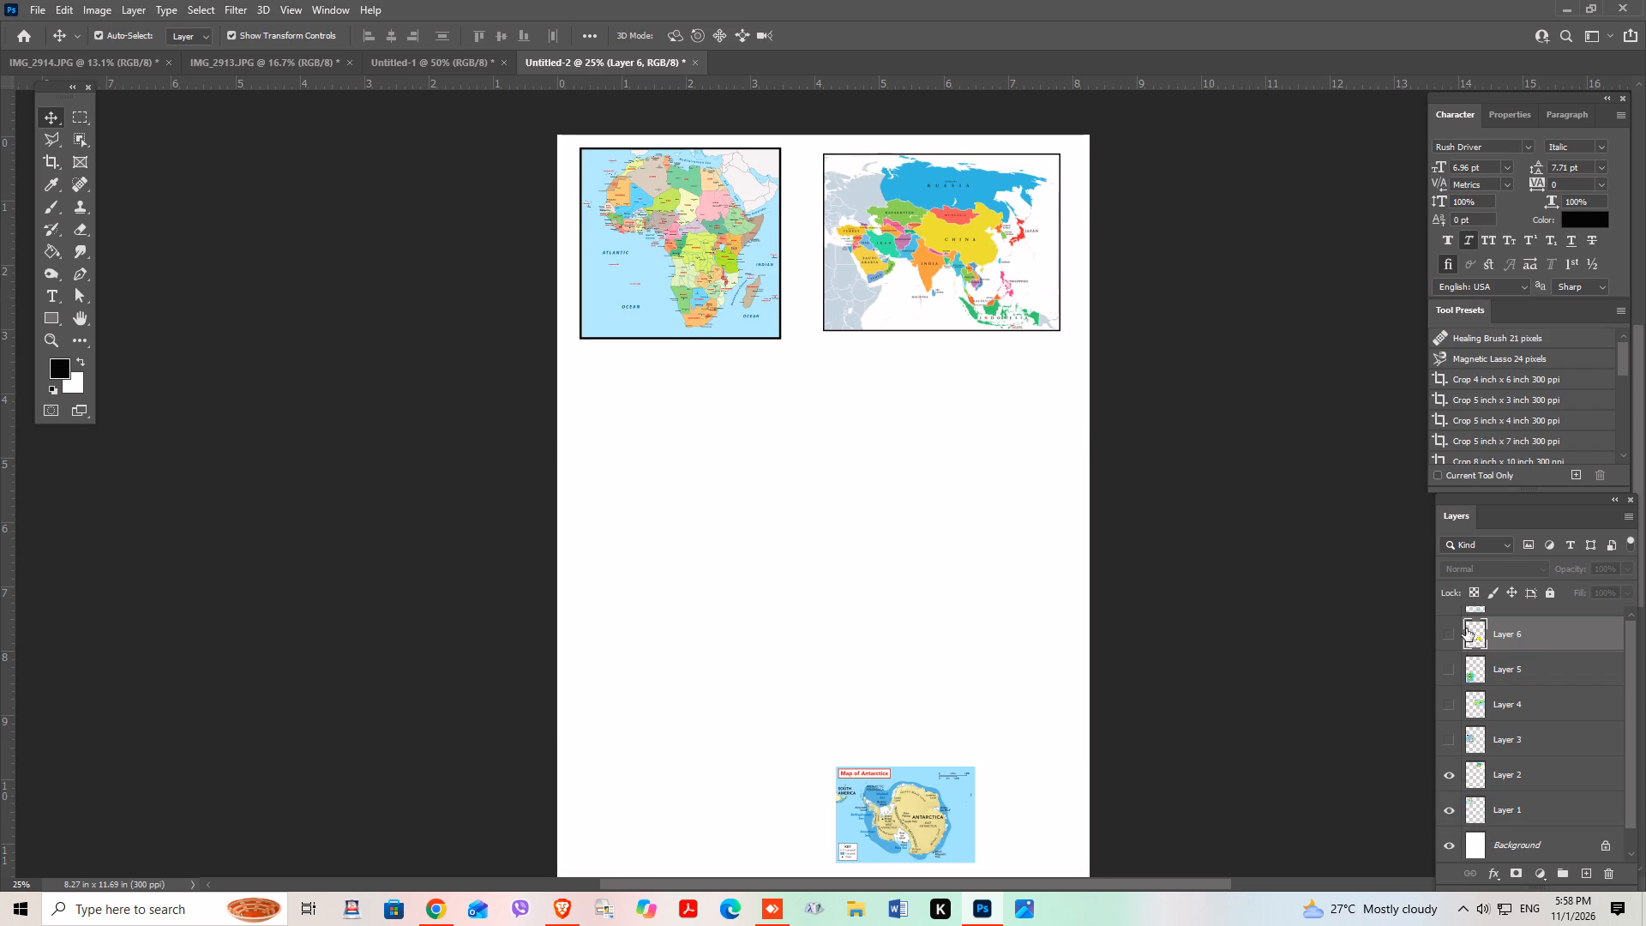
pyautogui.click(1452, 625)
# Move the Africa map down to the lower middle of the page.
pyautogui.moveTo(712, 283); pyautogui.dragTo(742, 396)
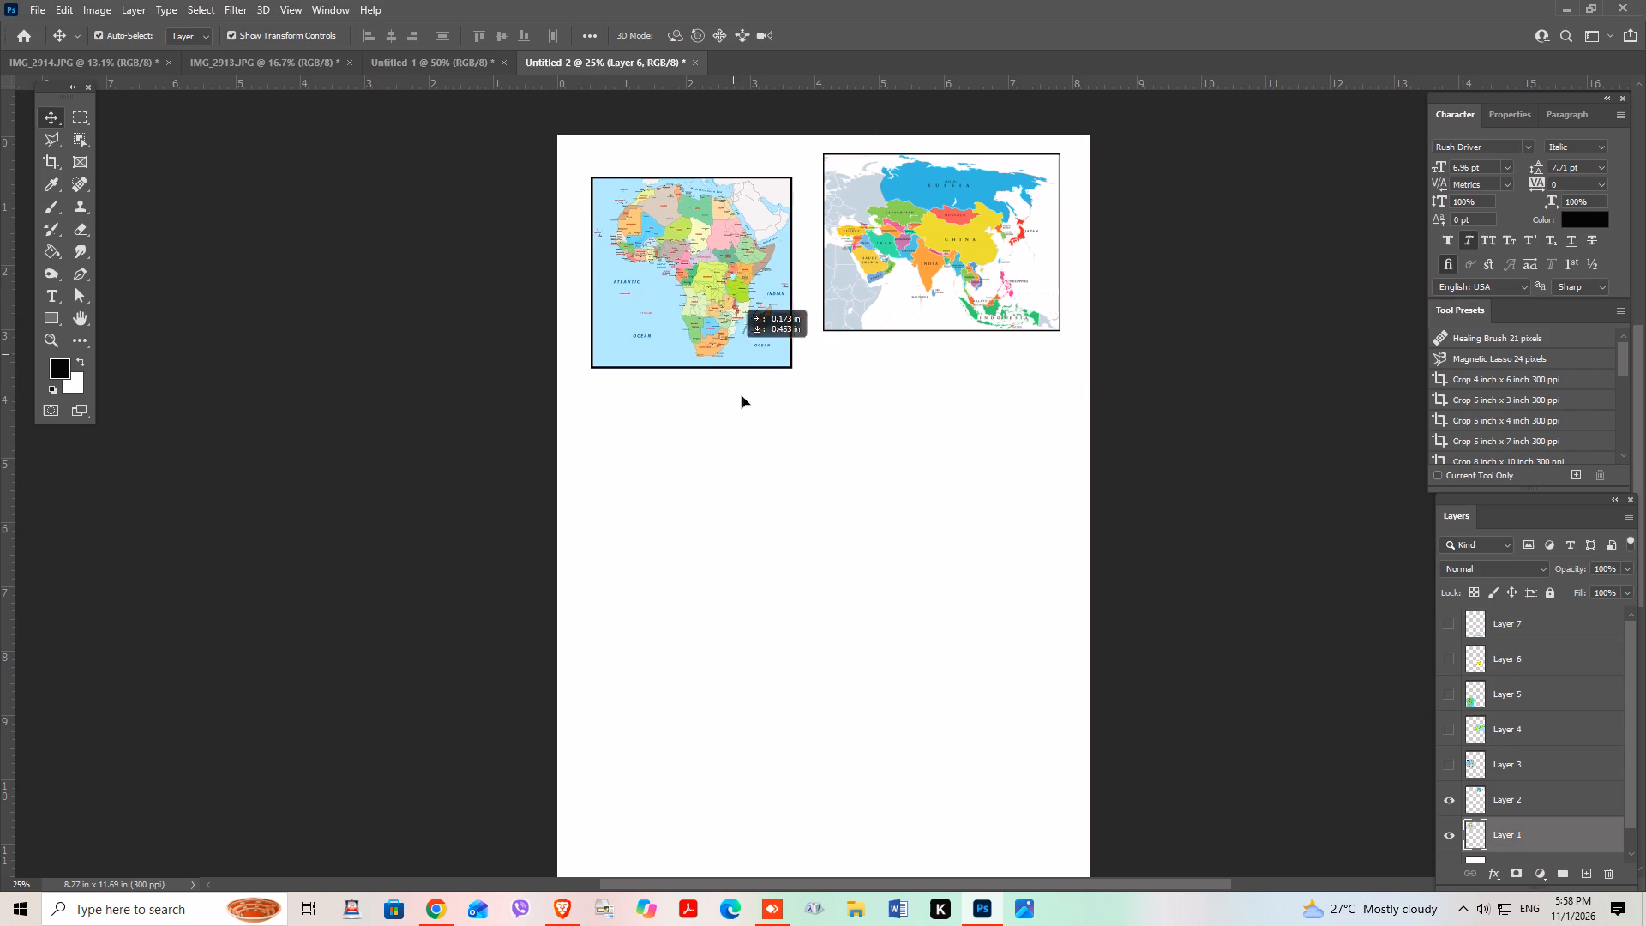
pyautogui.moveTo(742, 396); pyautogui.dragTo(874, 687)
# Move the Asia map toward the page's upper left and enlarge it to about 184% so it fills the upper half.
pyautogui.moveTo(944, 287); pyautogui.dragTo(740, 291)
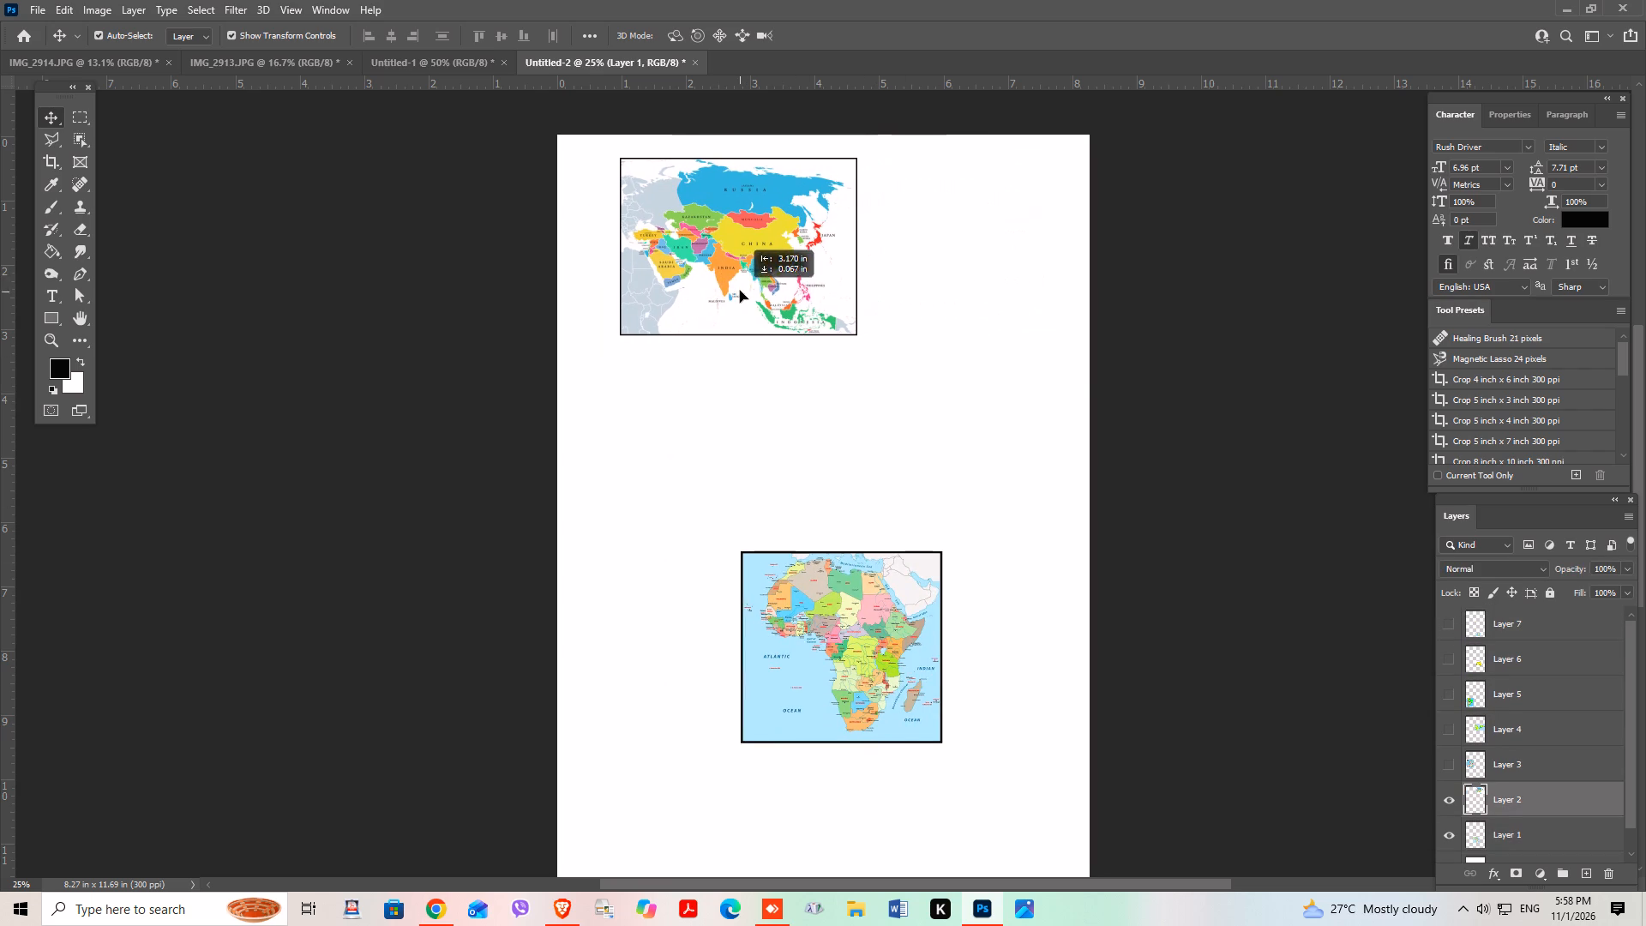
pyautogui.moveTo(740, 291); pyautogui.dragTo(740, 290)
pyautogui.moveTo(862, 334); pyautogui.dragTo(940, 373)
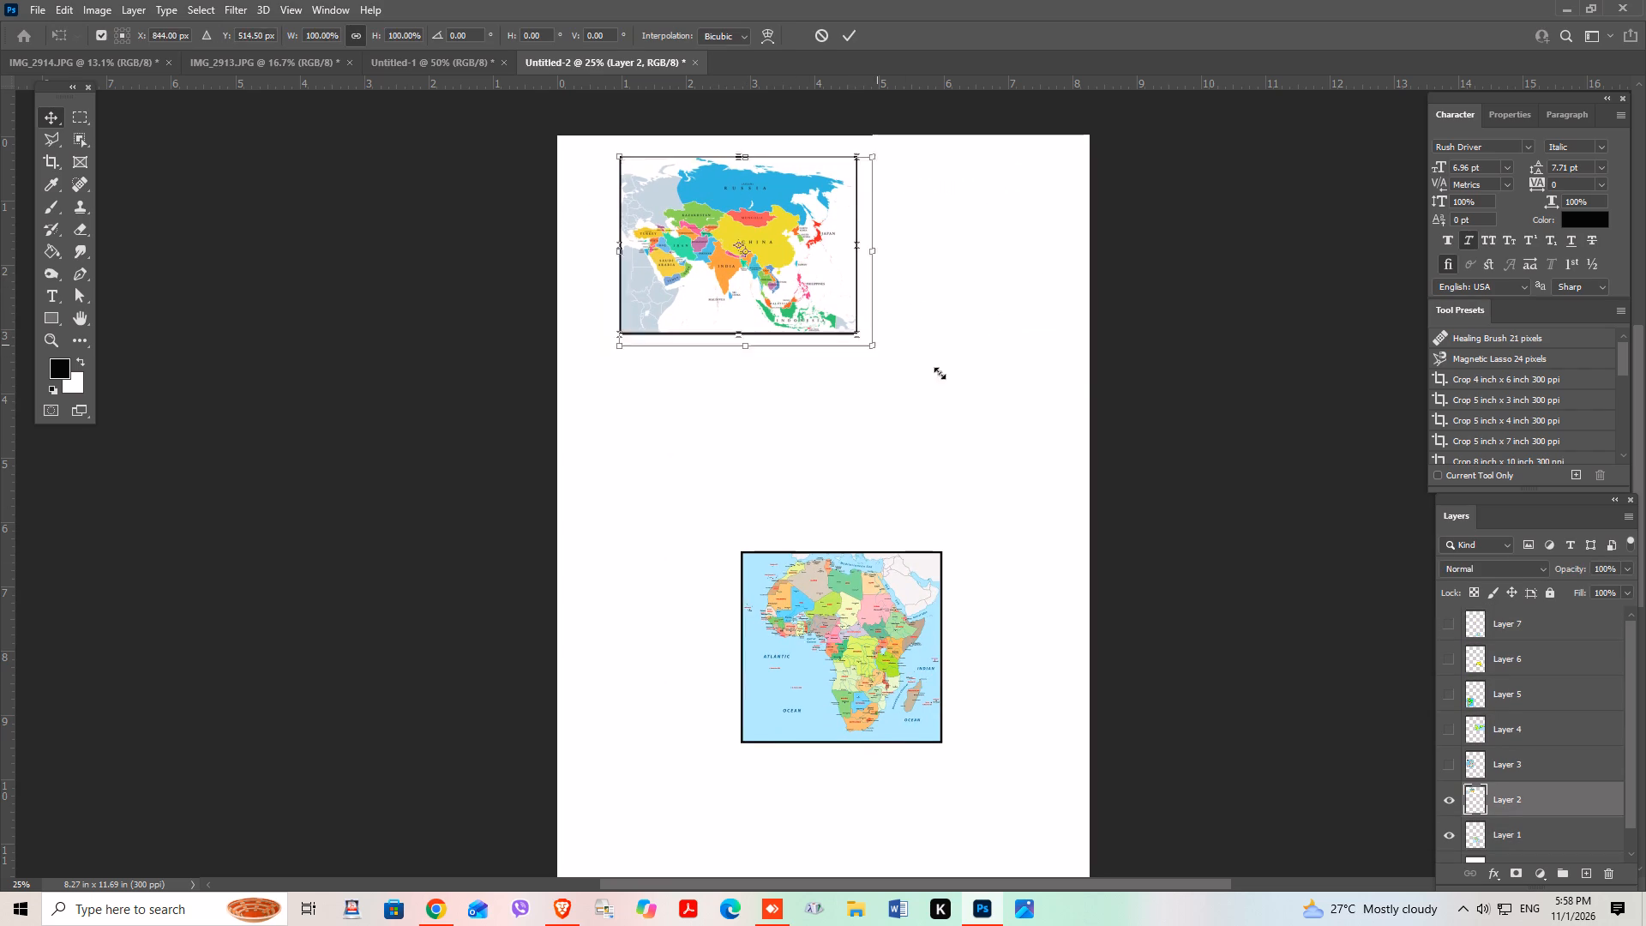
pyautogui.moveTo(940, 373); pyautogui.dragTo(1072, 470)
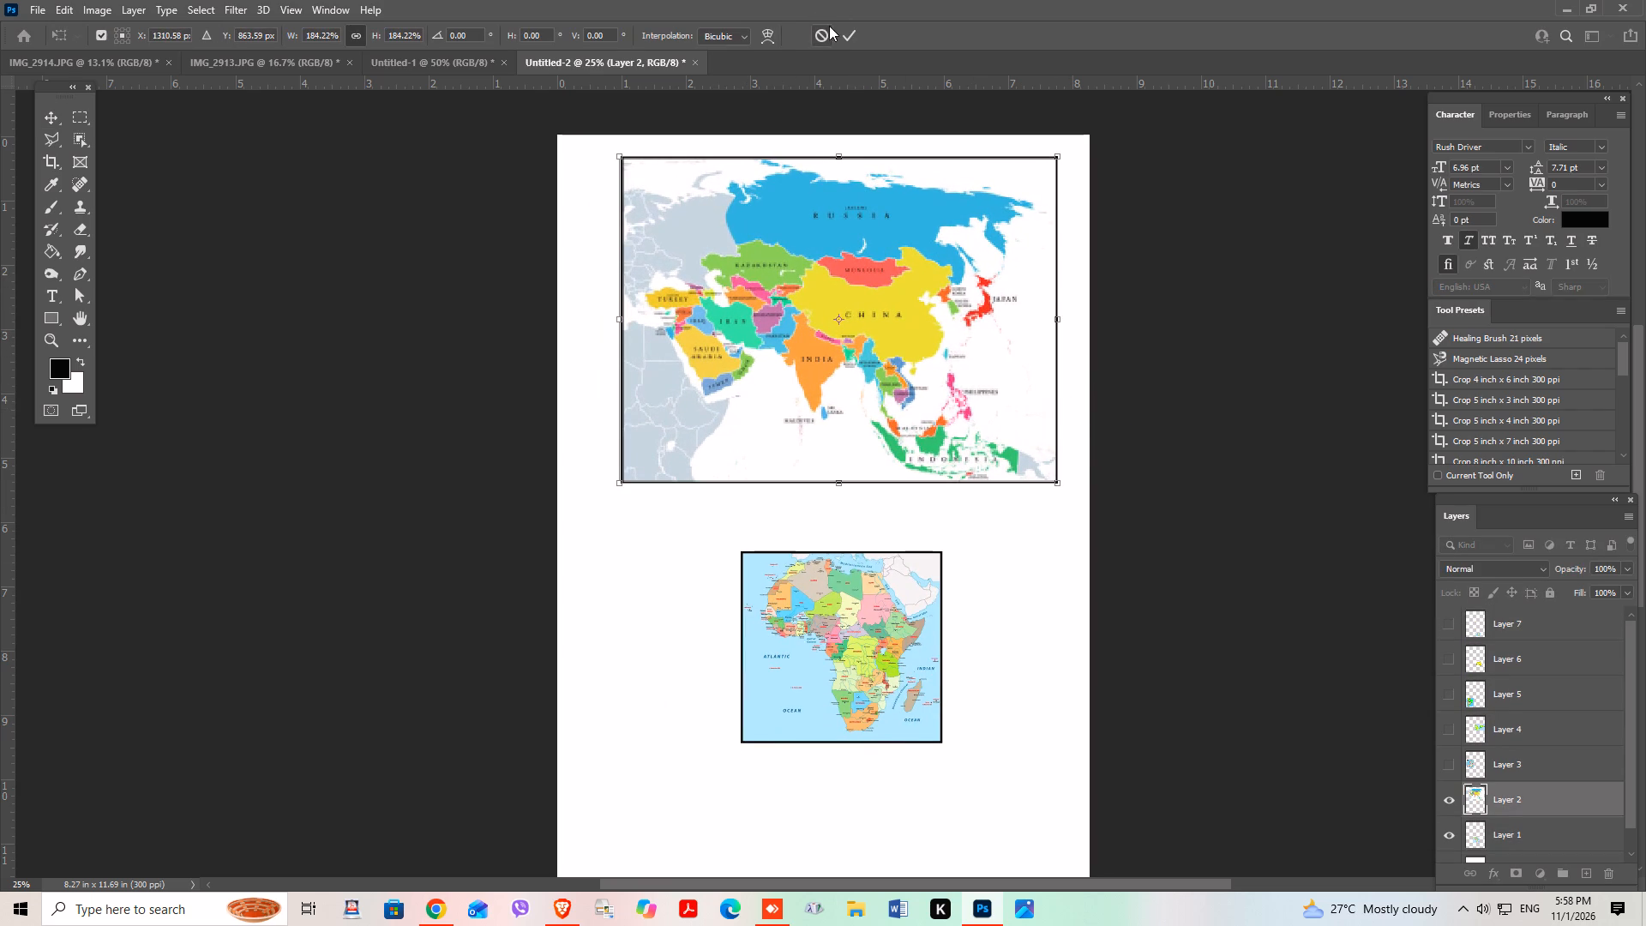
pyautogui.click(849, 35)
# Enlarge the Africa map to about 195% and position it in the page's lower half, just beneath the Asia map.
pyautogui.rightClick(894, 634)
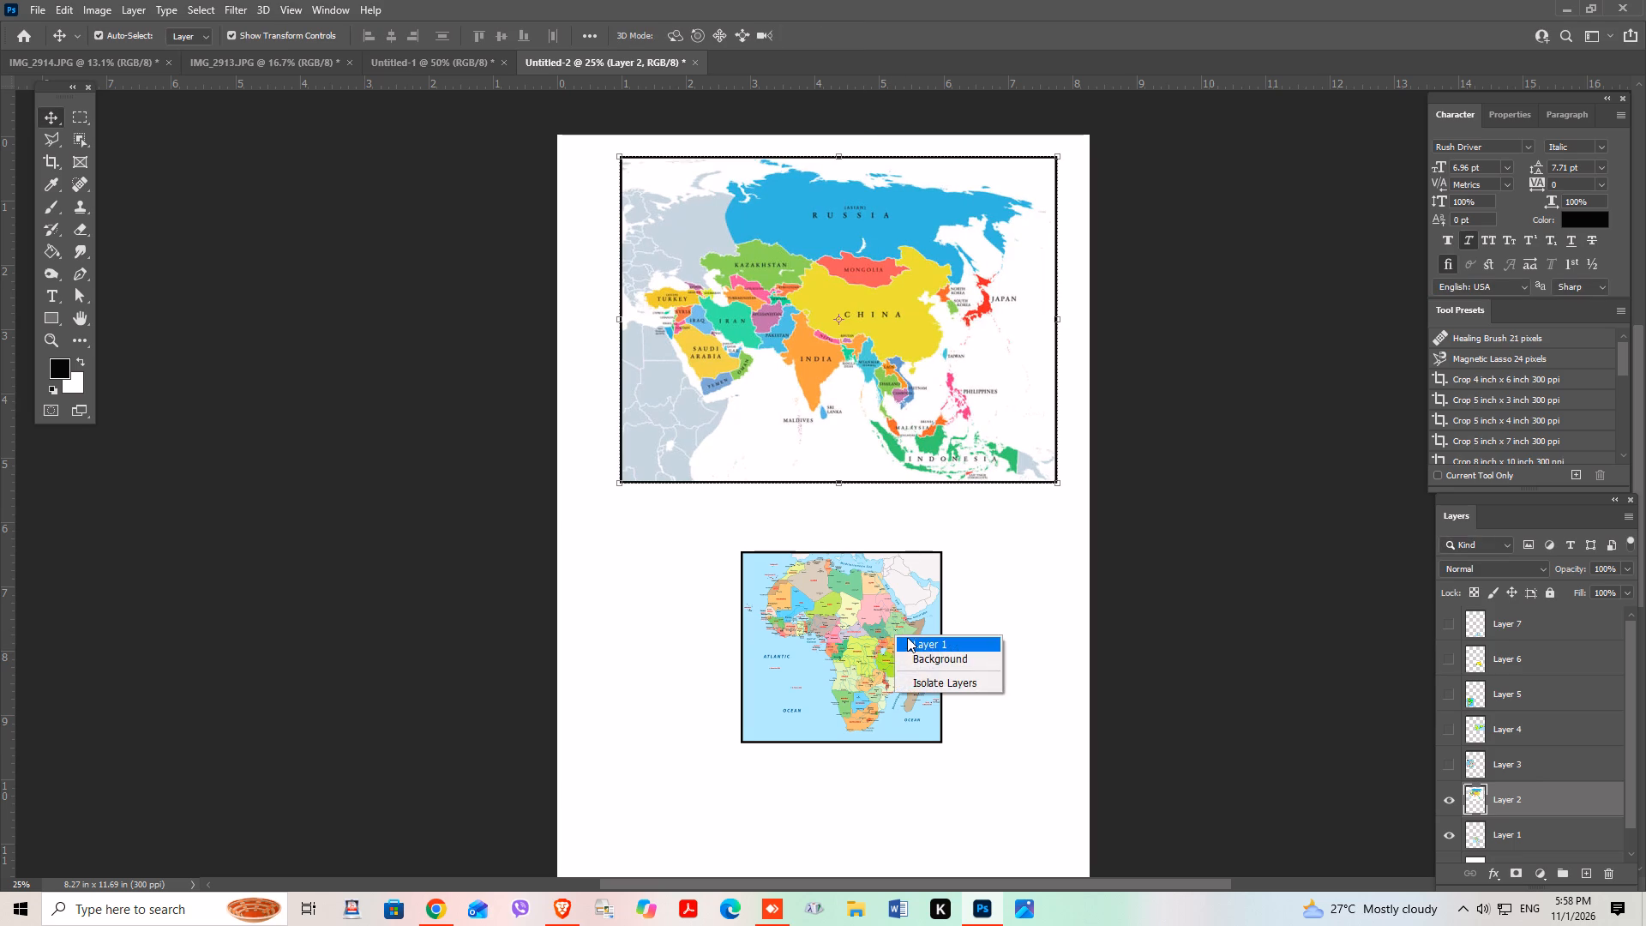
pyautogui.click(915, 642)
pyautogui.moveTo(941, 744); pyautogui.dragTo(1083, 881)
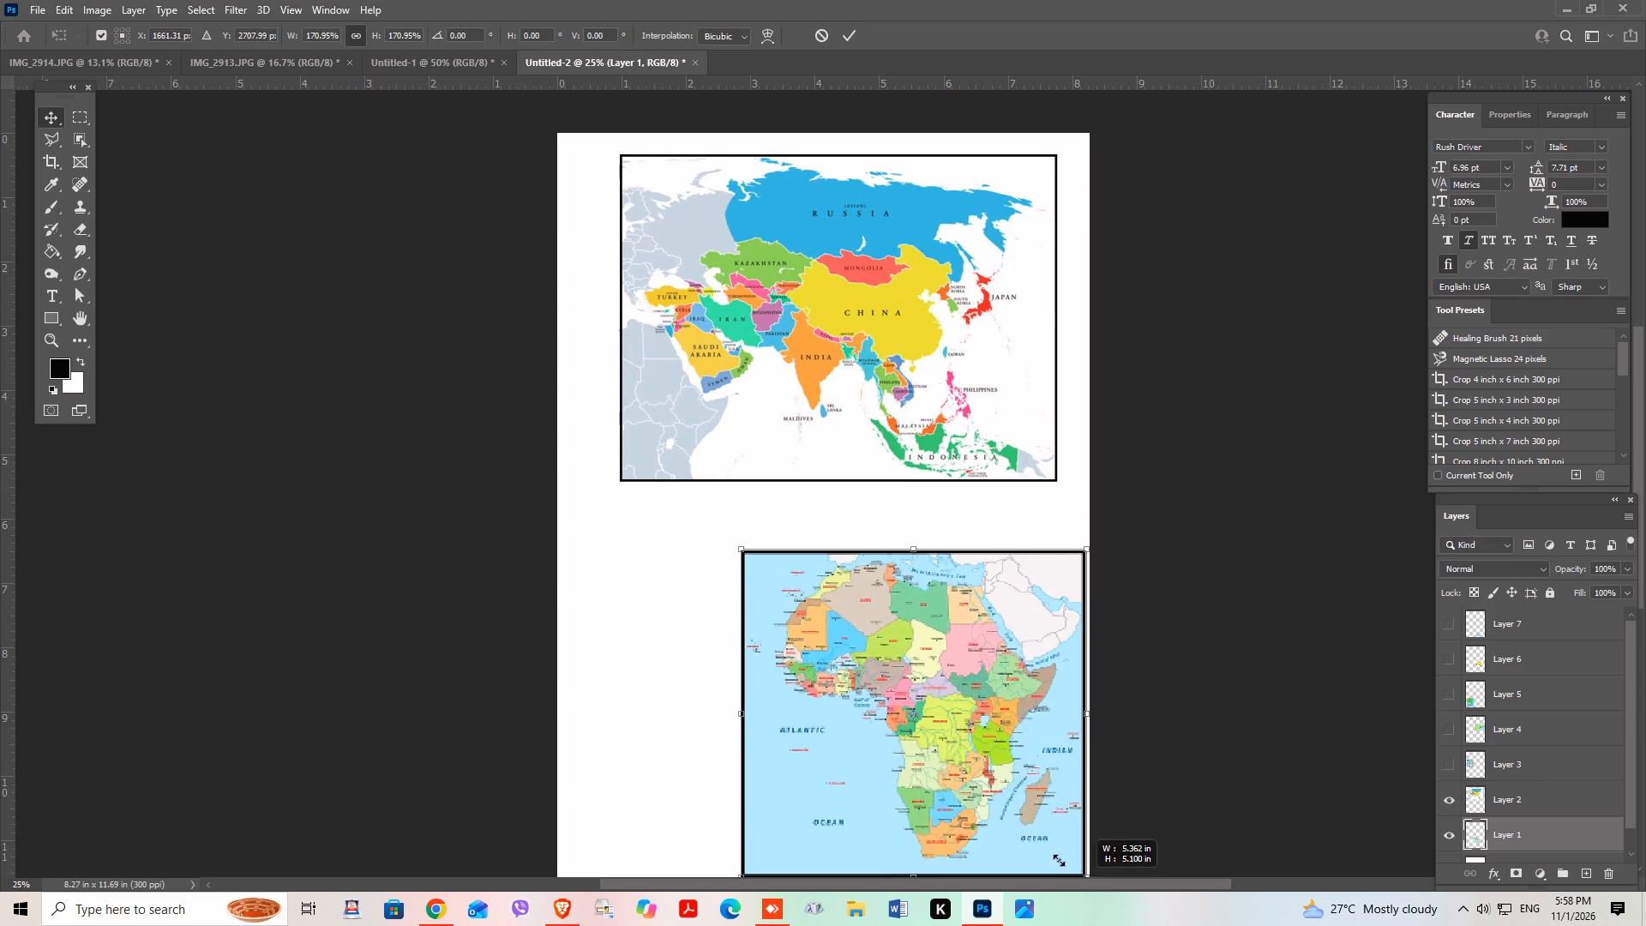
pyautogui.moveTo(946, 775); pyautogui.dragTo(843, 732)
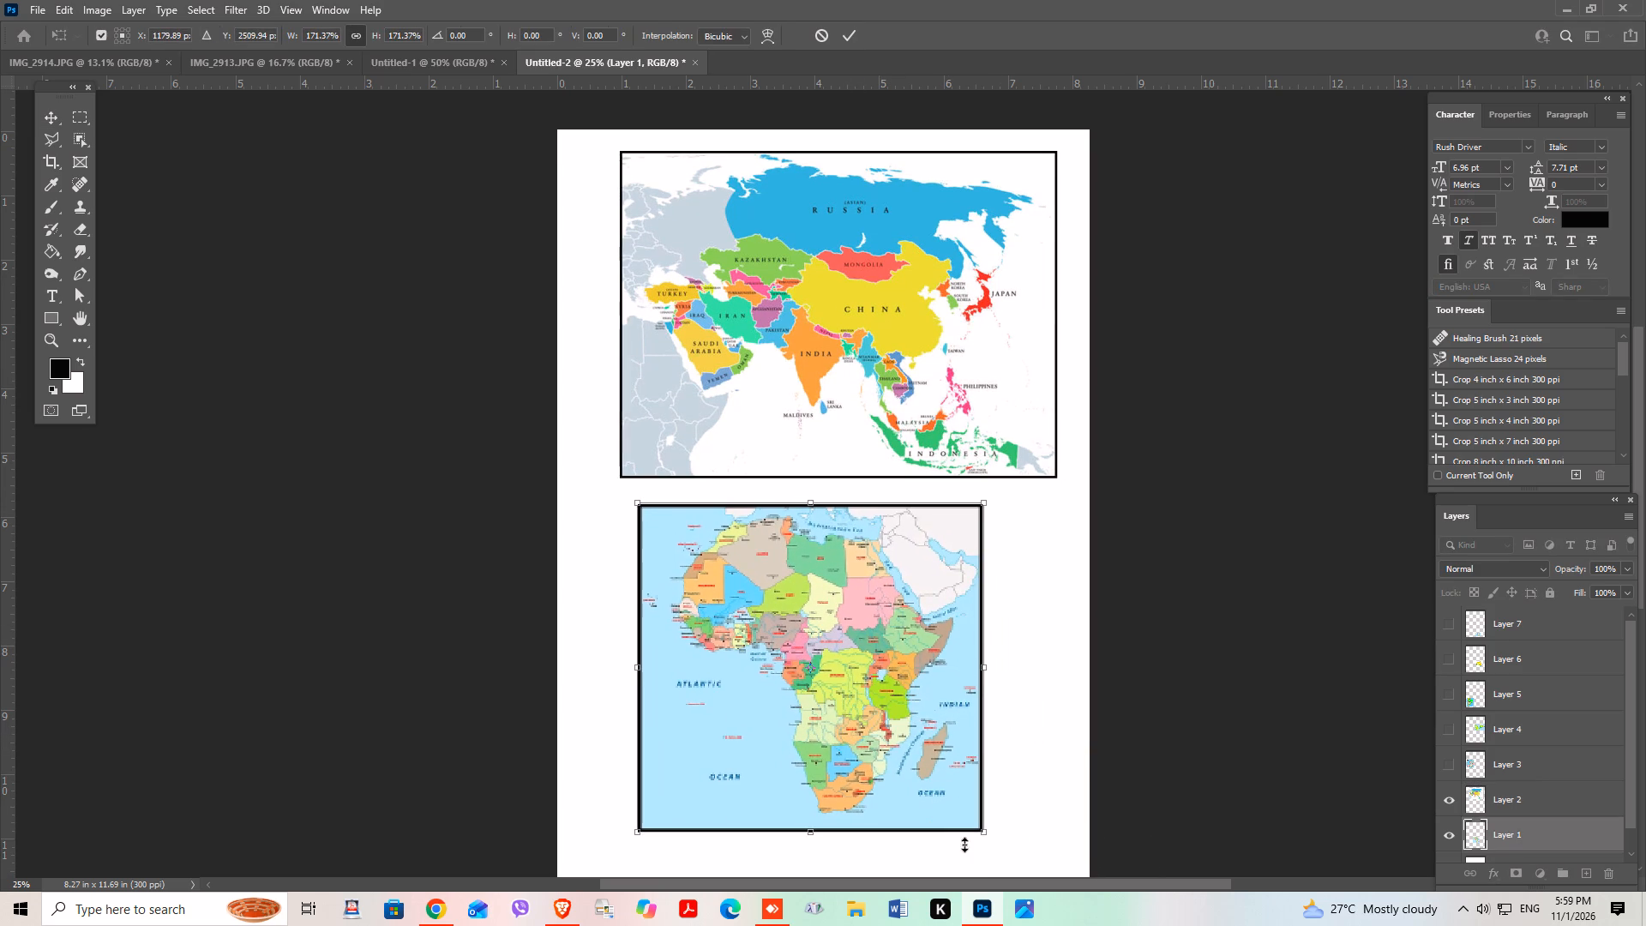
pyautogui.moveTo(982, 833); pyautogui.dragTo(1060, 845)
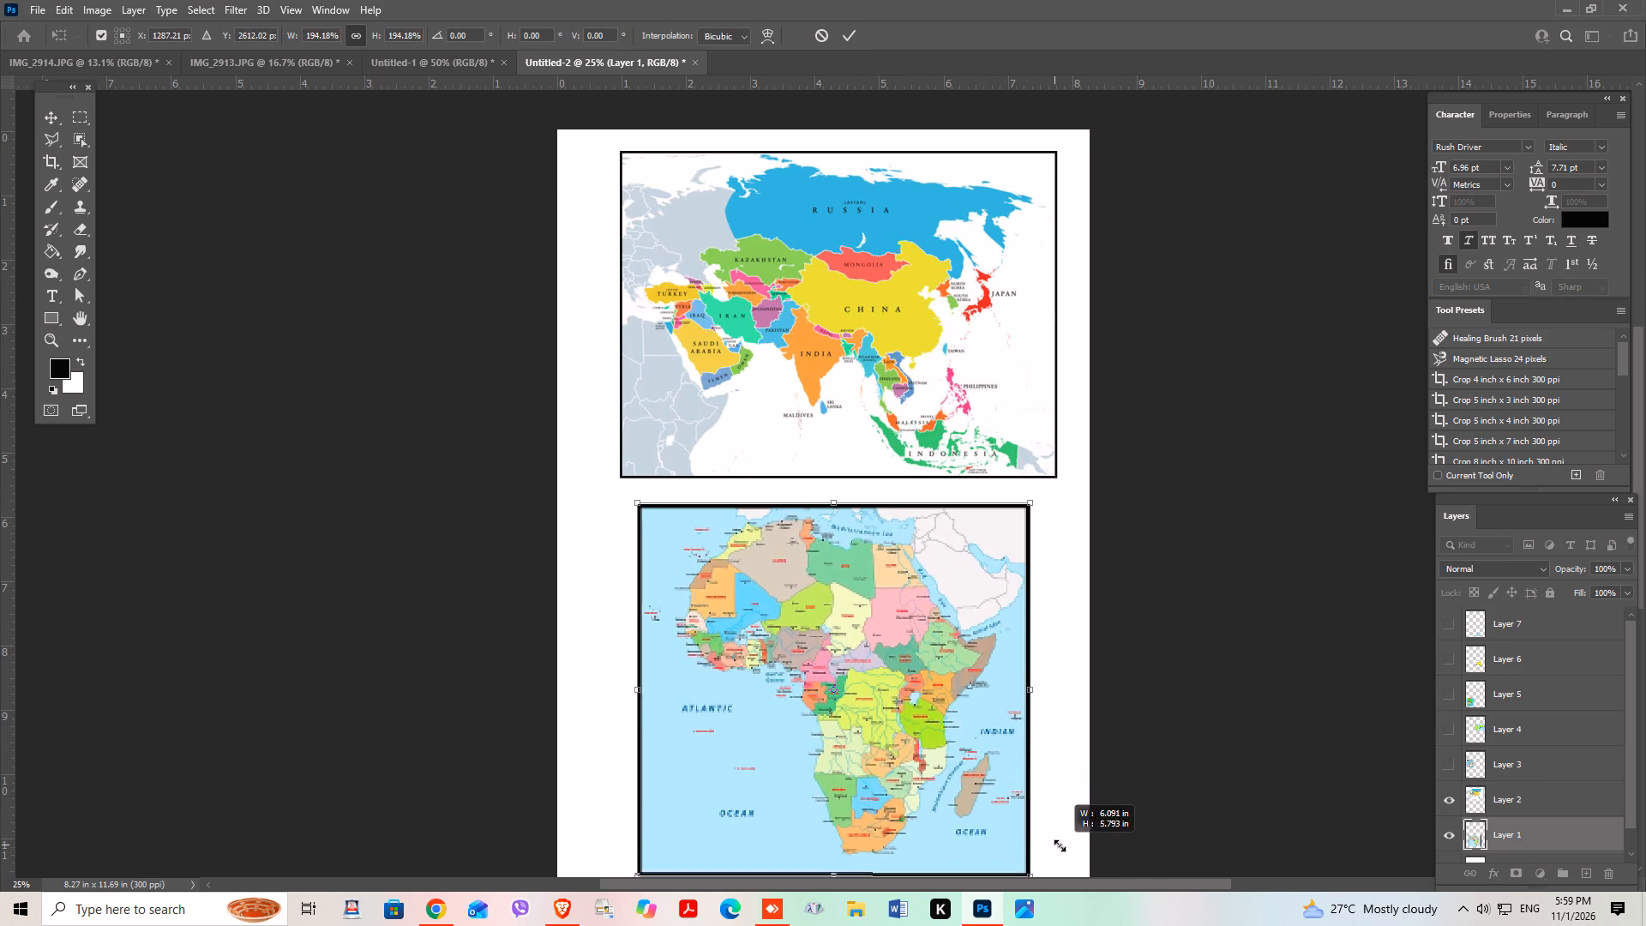
pyautogui.moveTo(994, 823); pyautogui.dragTo(996, 808)
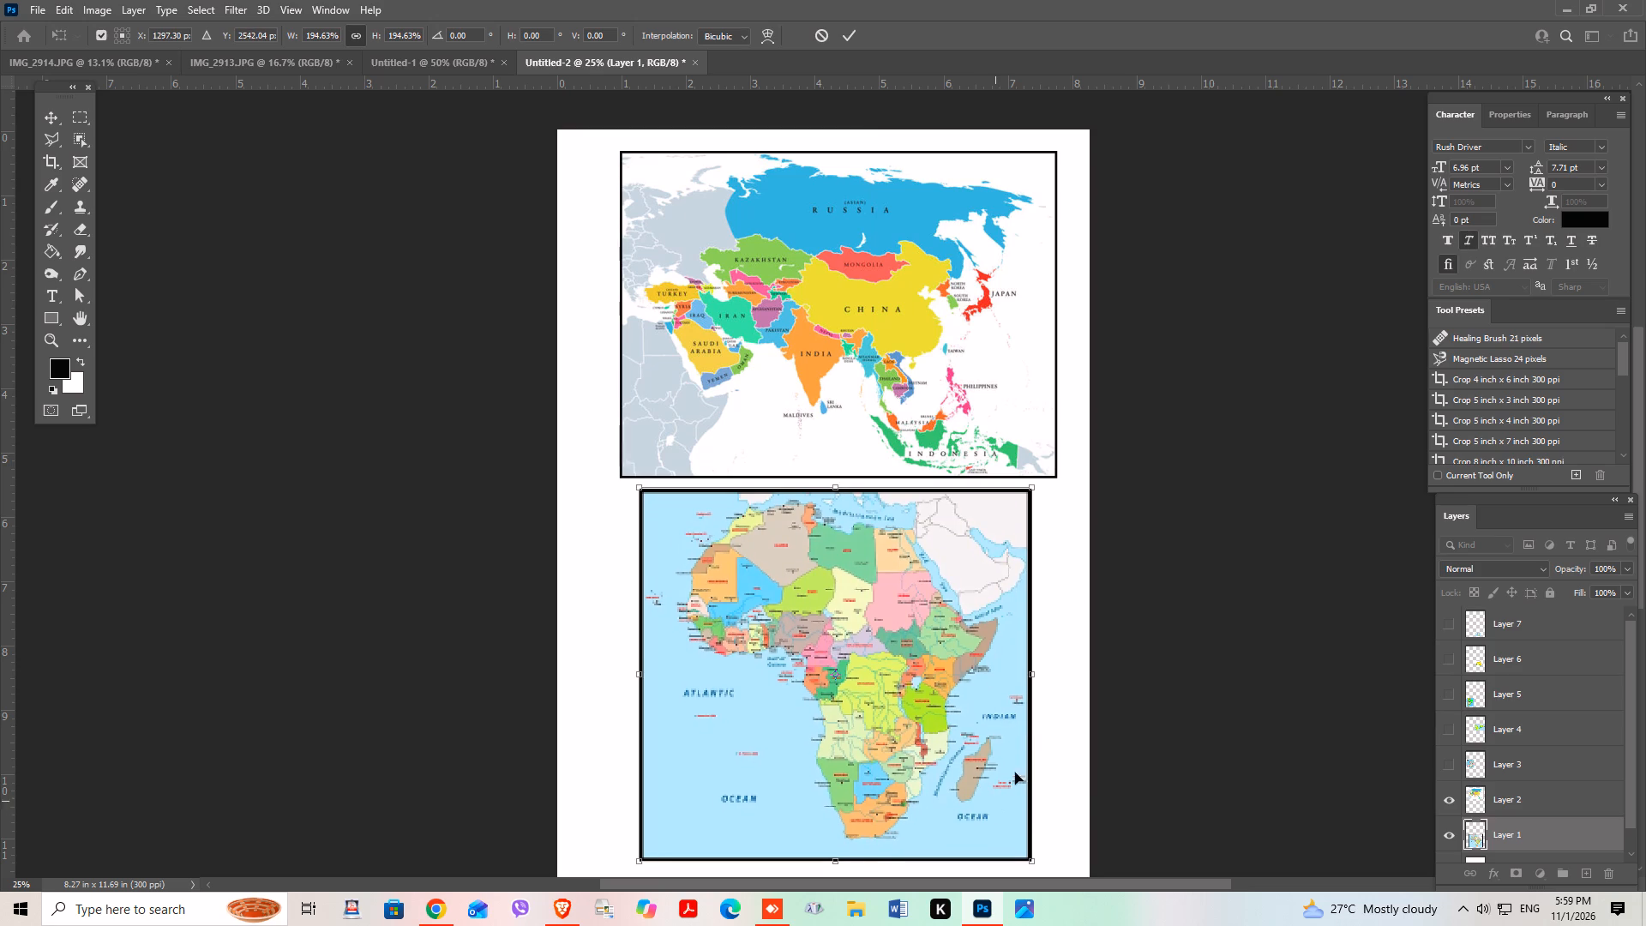
# Move the Asia map slightly up toward the page's top edge and enlarge it to about 104%.
pyautogui.moveTo(890, 269); pyautogui.dragTo(884, 253)
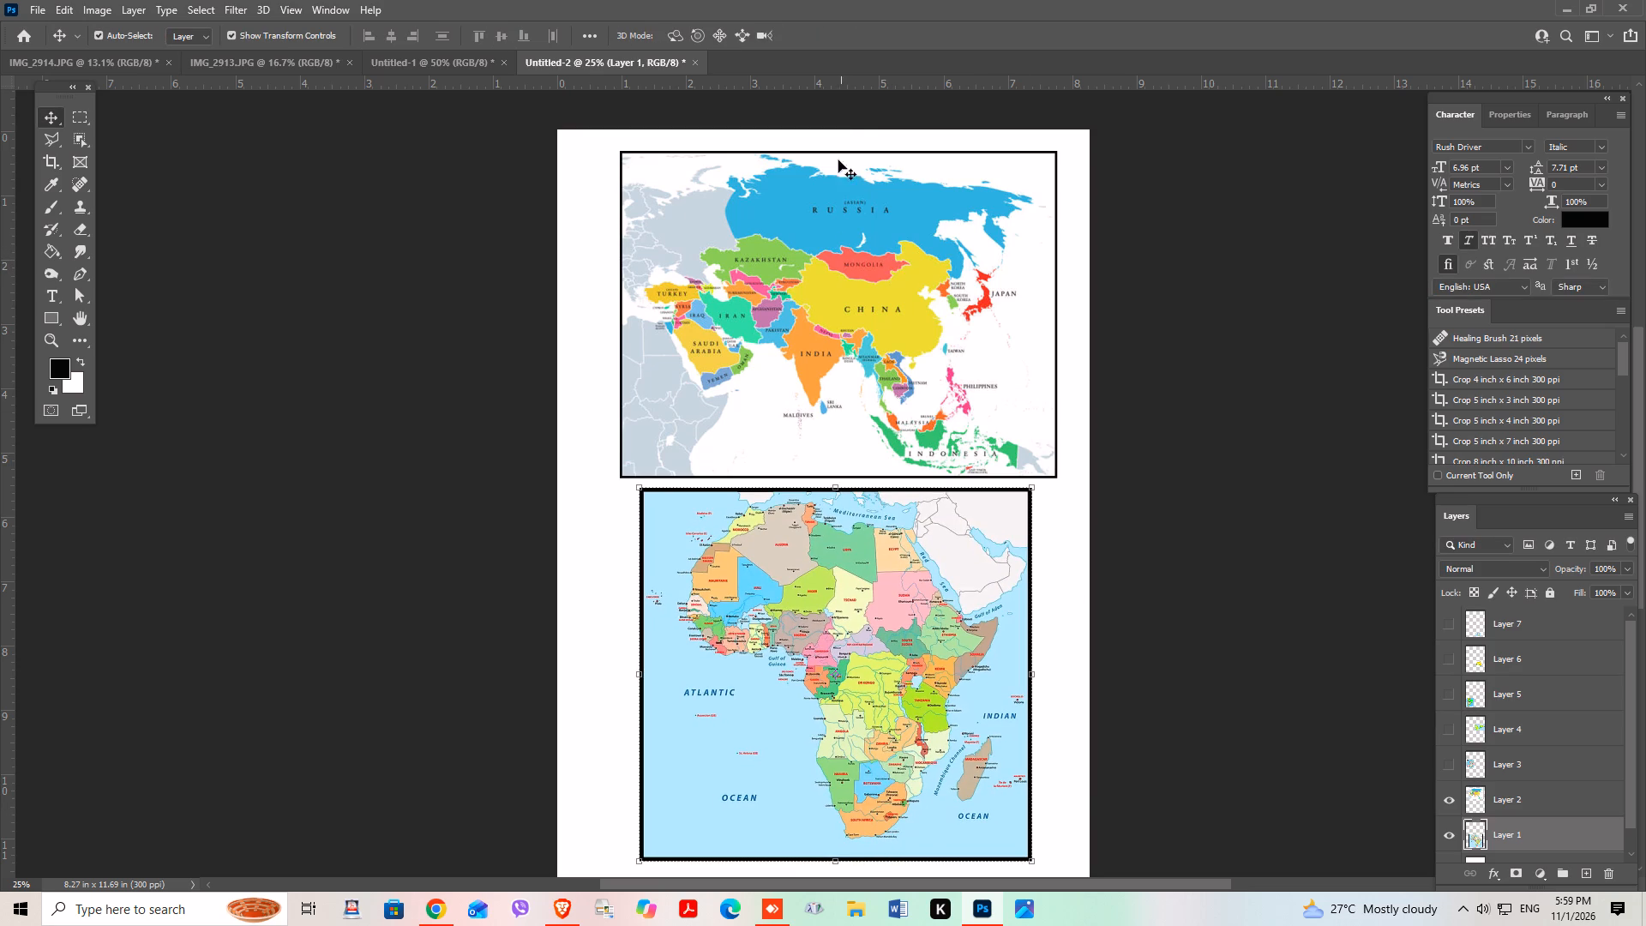
pyautogui.click(43, 113)
pyautogui.moveTo(771, 268); pyautogui.dragTo(769, 259)
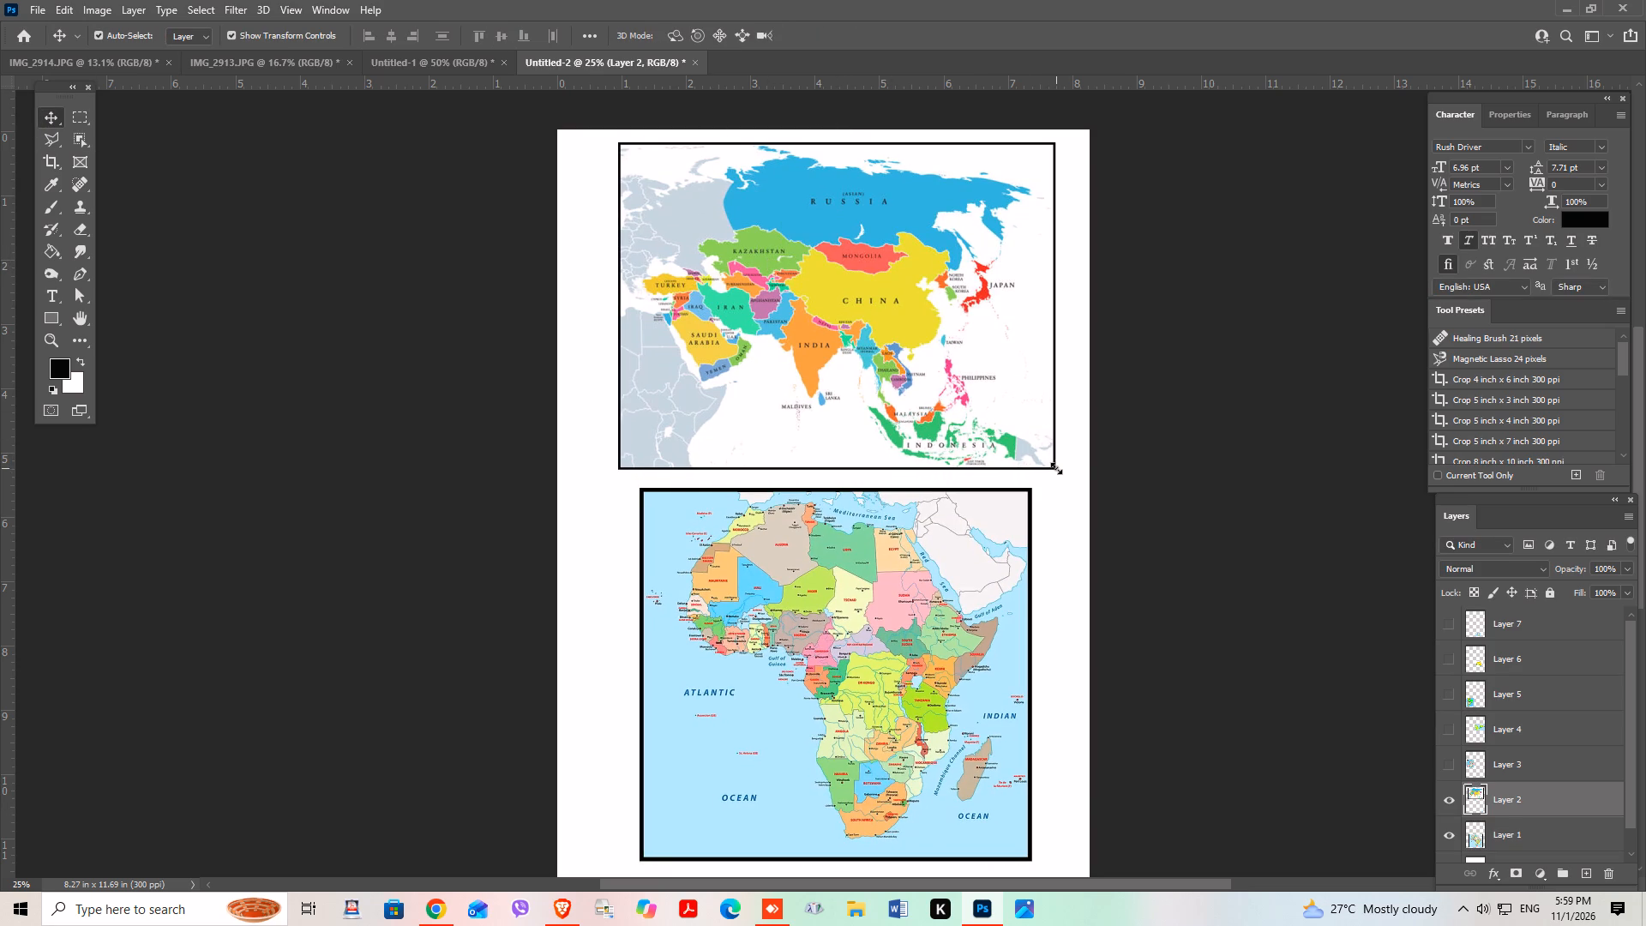
pyautogui.moveTo(1056, 468); pyautogui.dragTo(1072, 484)
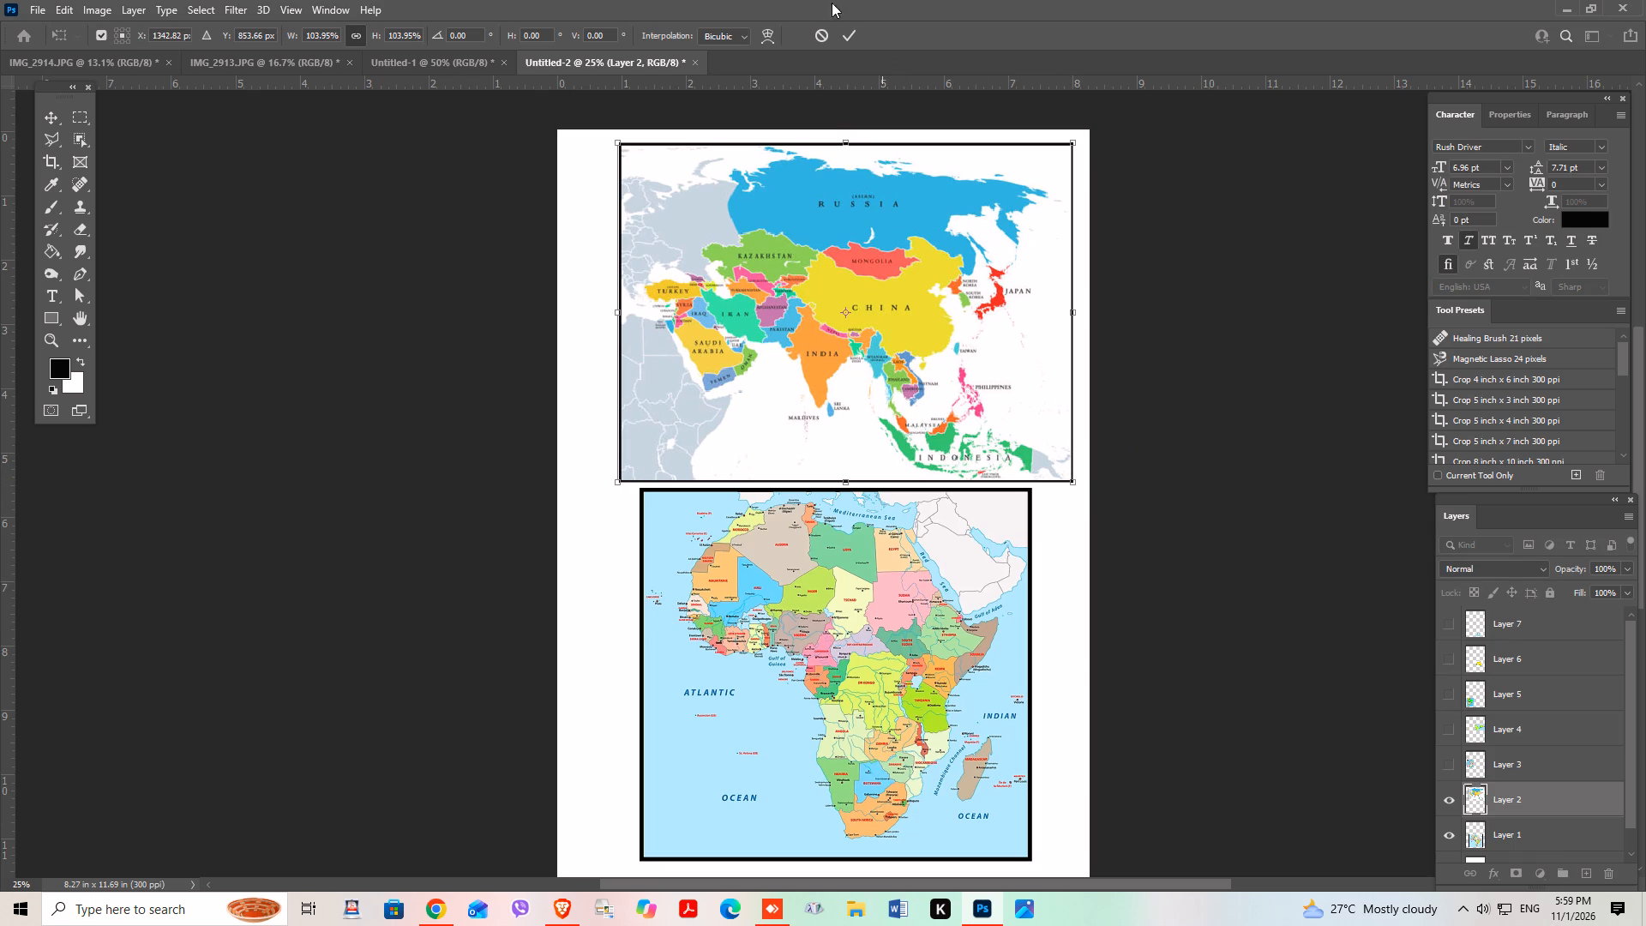
pyautogui.click(850, 36)
# Nudge the Africa map slightly down to widen the gap below the Asia map.
pyautogui.moveTo(847, 583); pyautogui.dragTo(847, 593)
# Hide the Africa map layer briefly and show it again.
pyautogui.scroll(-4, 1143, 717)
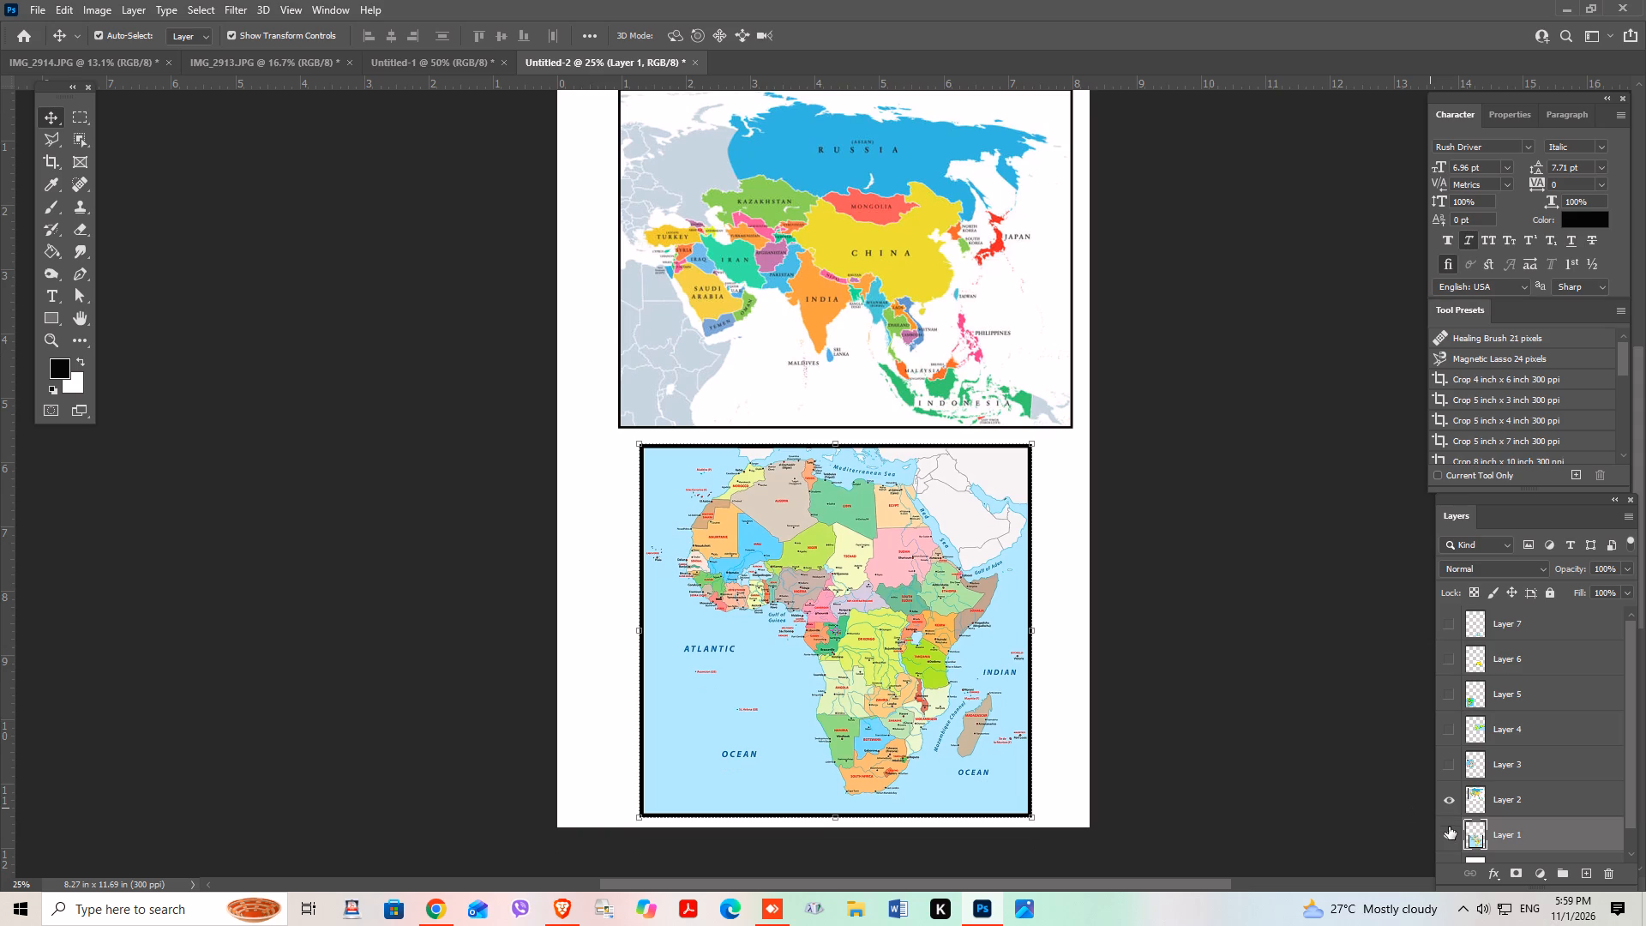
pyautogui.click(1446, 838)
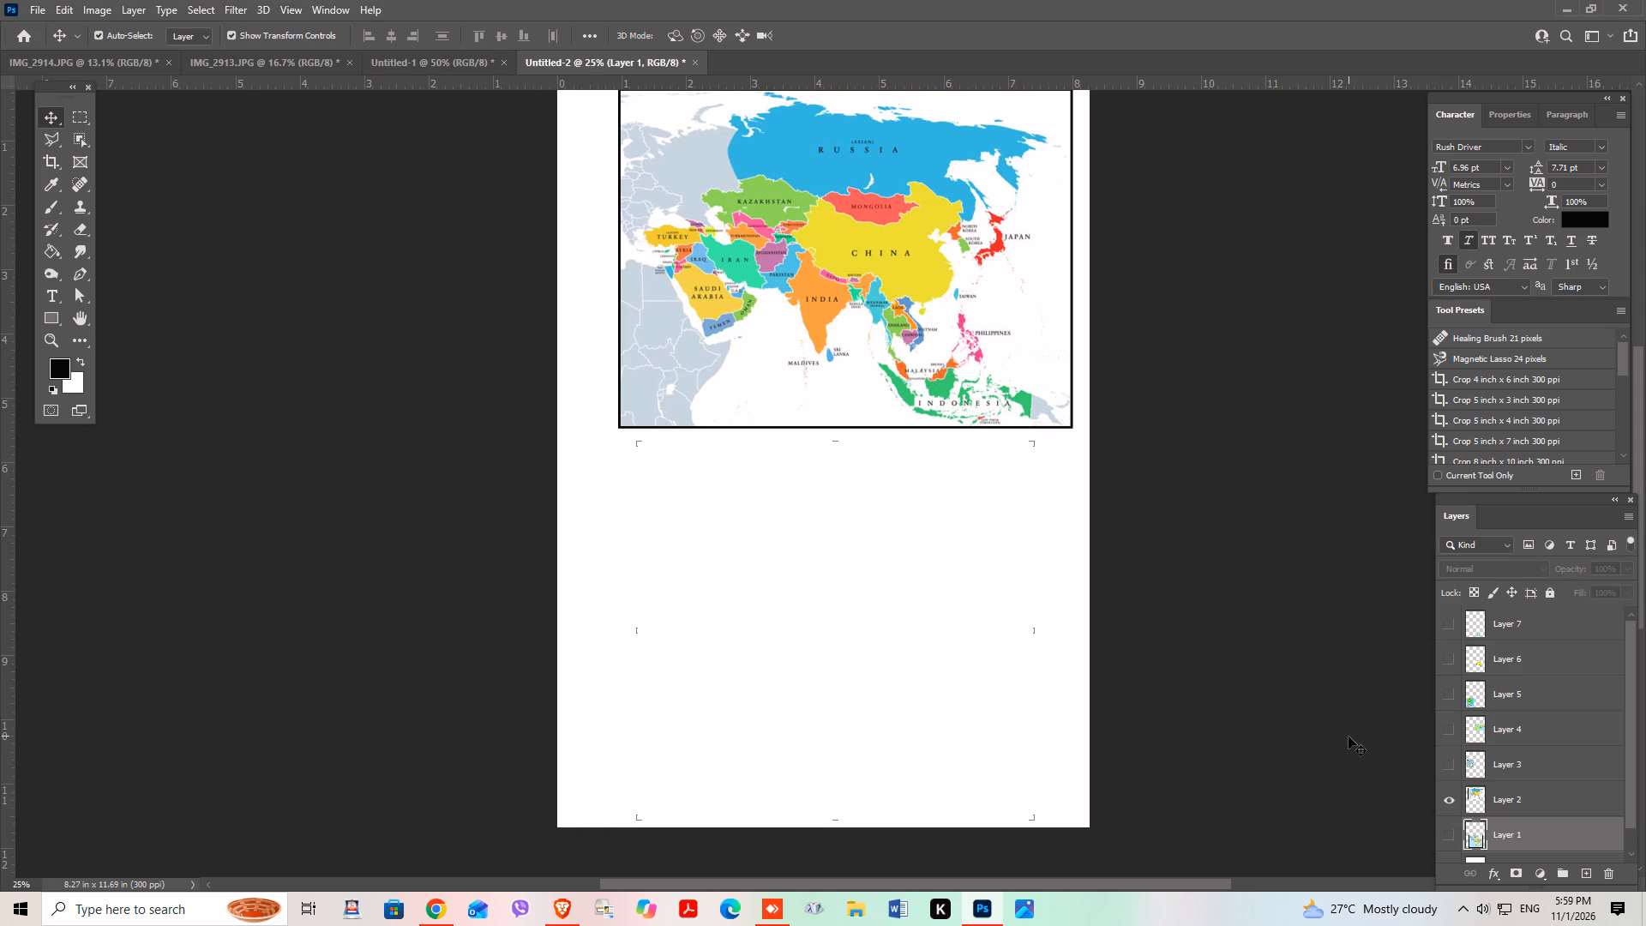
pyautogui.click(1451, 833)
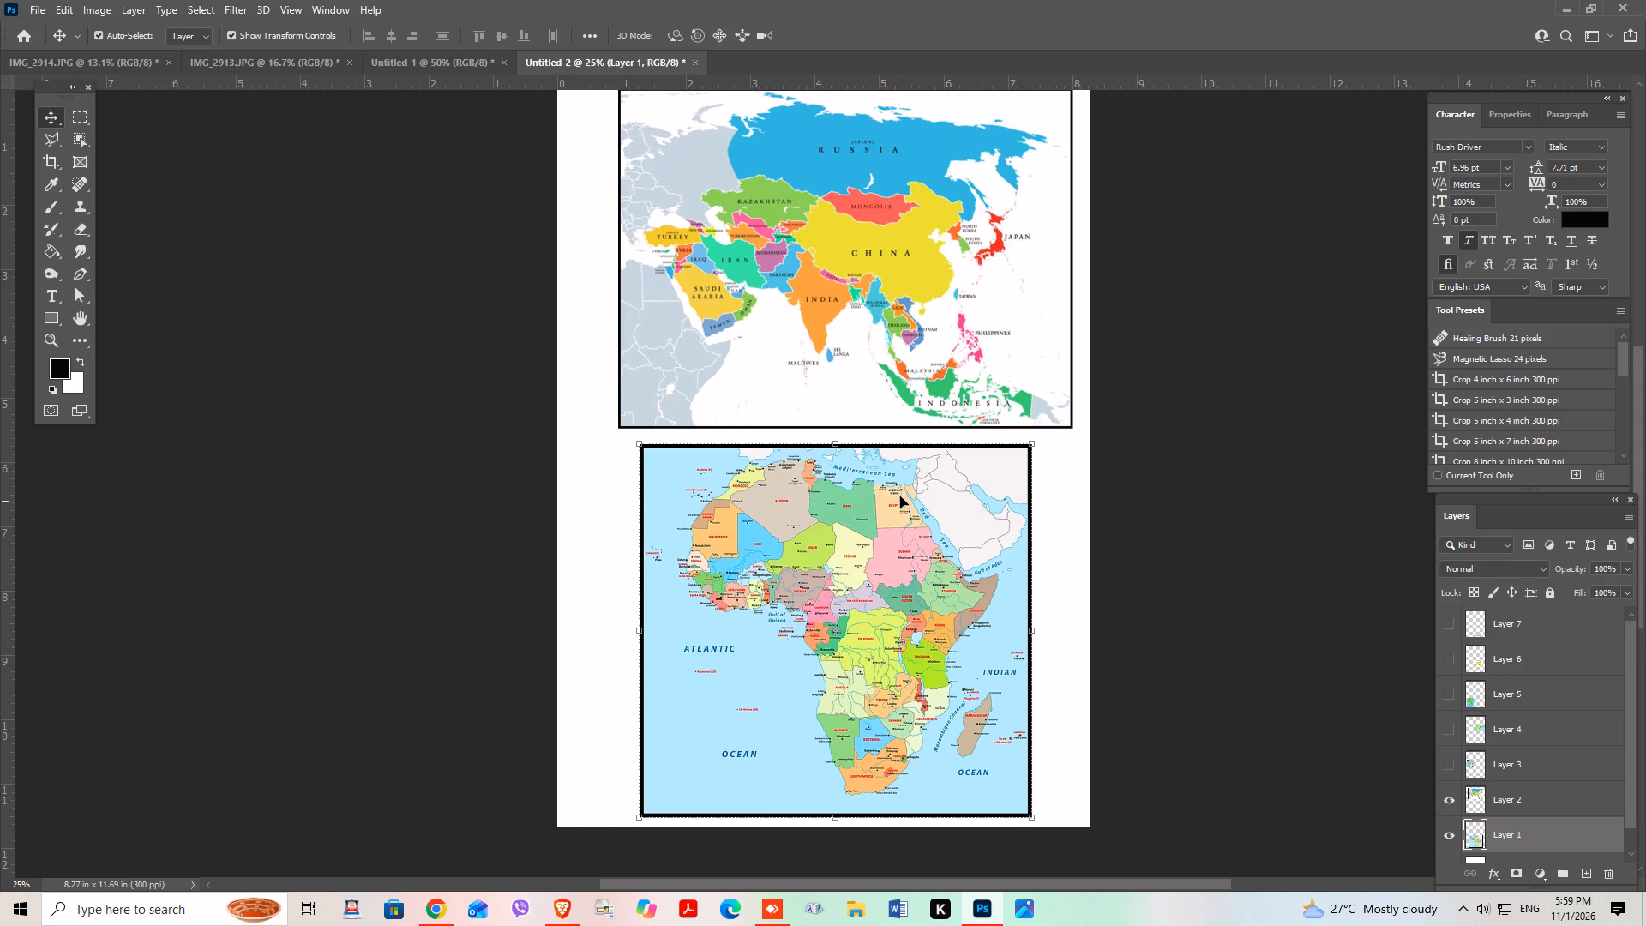
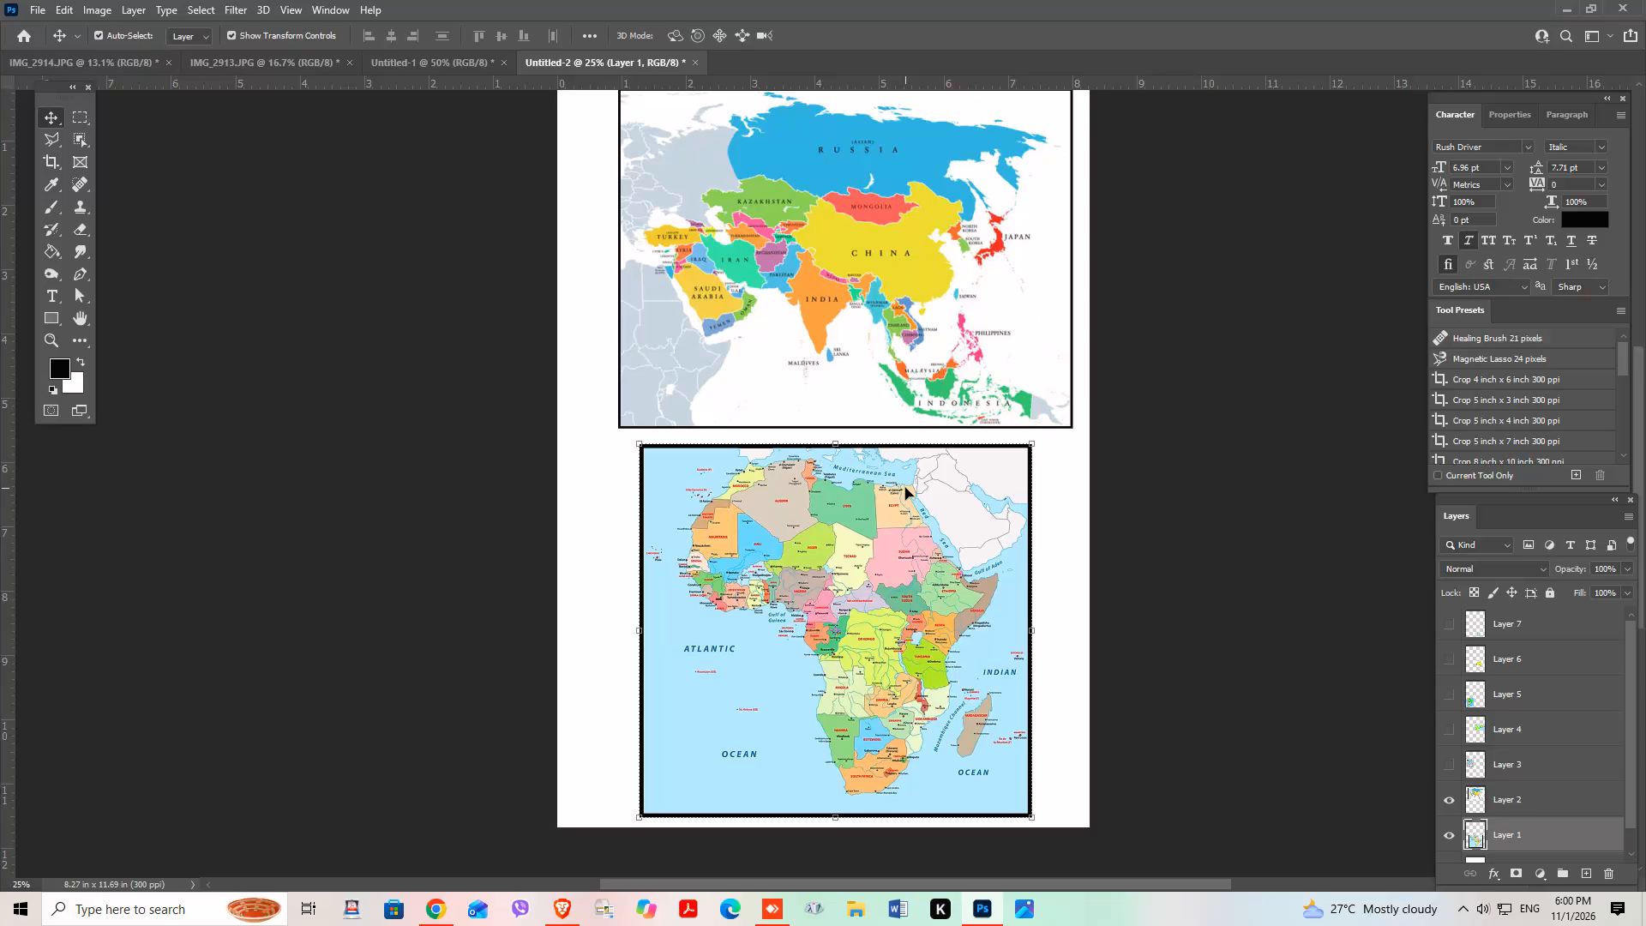
# Select both the Asia and Africa maps, open the print settings and choose the Canon G3070 series printer.
pyautogui.scroll(7, 1224, 558)
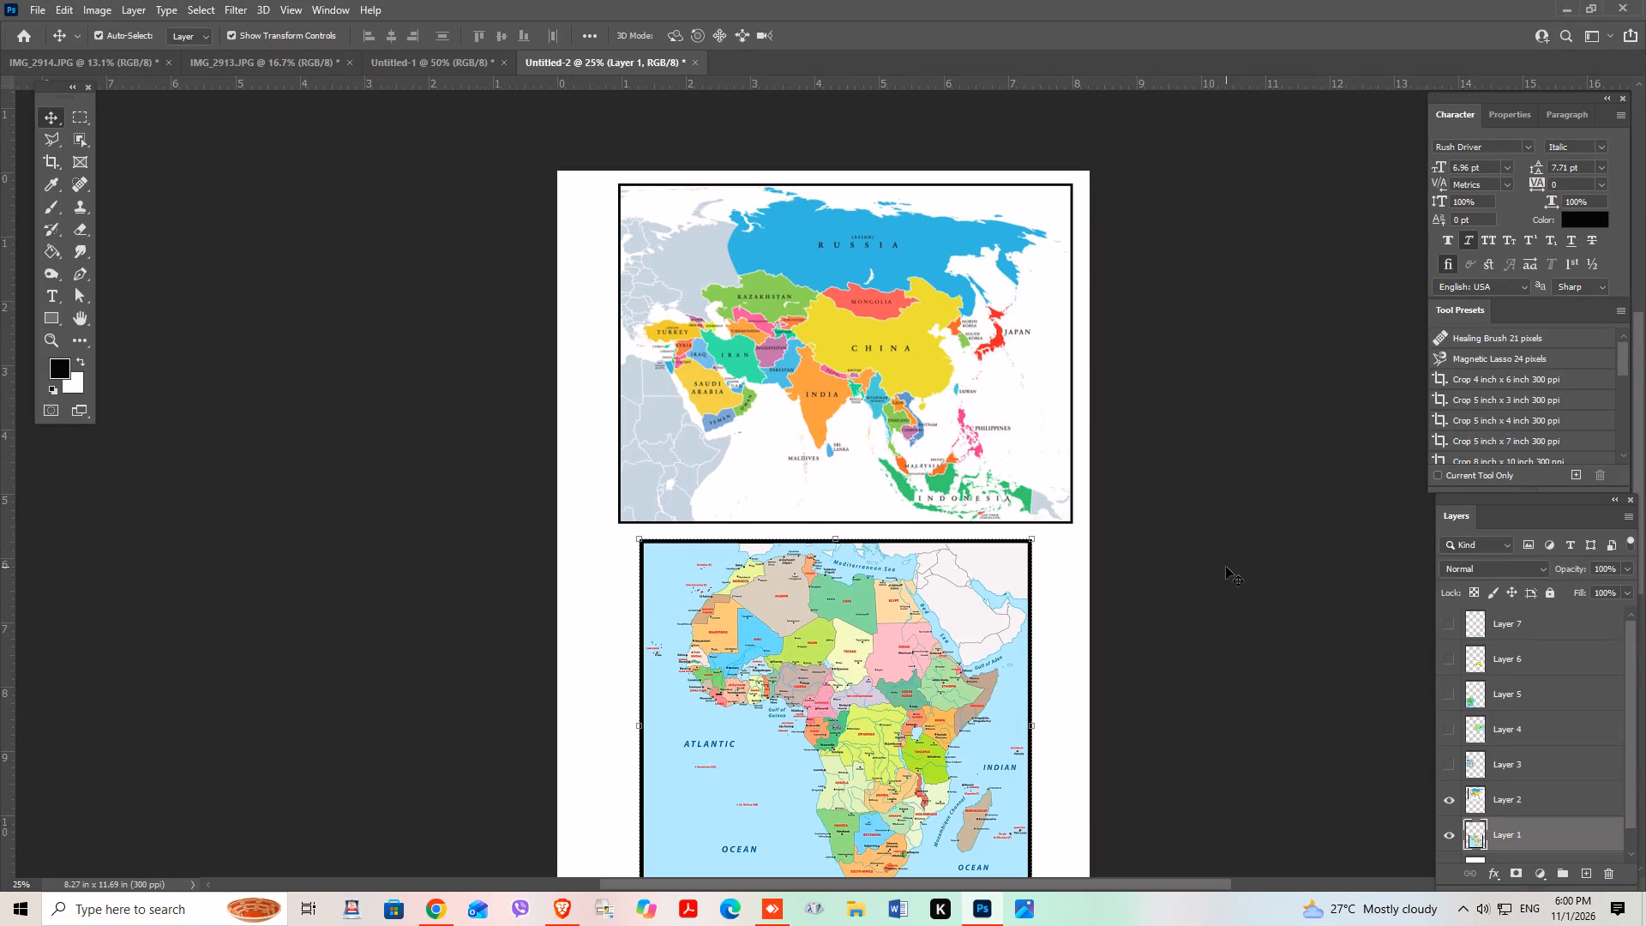
pyautogui.scroll(-5, 1226, 567)
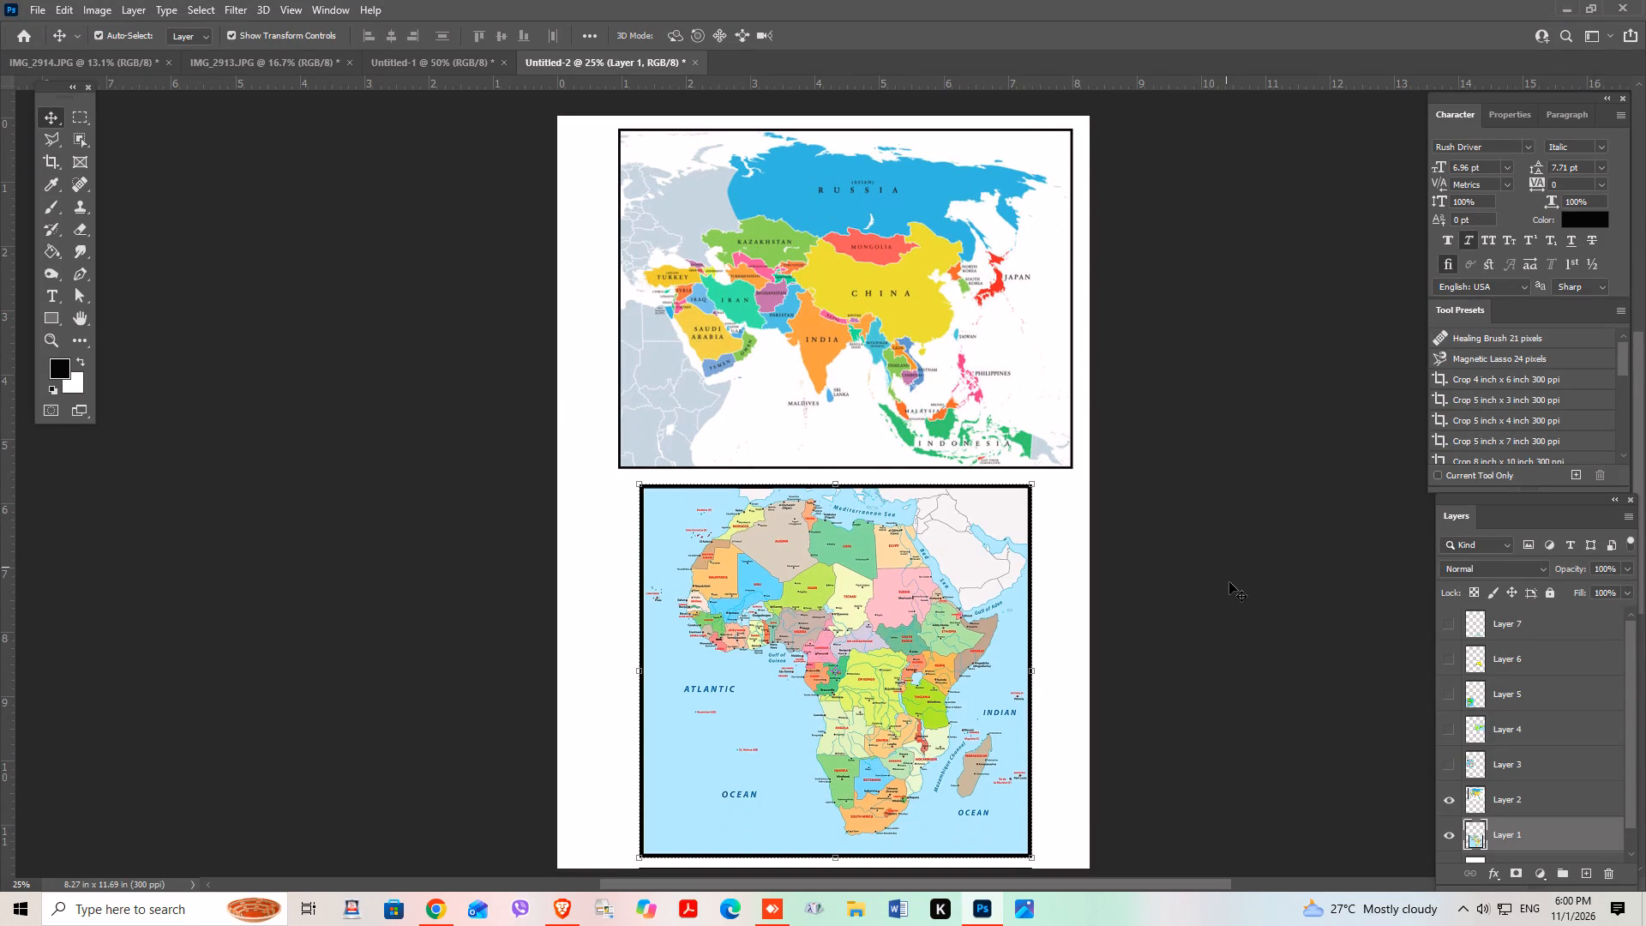
pyautogui.click(1074, 719)
pyautogui.moveTo(1072, 713); pyautogui.dragTo(813, 363)
pyautogui.hotkey('ctrl', 'p')
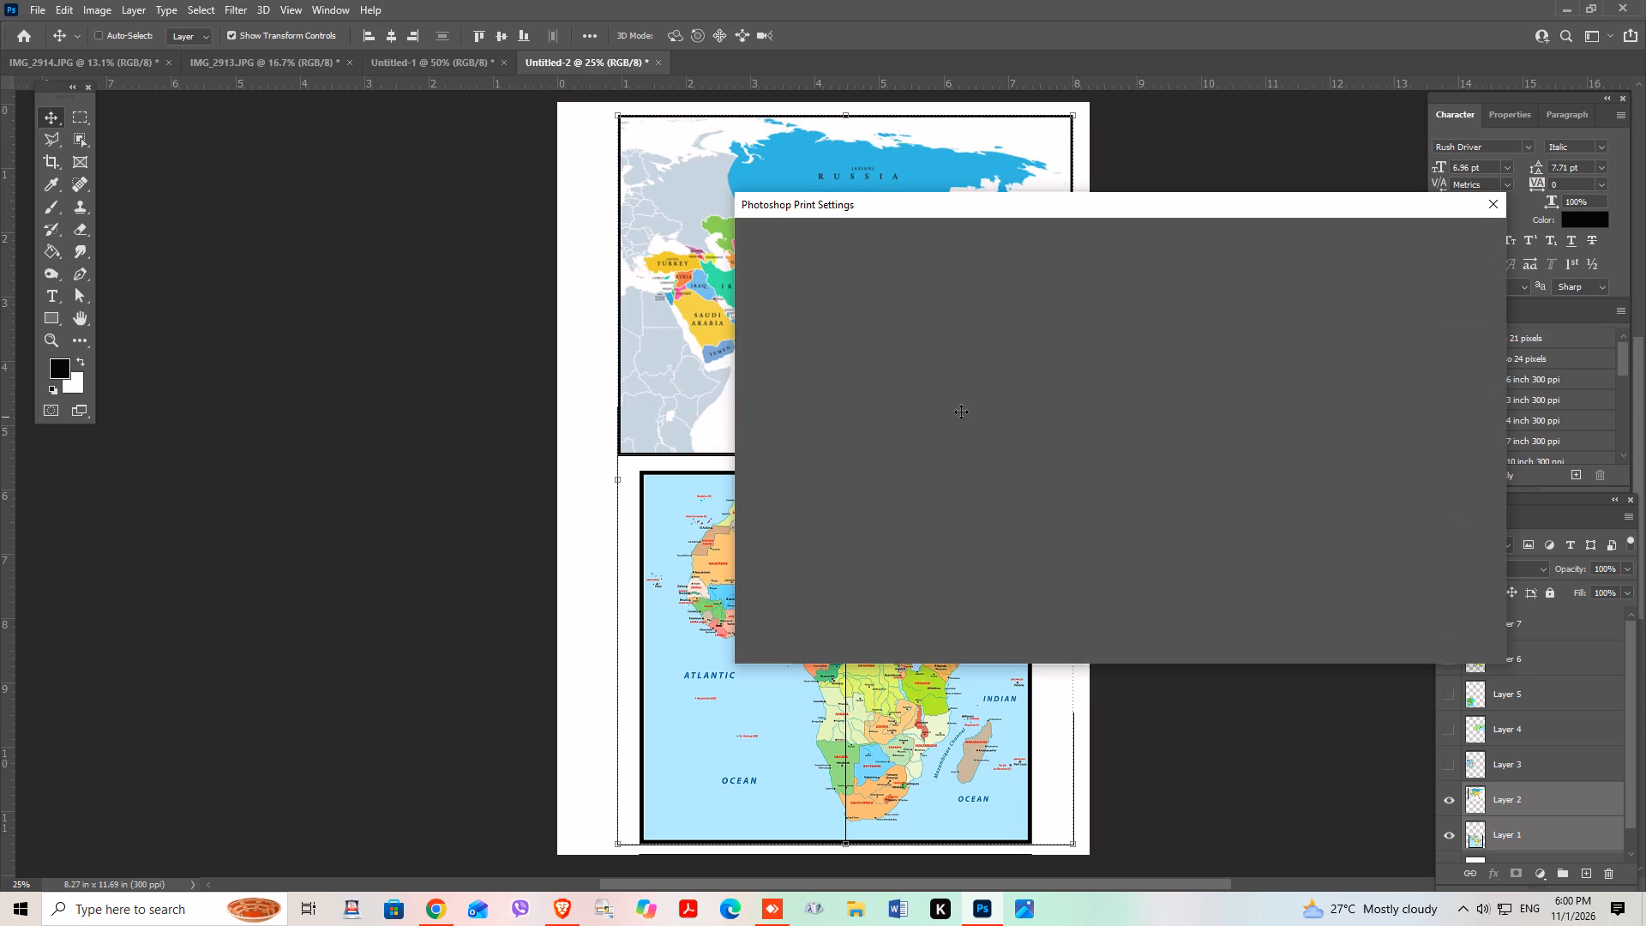
pyautogui.click(1303, 257)
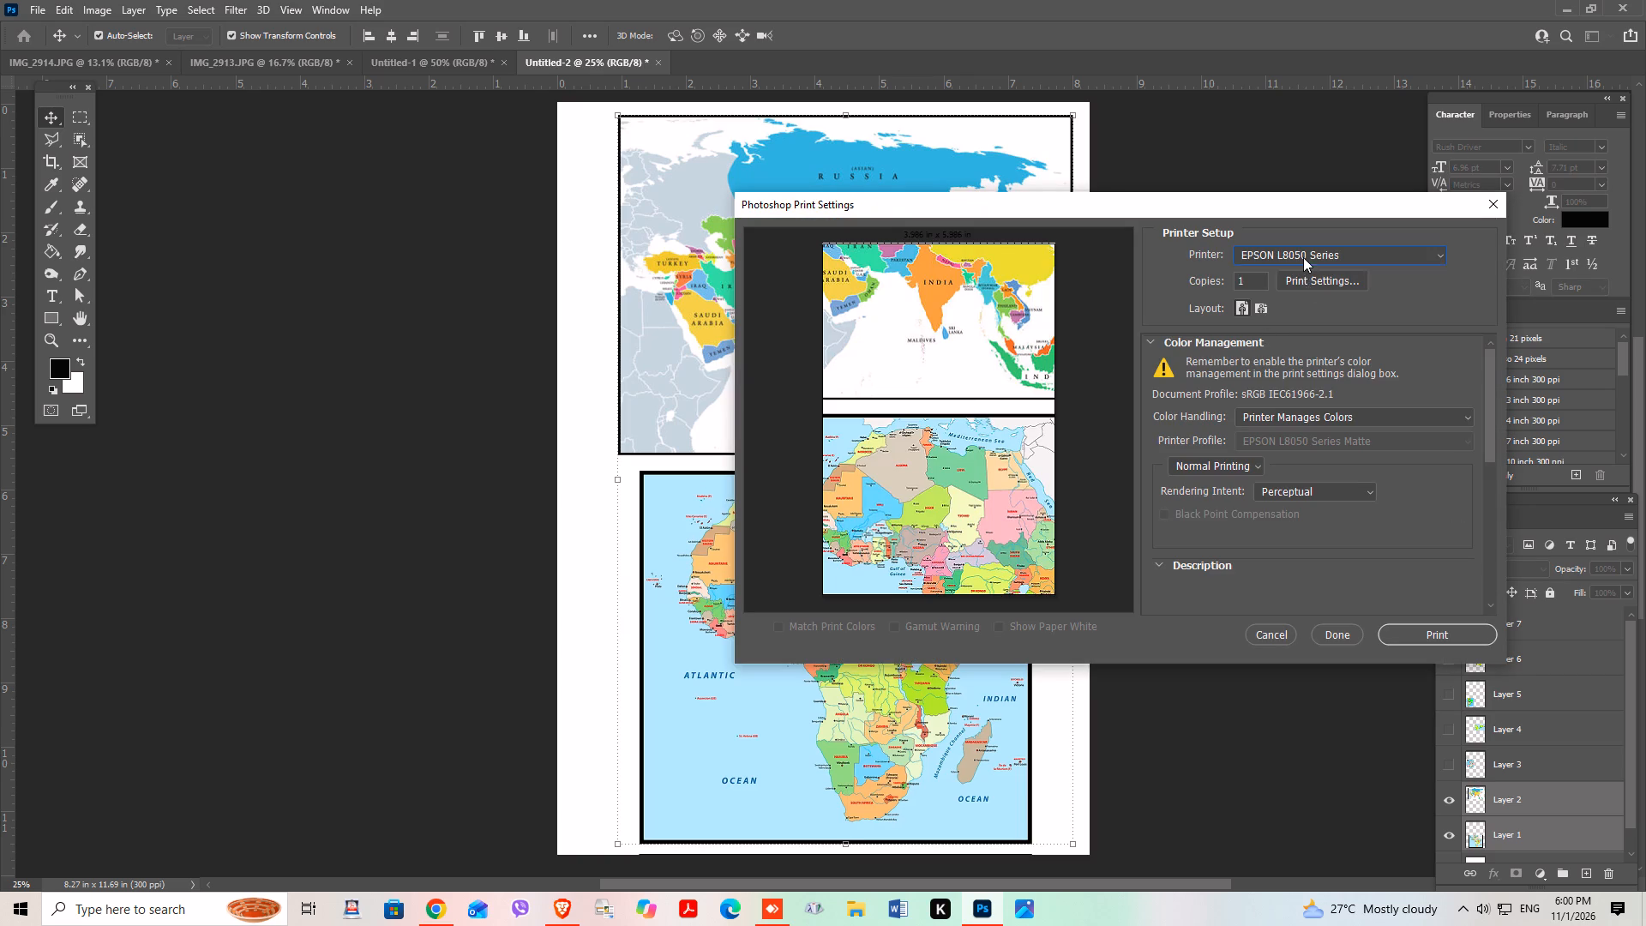
pyautogui.click(1309, 420)
# Set the printer properties to the Standard profile with A4 page size.
pyautogui.click(1328, 282)
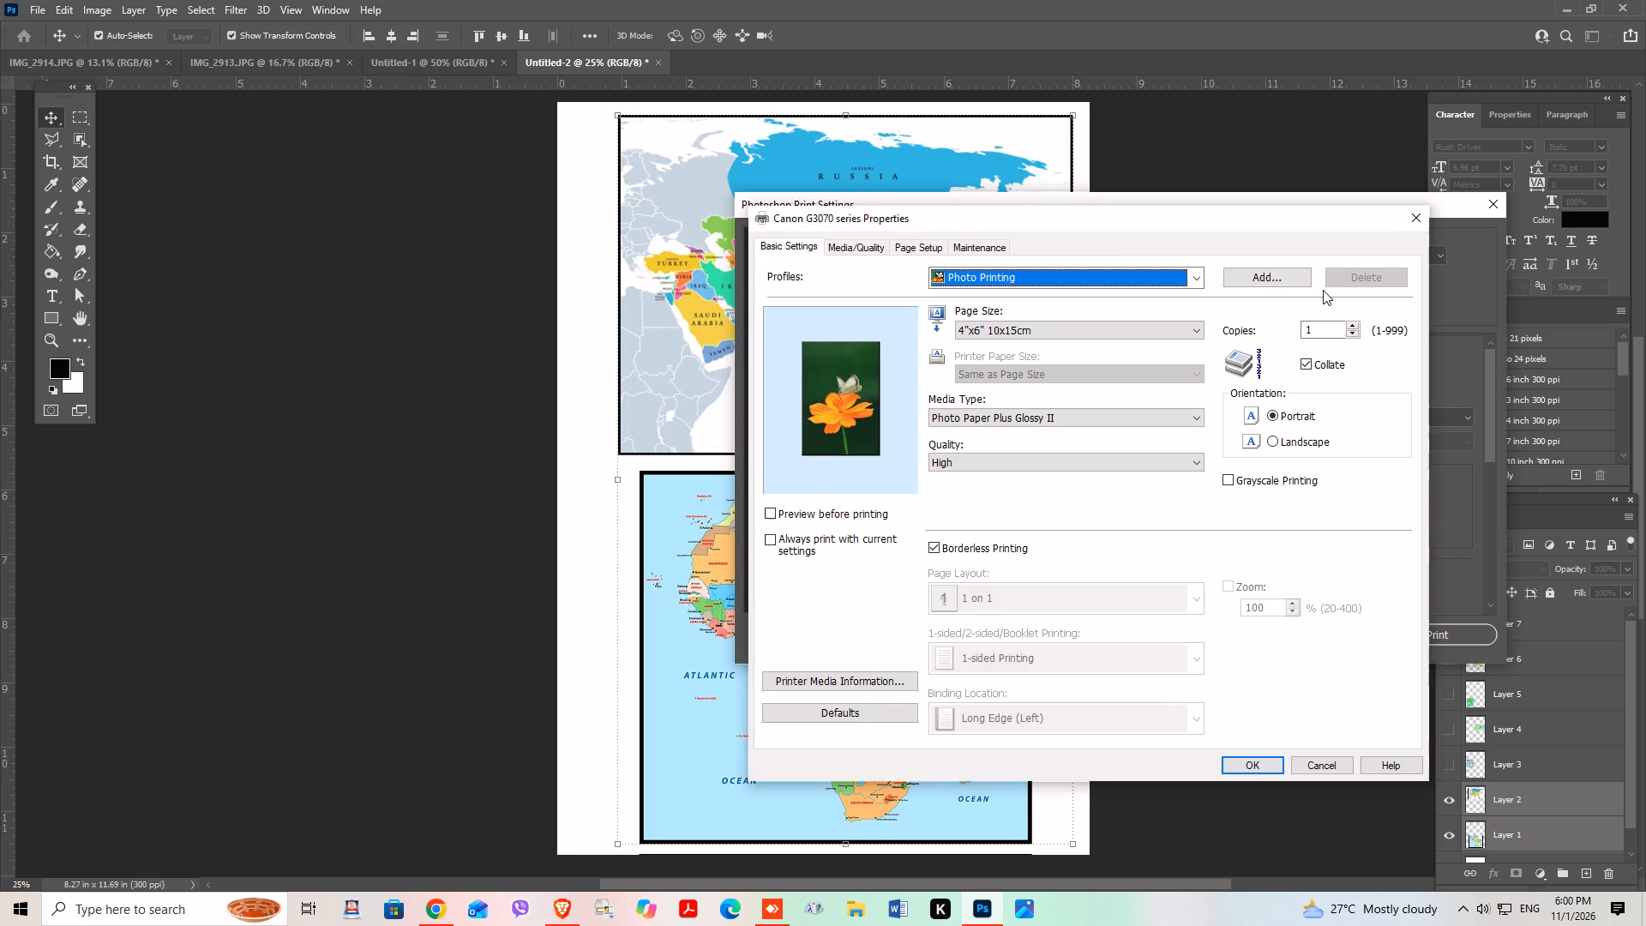
pyautogui.click(1046, 274)
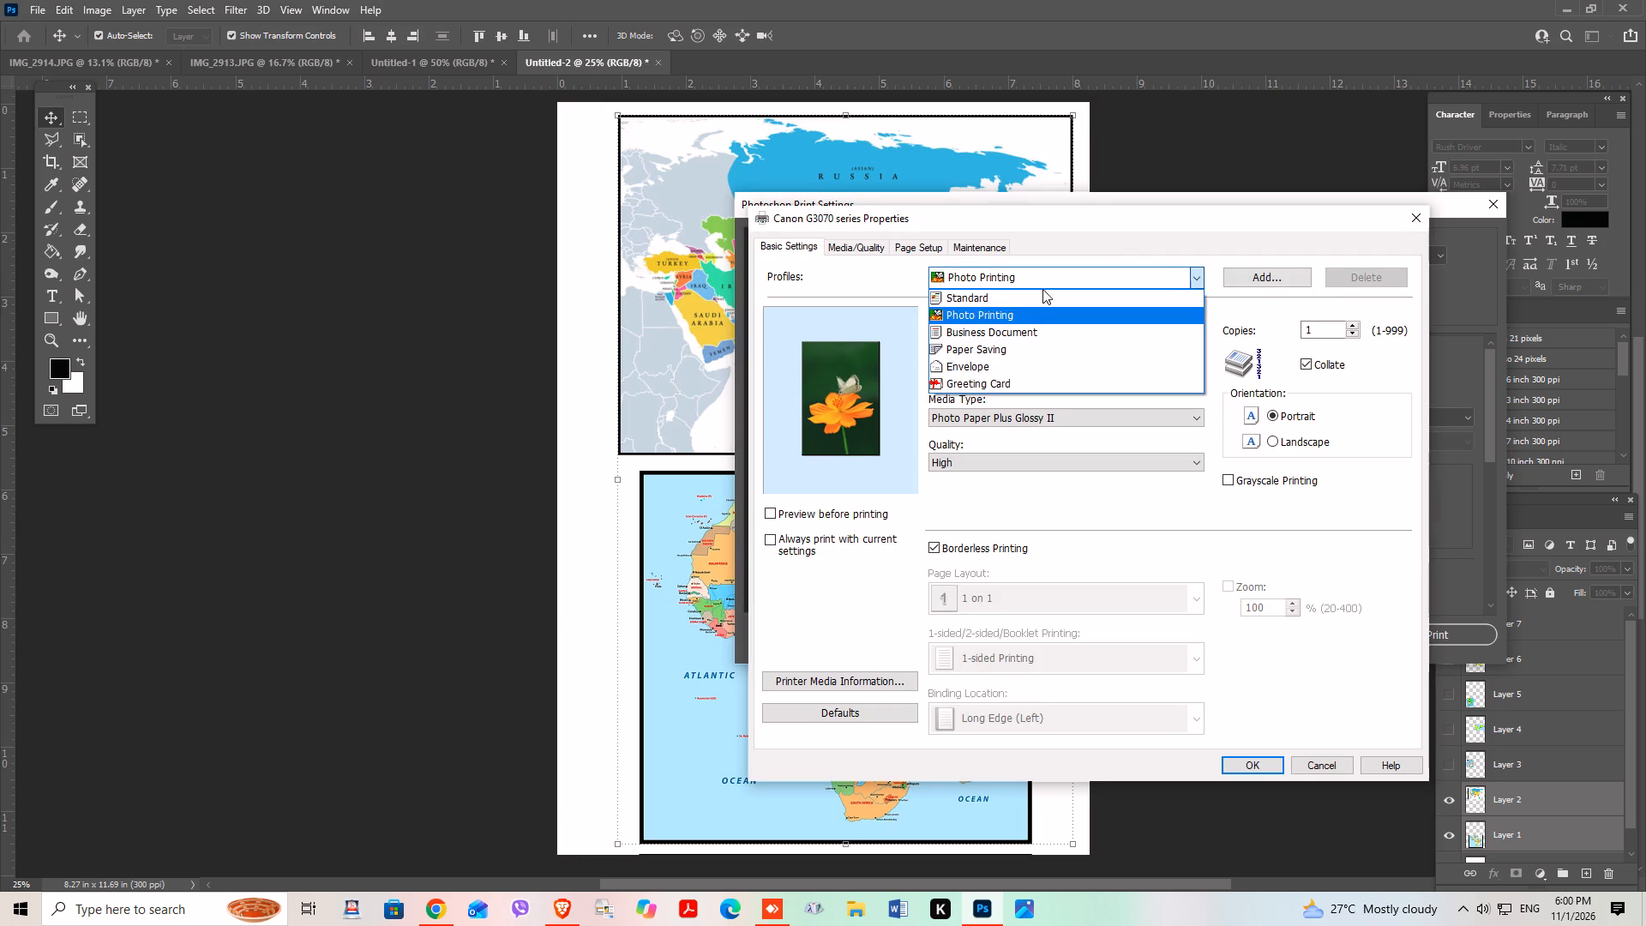
pyautogui.click(1033, 298)
pyautogui.click(1011, 330)
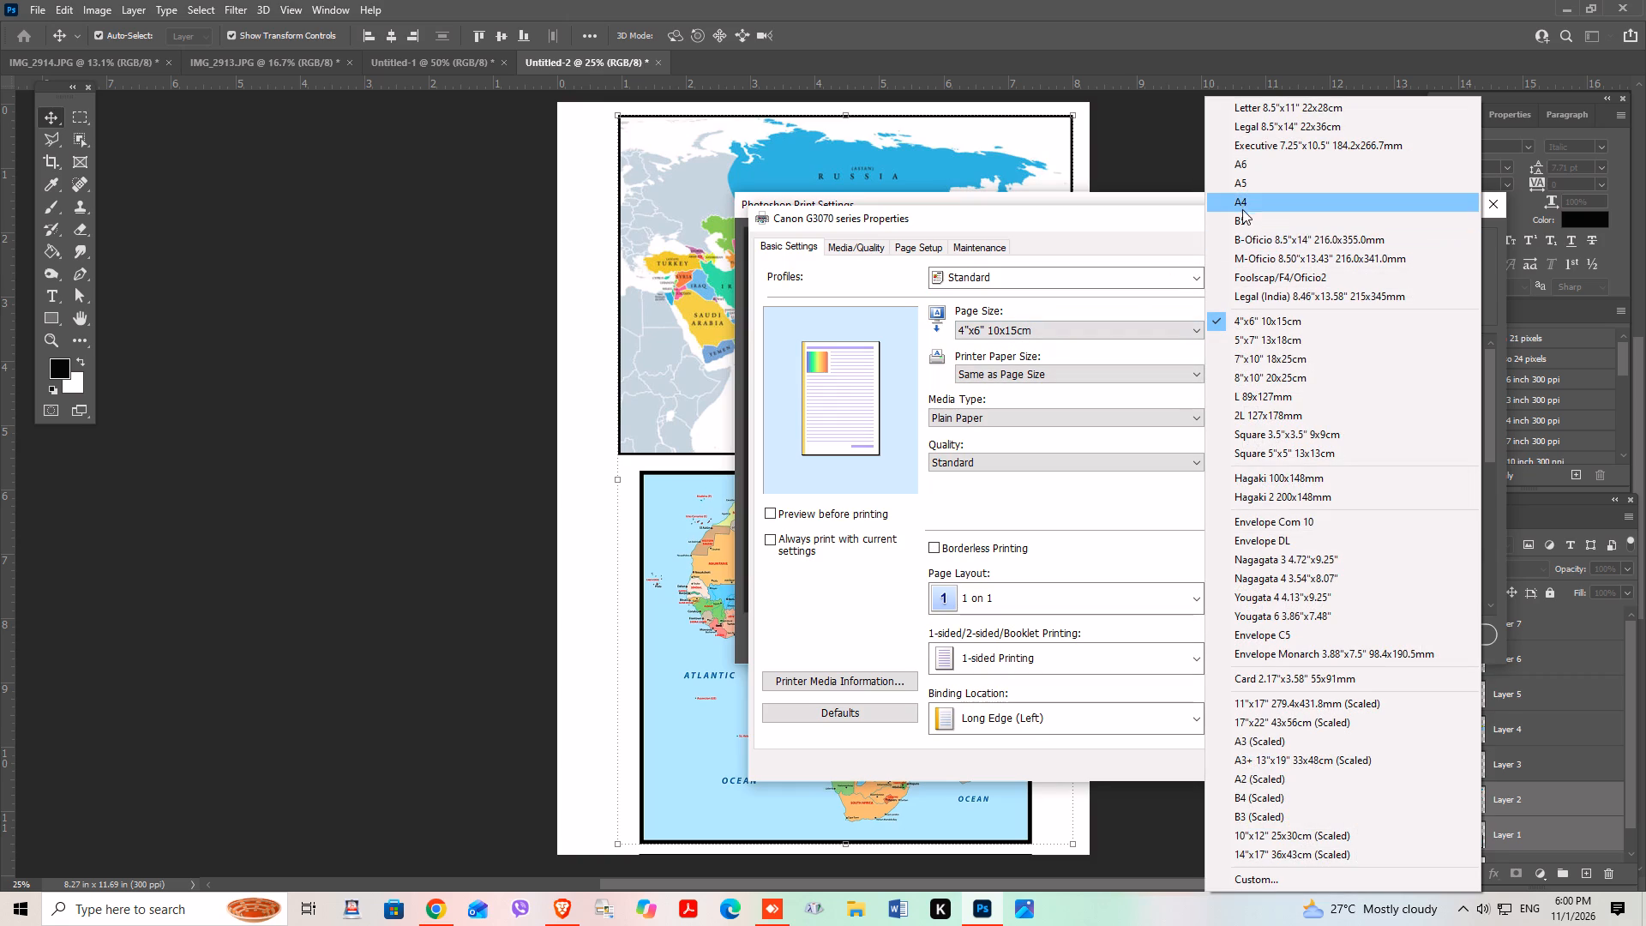
pyautogui.click(1253, 199)
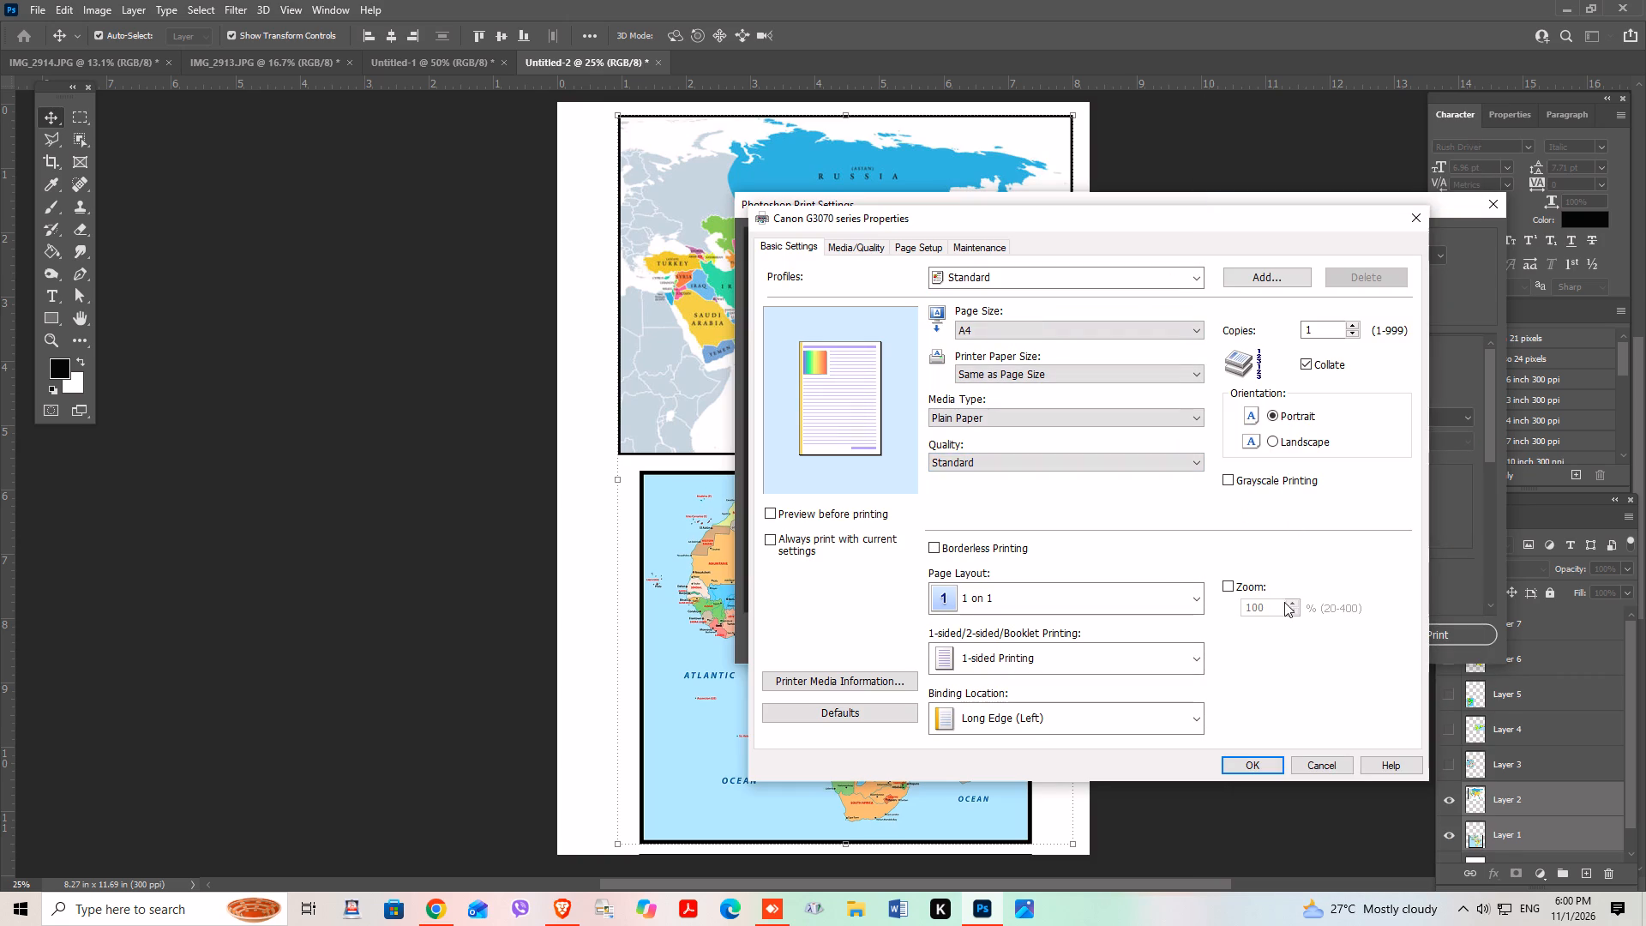
pyautogui.click(1259, 764)
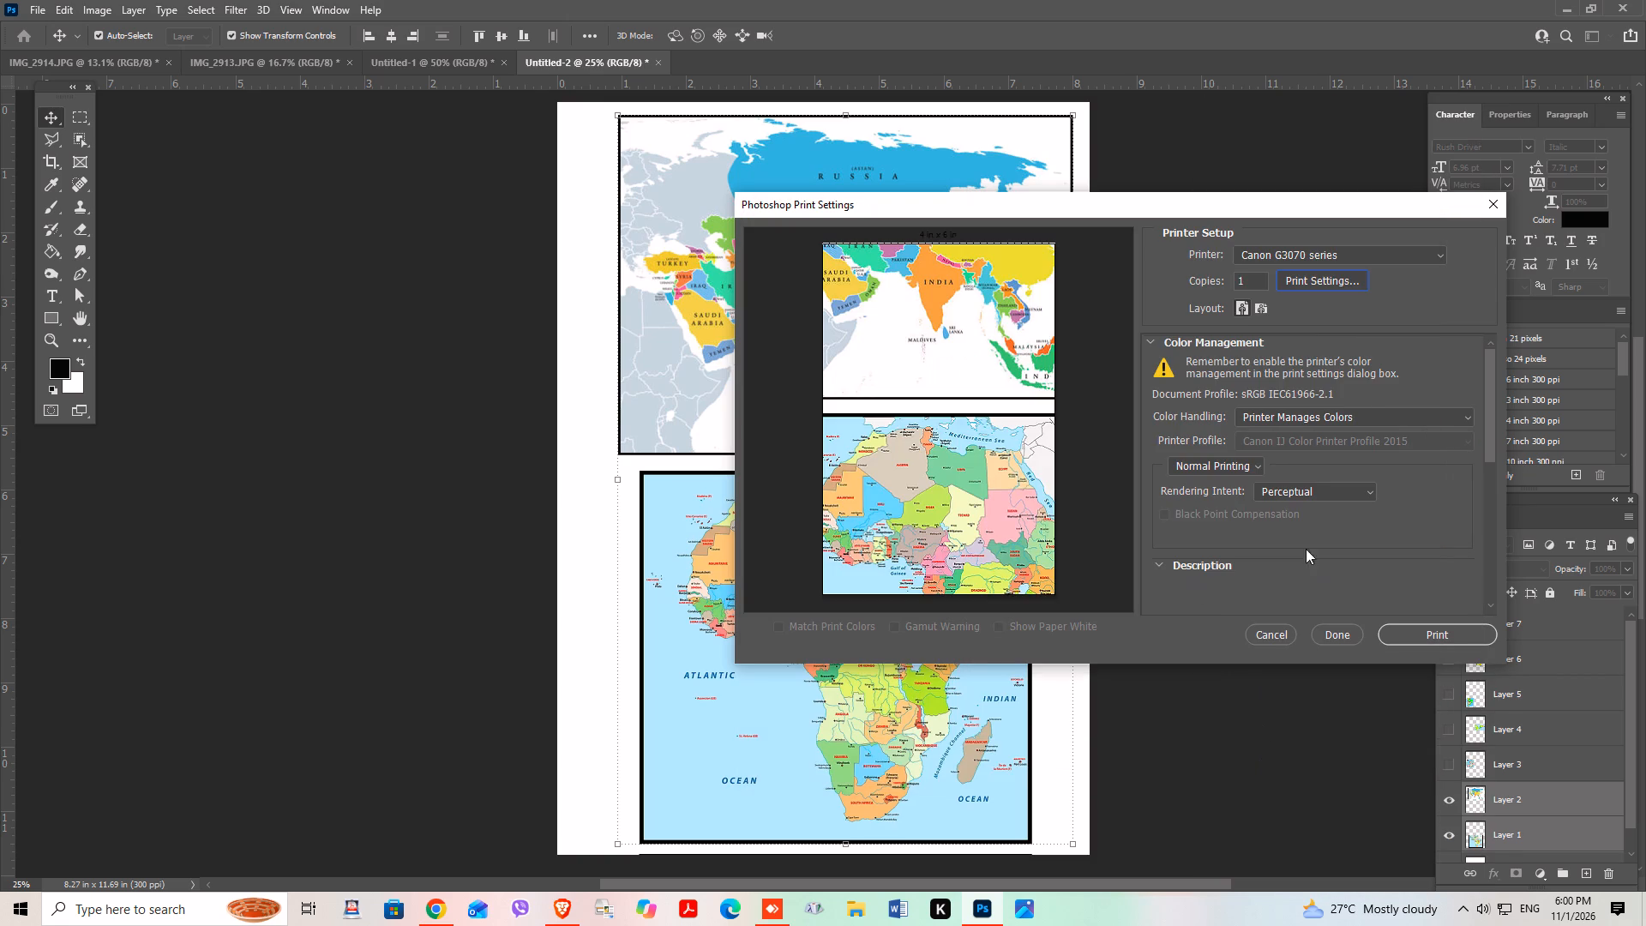
# Enable Scale to Fit Media and print the Asia and Africa page.
pyautogui.moveTo(1487, 421); pyautogui.dragTo(1493, 546)
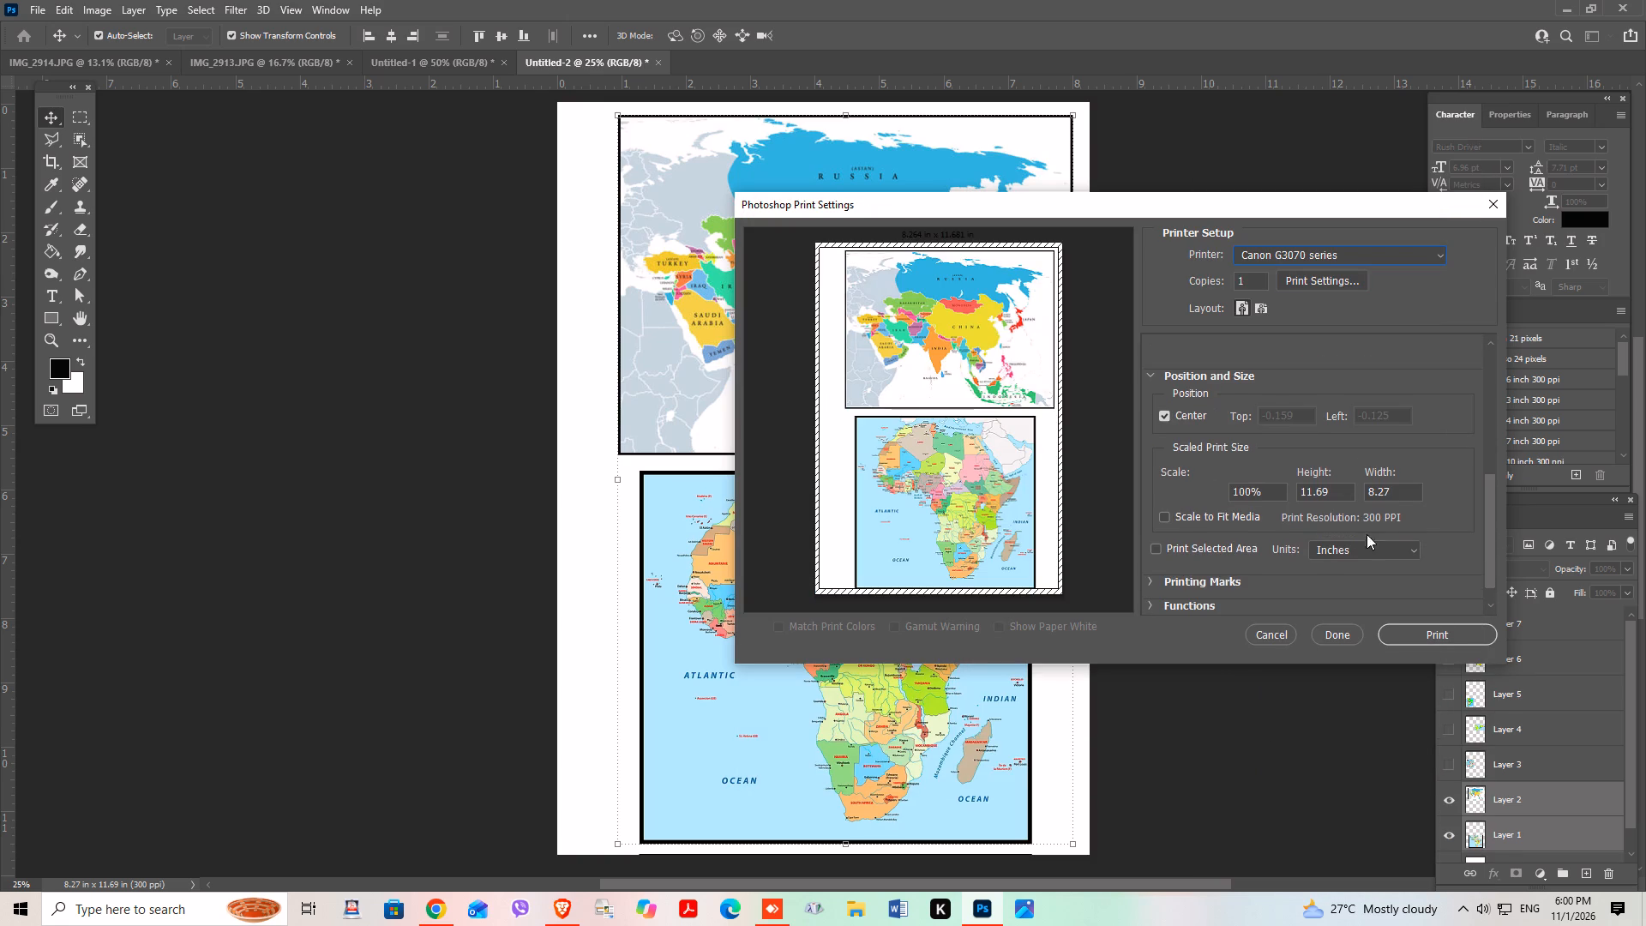
pyautogui.click(1172, 522)
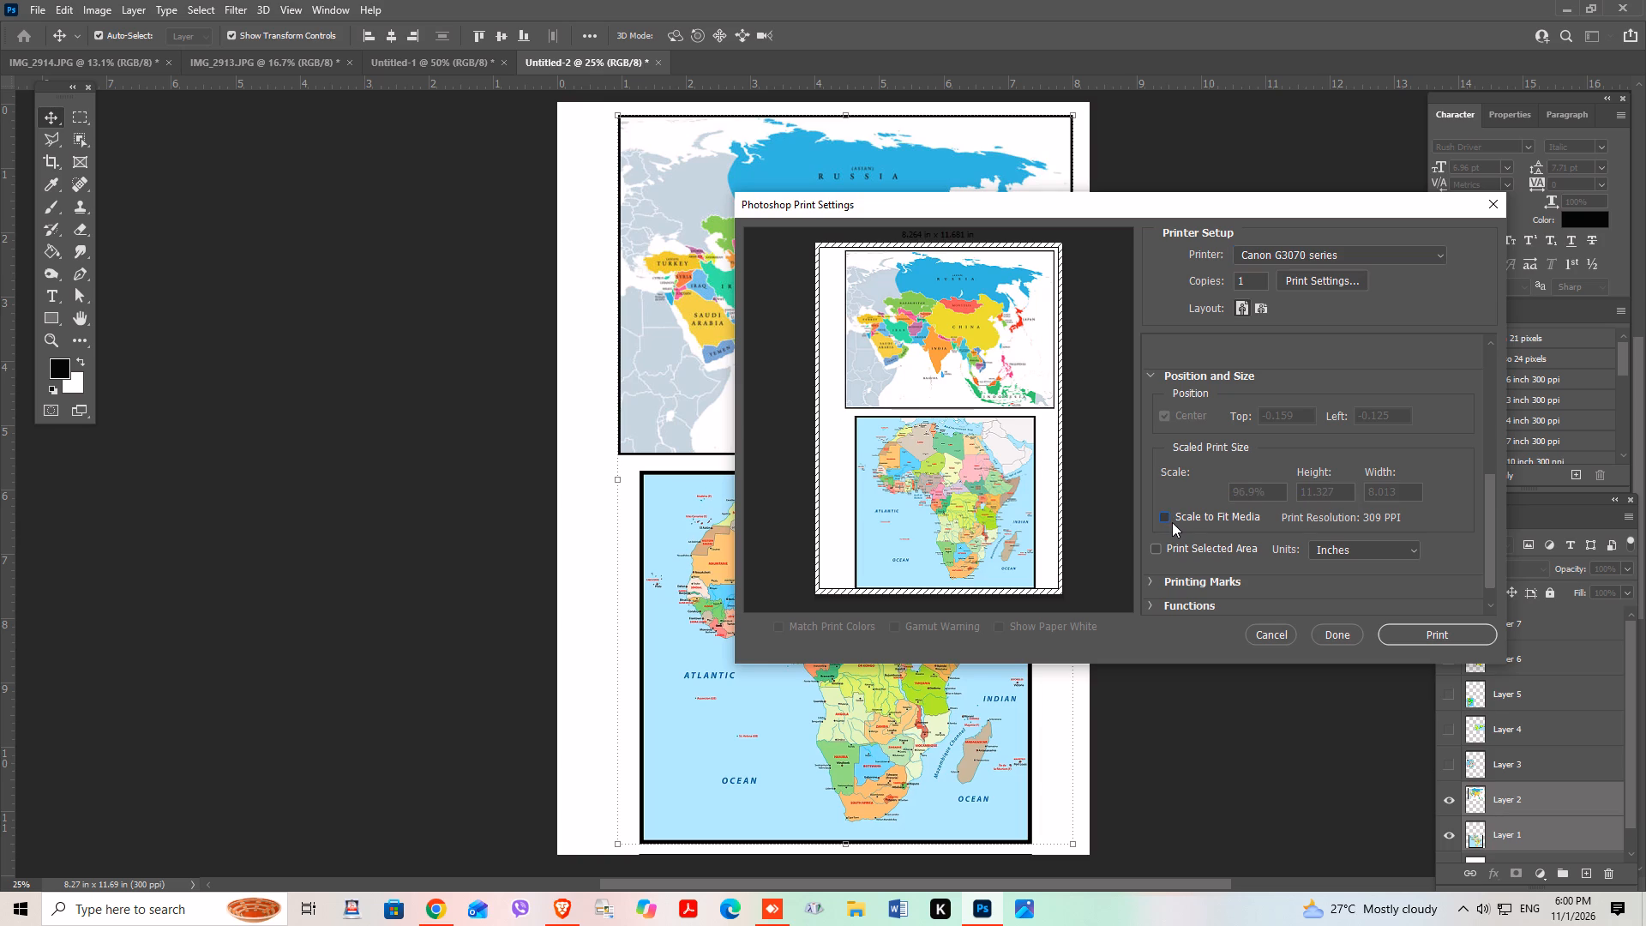
pyautogui.click(1410, 634)
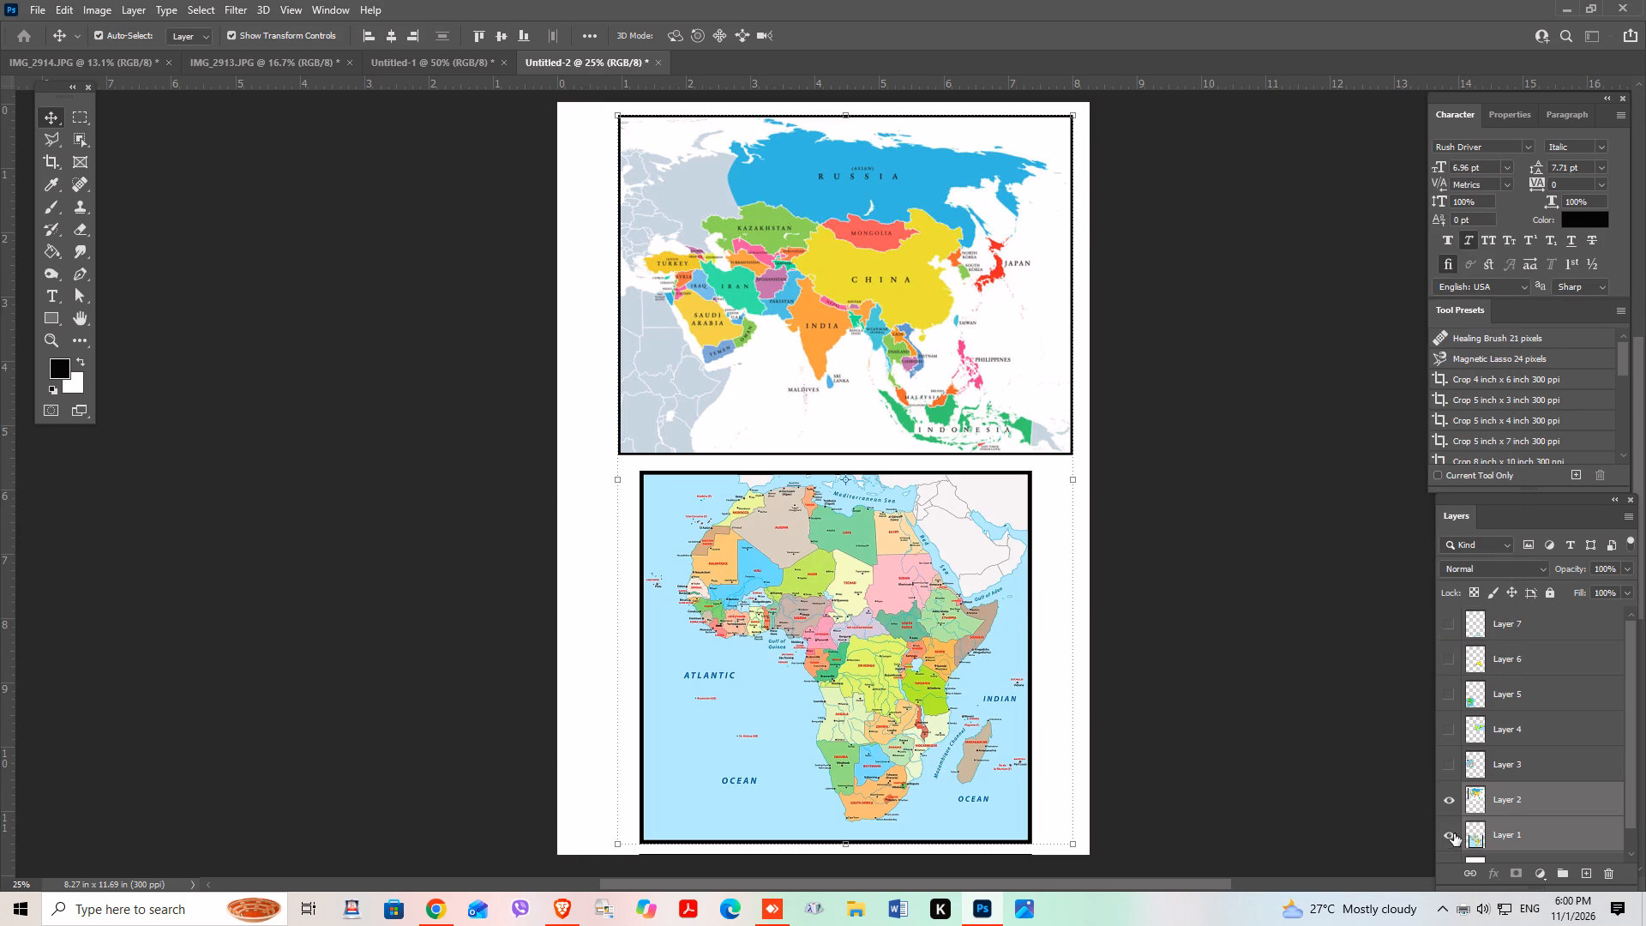
# Show the Europe and Americas map layers (Layer 3 and Layer 4) and hide Layer 2 and Layer 1.
pyautogui.click(1446, 767)
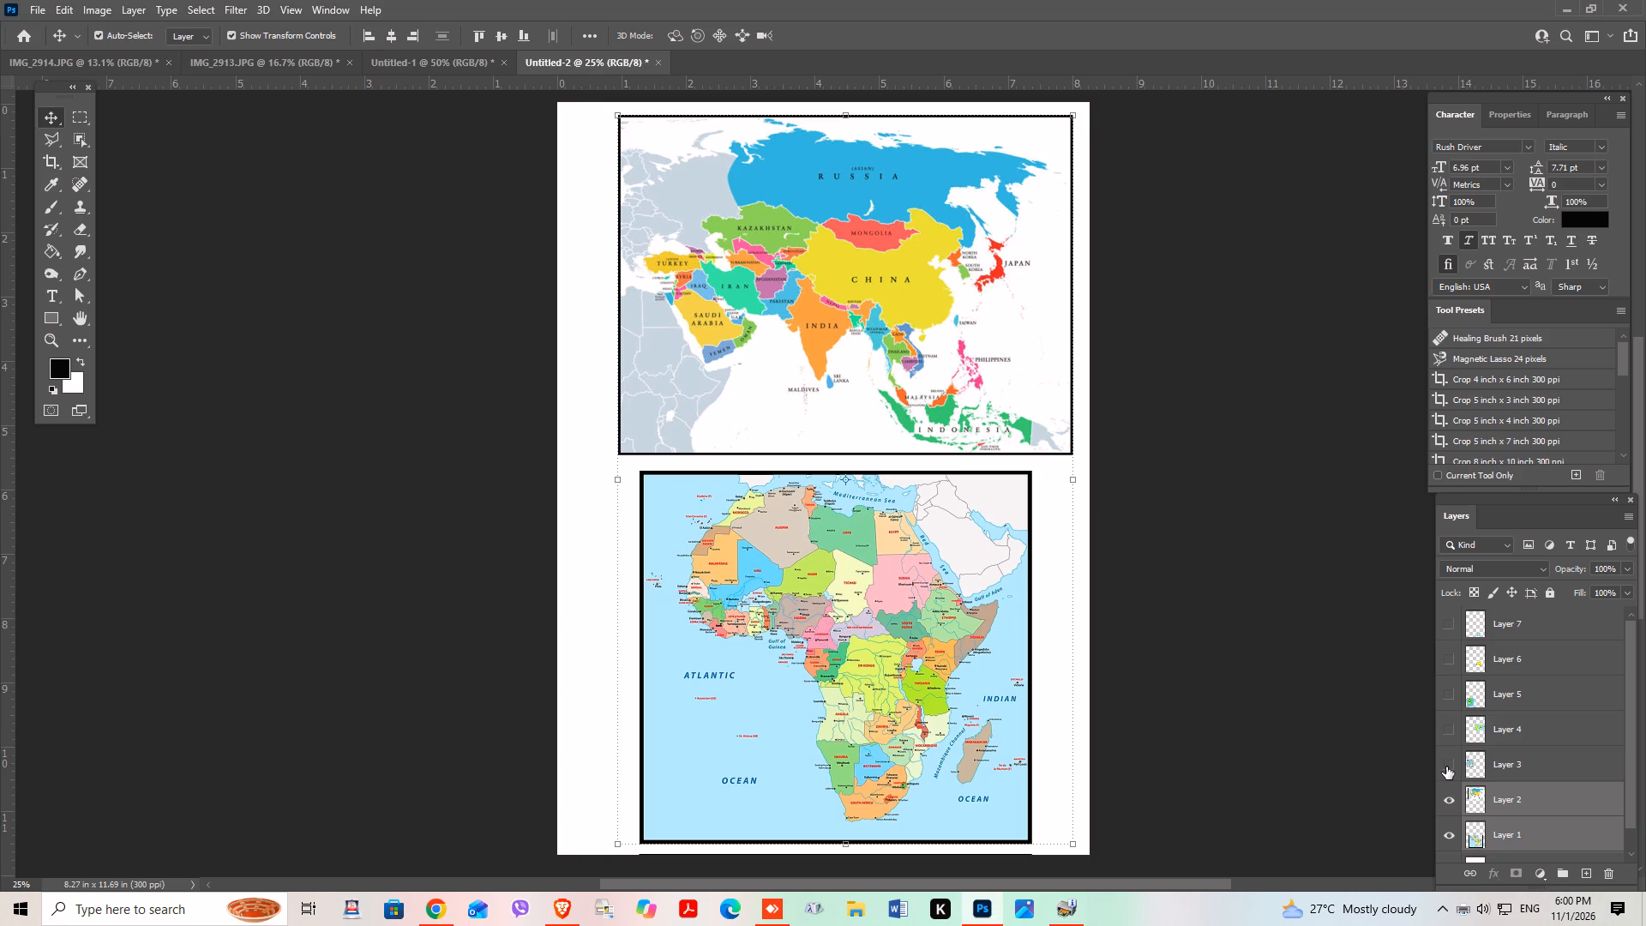
pyautogui.click(1448, 767)
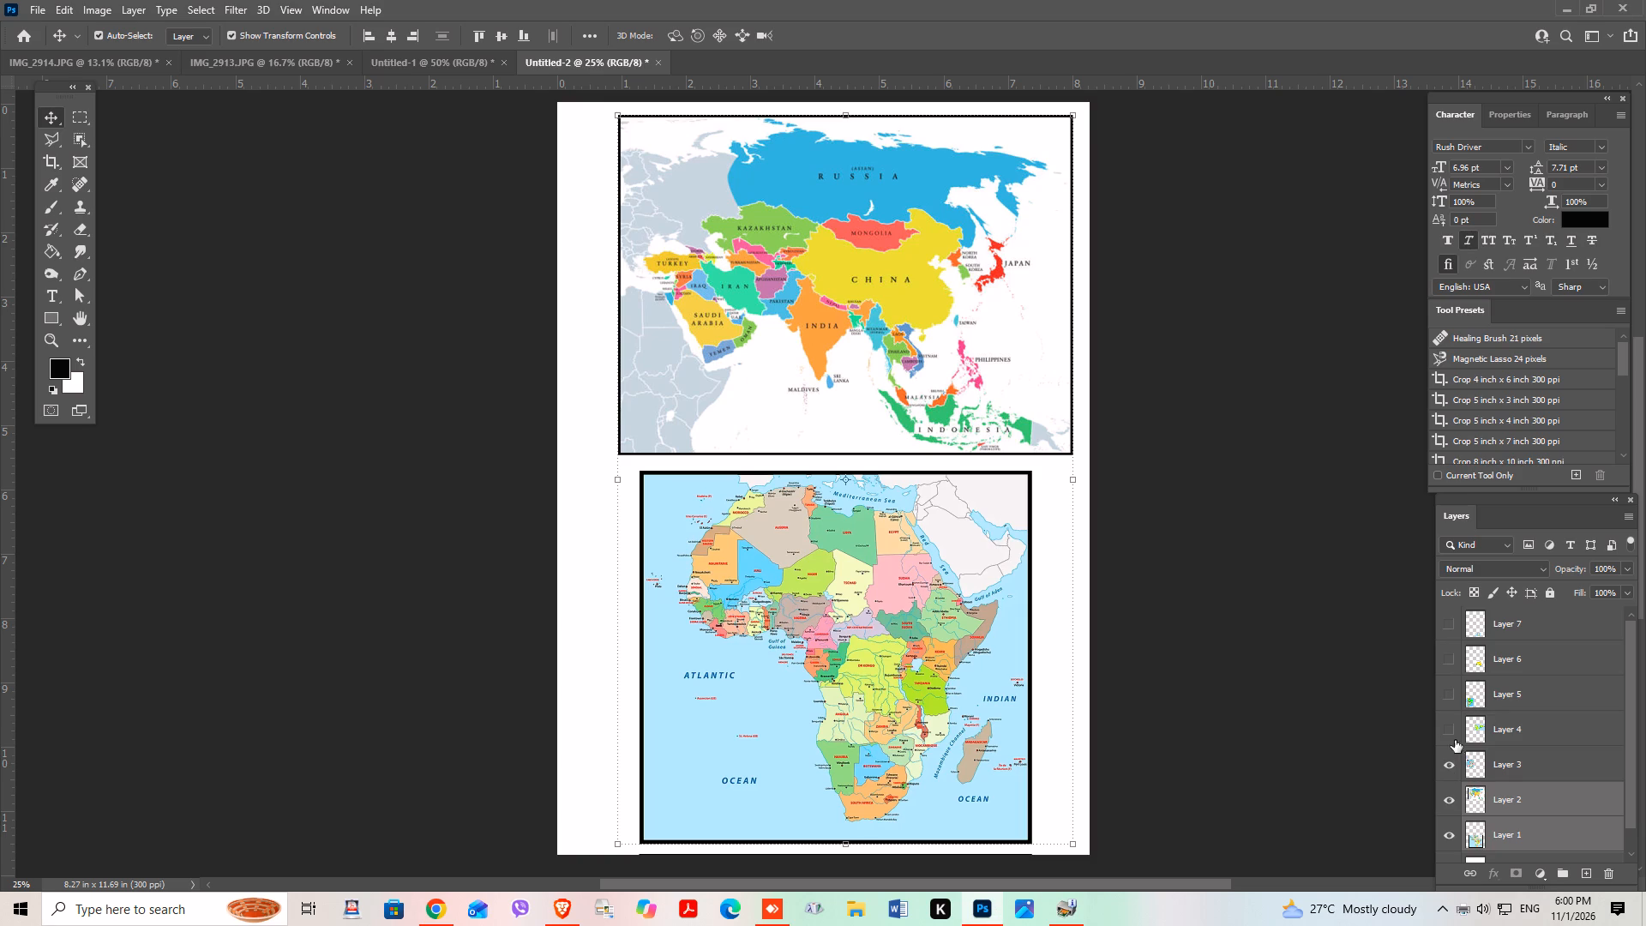
pyautogui.click(1448, 727)
pyautogui.click(1451, 801)
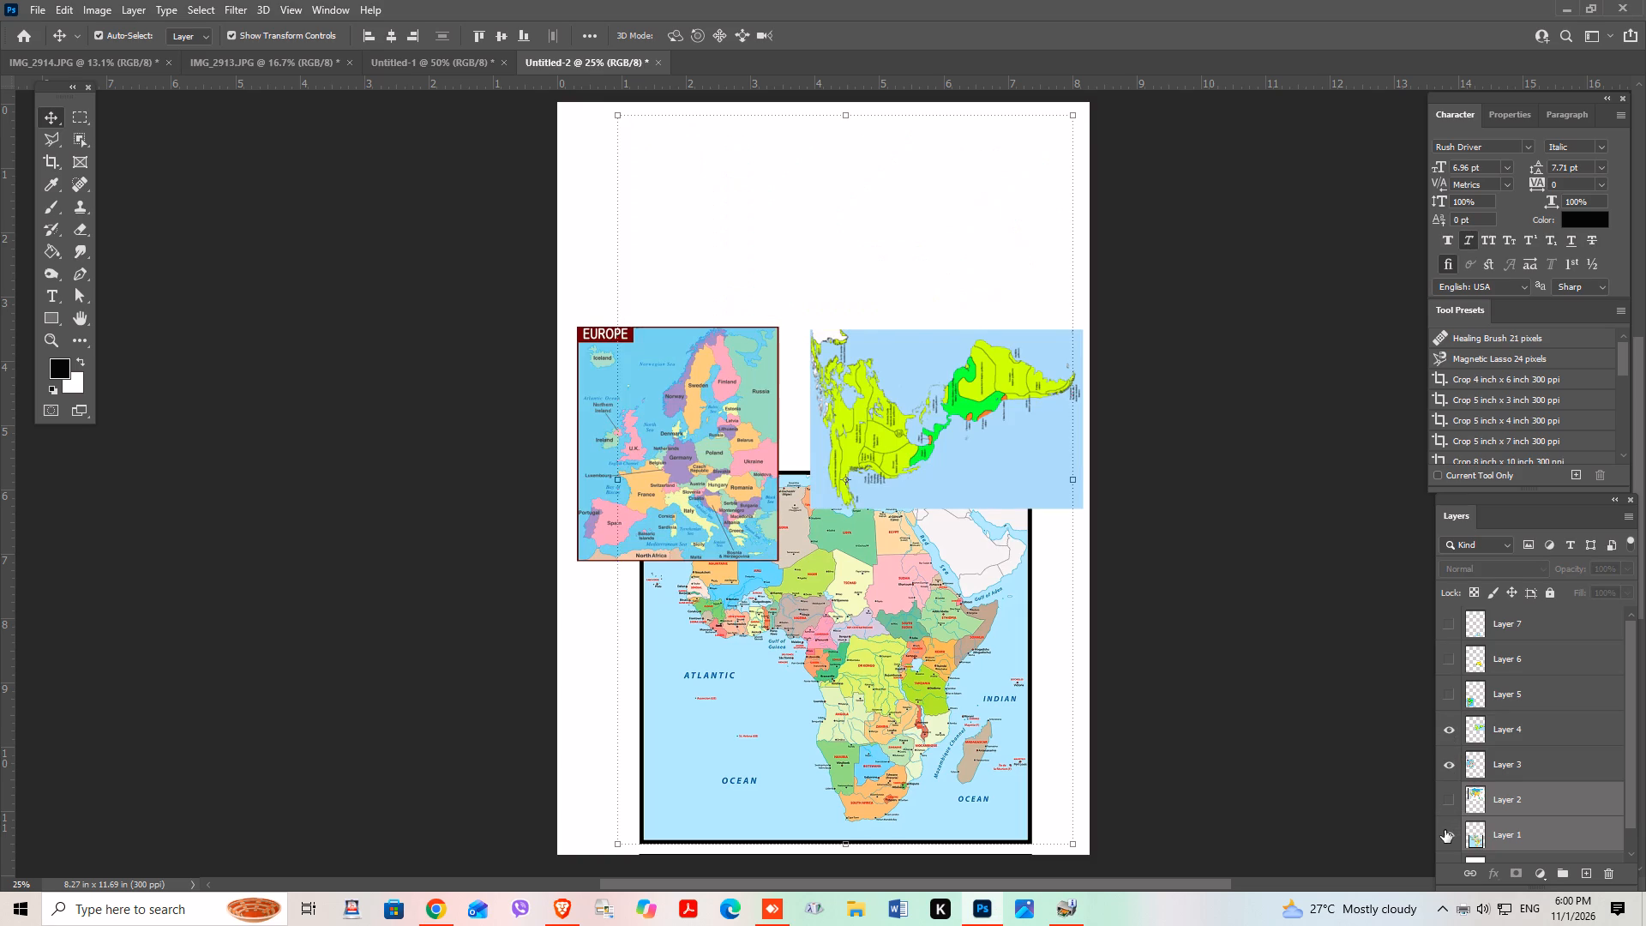
pyautogui.click(1445, 830)
# Move the Europe map up near the page's top edge.
pyautogui.moveTo(735, 432); pyautogui.dragTo(751, 360)
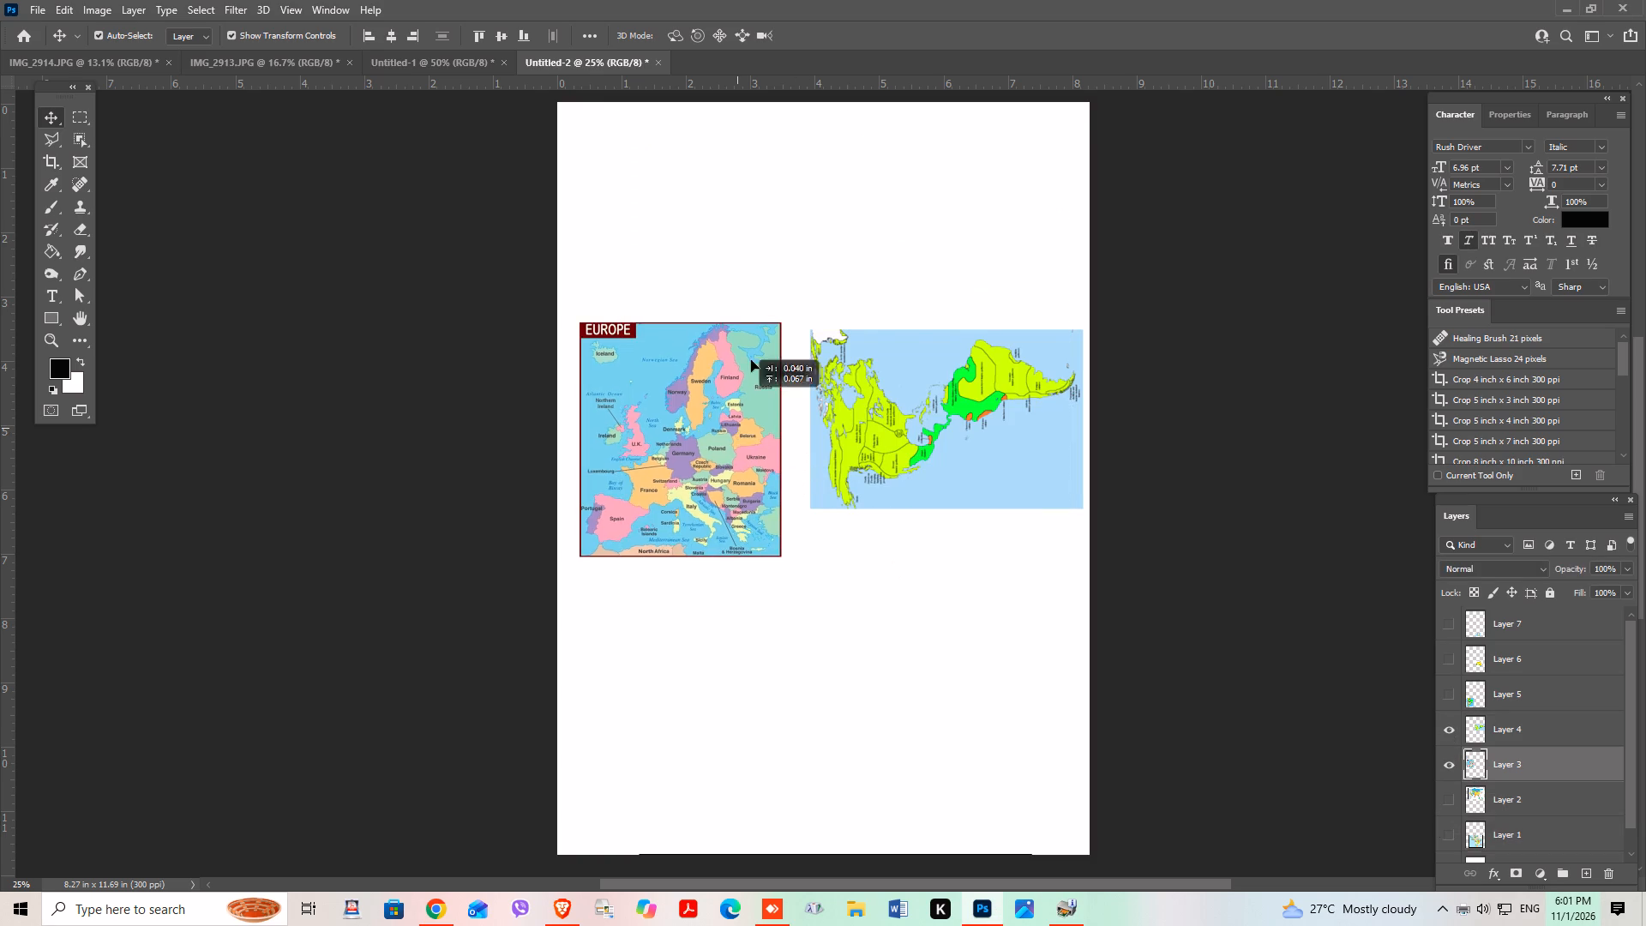
pyautogui.moveTo(751, 360); pyautogui.dragTo(794, 240)
# Move the Americas map into the page's lower half and enlarge it to about 186%, nearly filling the page width.
pyautogui.moveTo(887, 448); pyautogui.dragTo(811, 583)
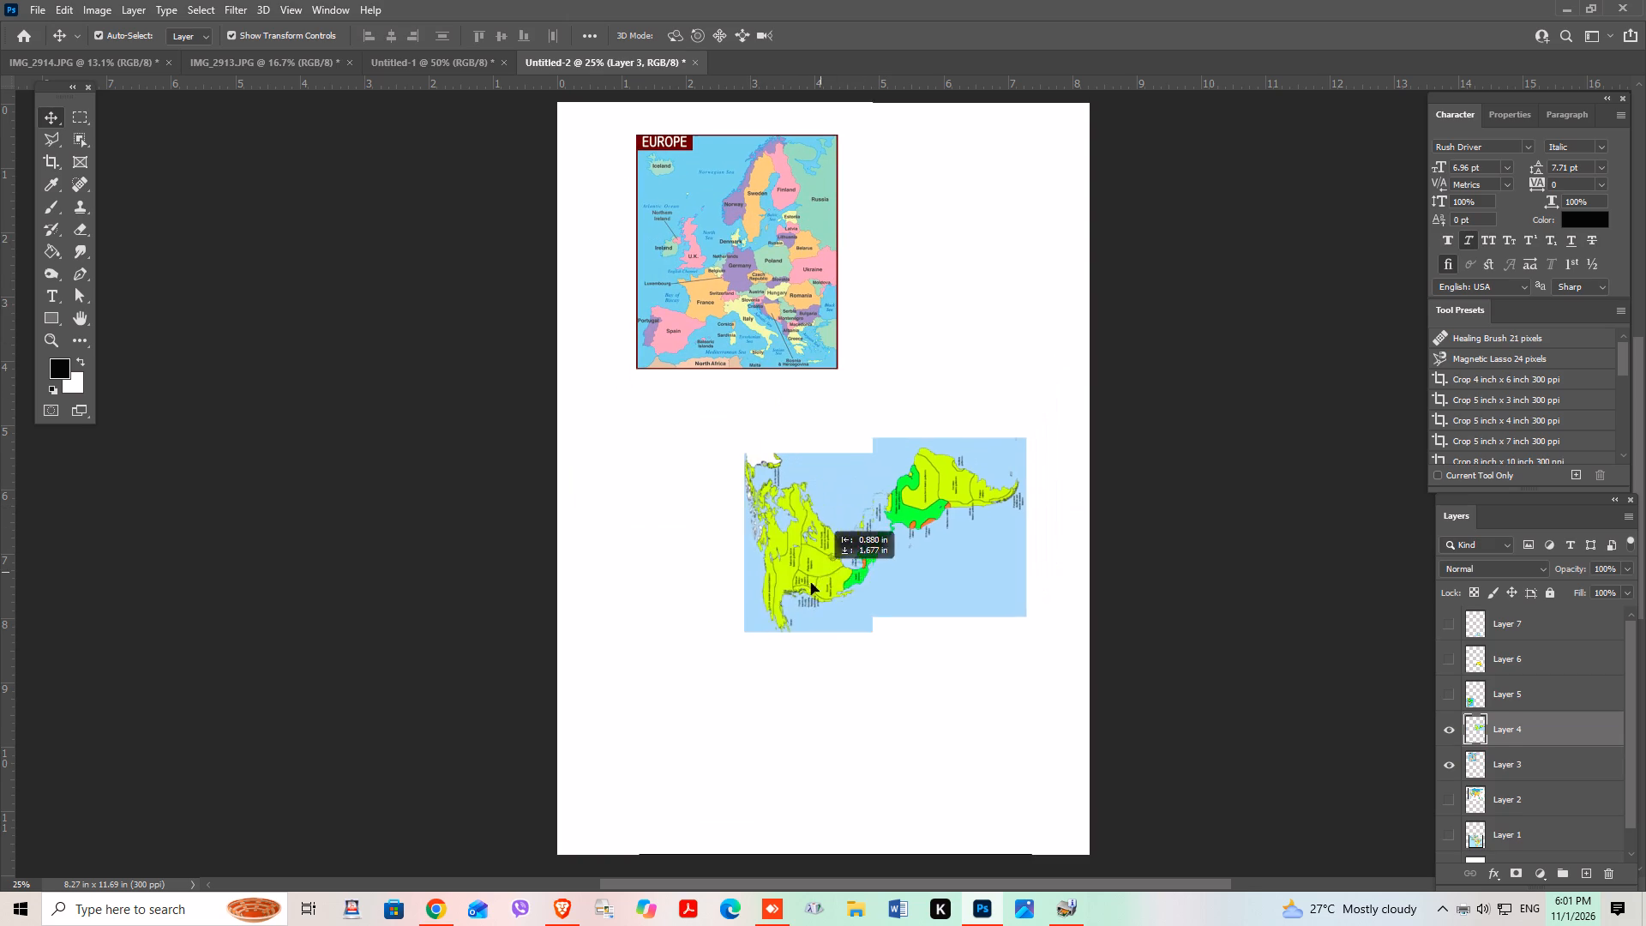
pyautogui.moveTo(811, 583); pyautogui.dragTo(689, 710)
pyautogui.moveTo(886, 768); pyautogui.dragTo(898, 770)
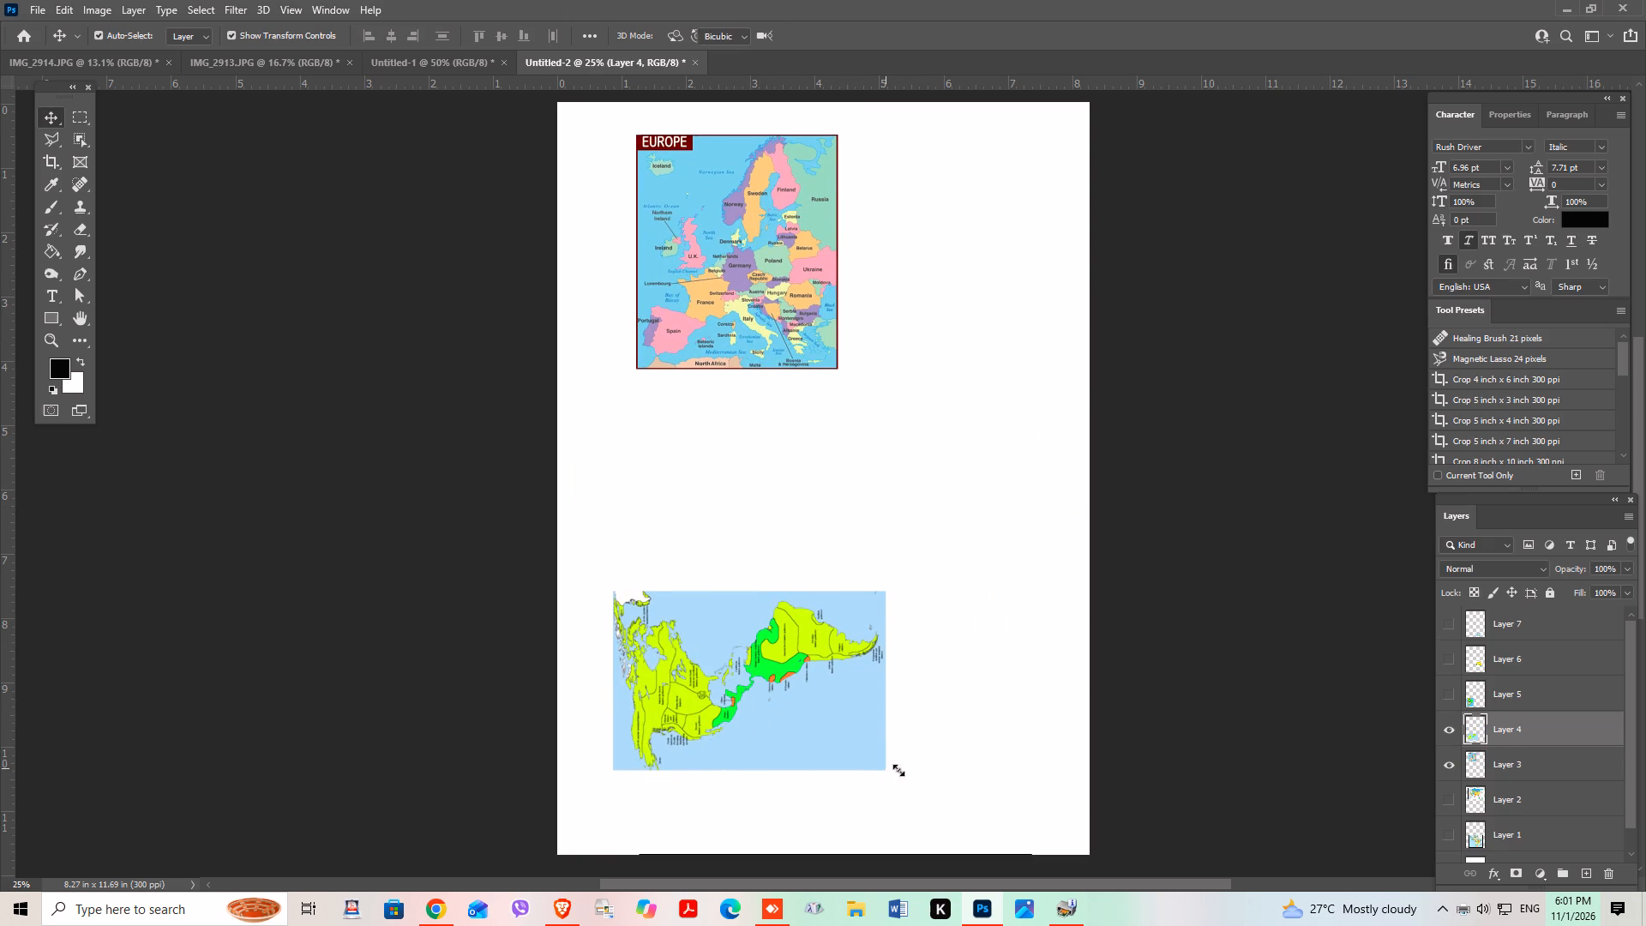
pyautogui.moveTo(898, 770); pyautogui.dragTo(1123, 764)
pyautogui.moveTo(875, 737); pyautogui.dragTo(876, 730)
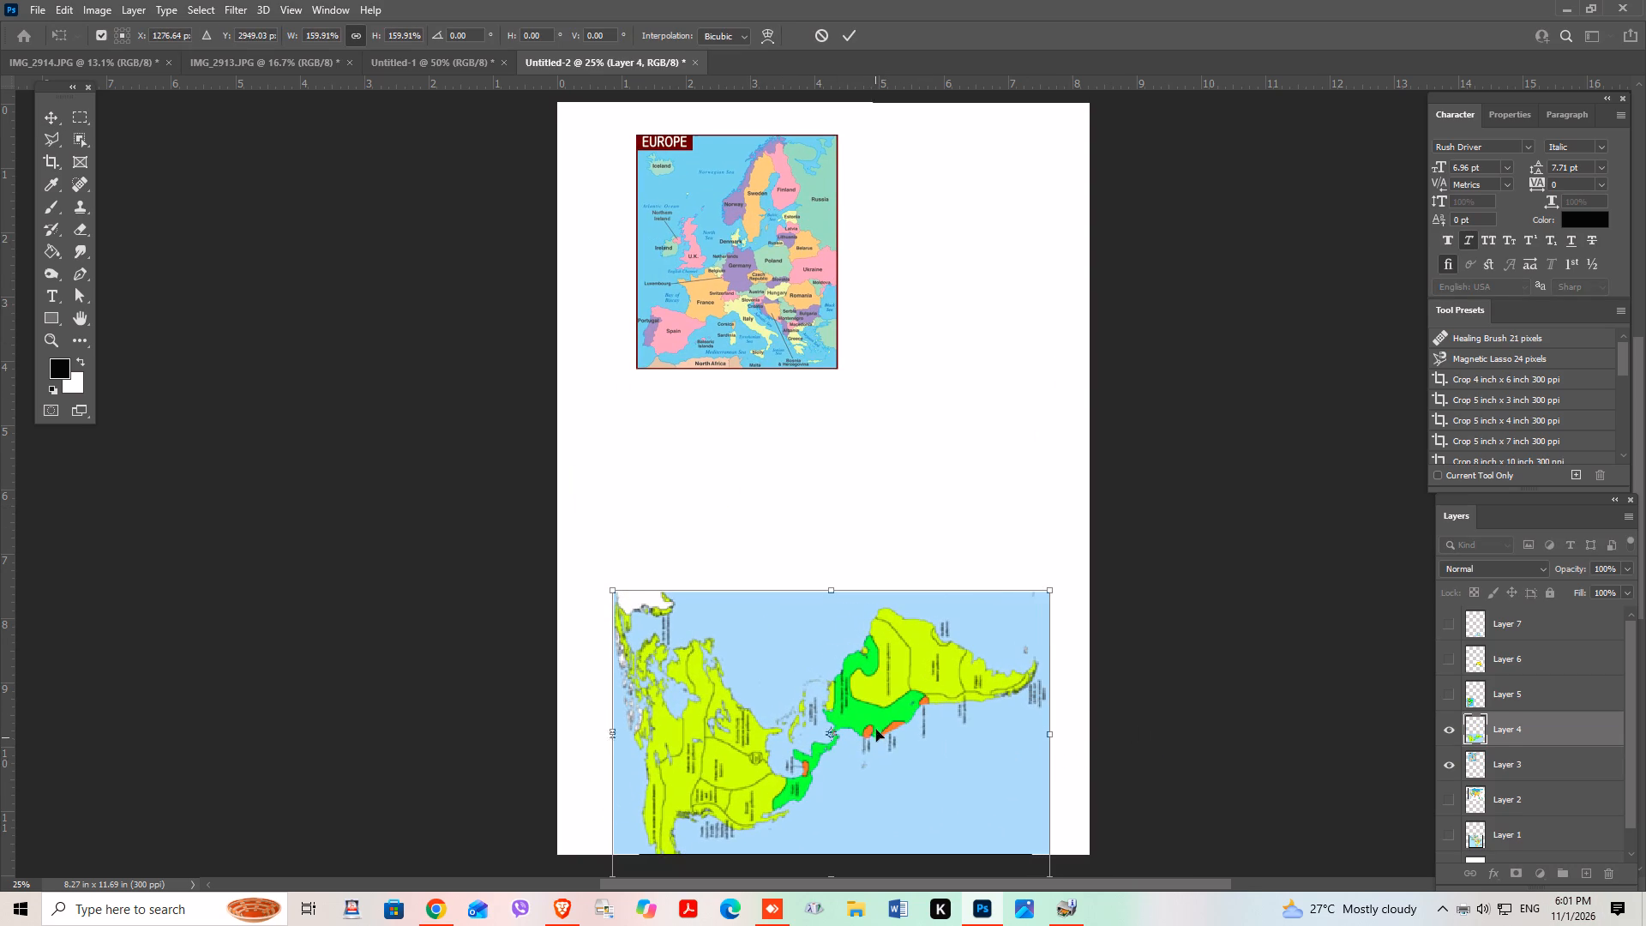
pyautogui.moveTo(876, 730); pyautogui.dragTo(874, 671)
pyautogui.moveTo(1050, 814); pyautogui.dragTo(1078, 835)
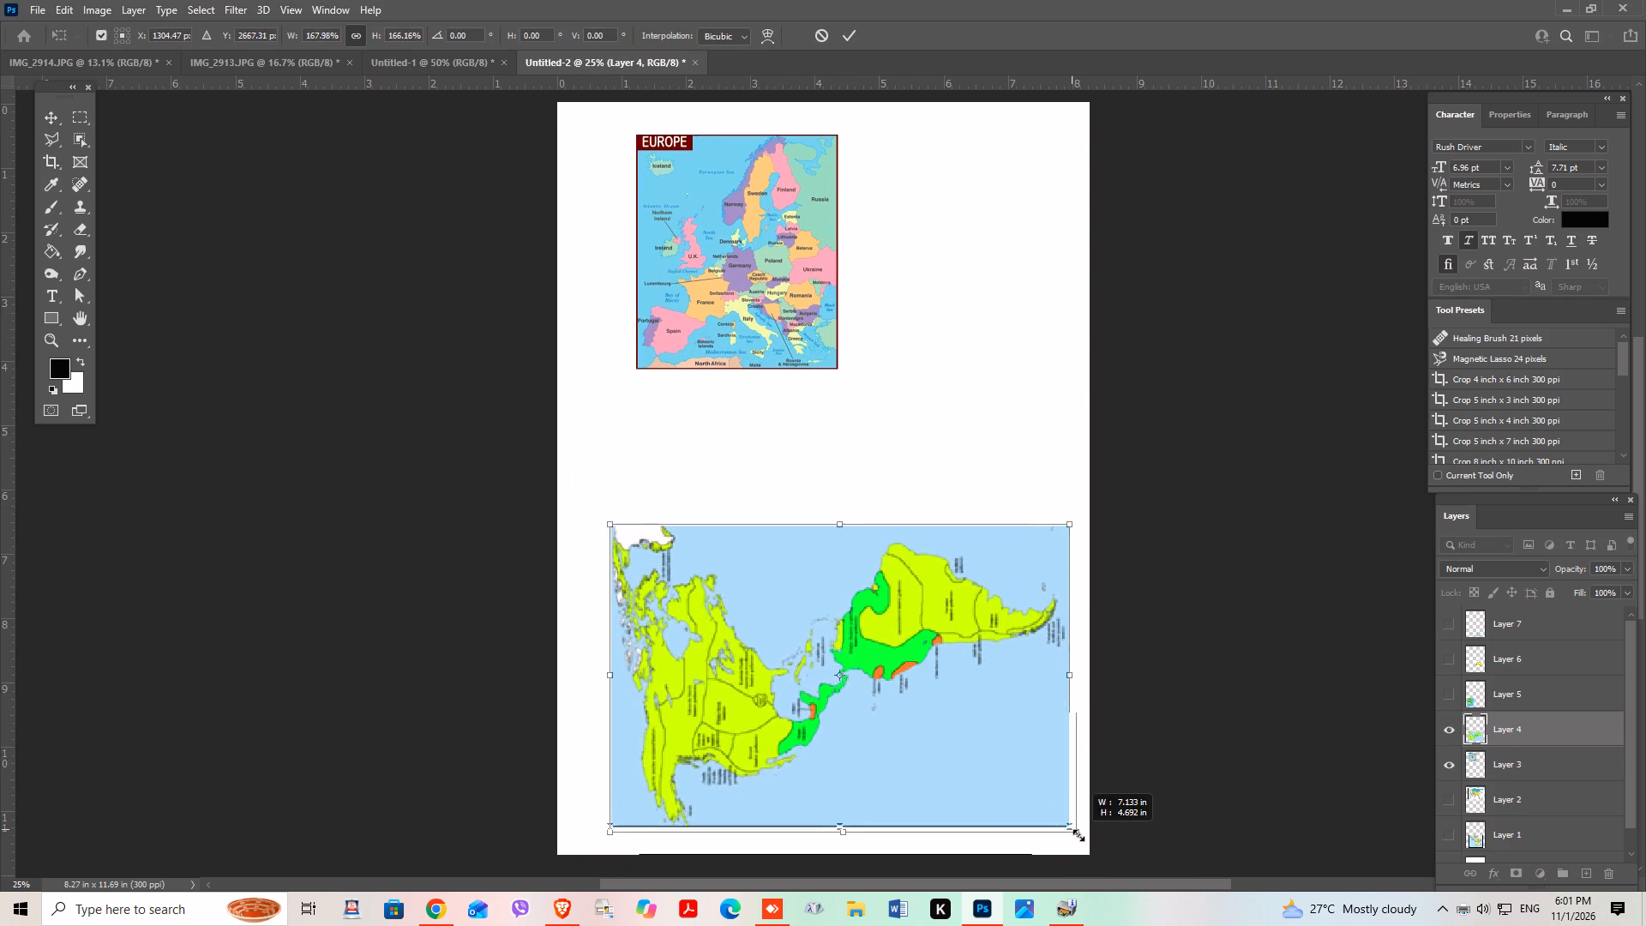
pyautogui.moveTo(1078, 835); pyautogui.dragTo(1088, 844)
pyautogui.moveTo(1009, 800); pyautogui.dragTo(979, 809)
pyautogui.moveTo(820, 533); pyautogui.dragTo(827, 512)
pyautogui.moveTo(837, 557); pyautogui.dragTo(844, 555)
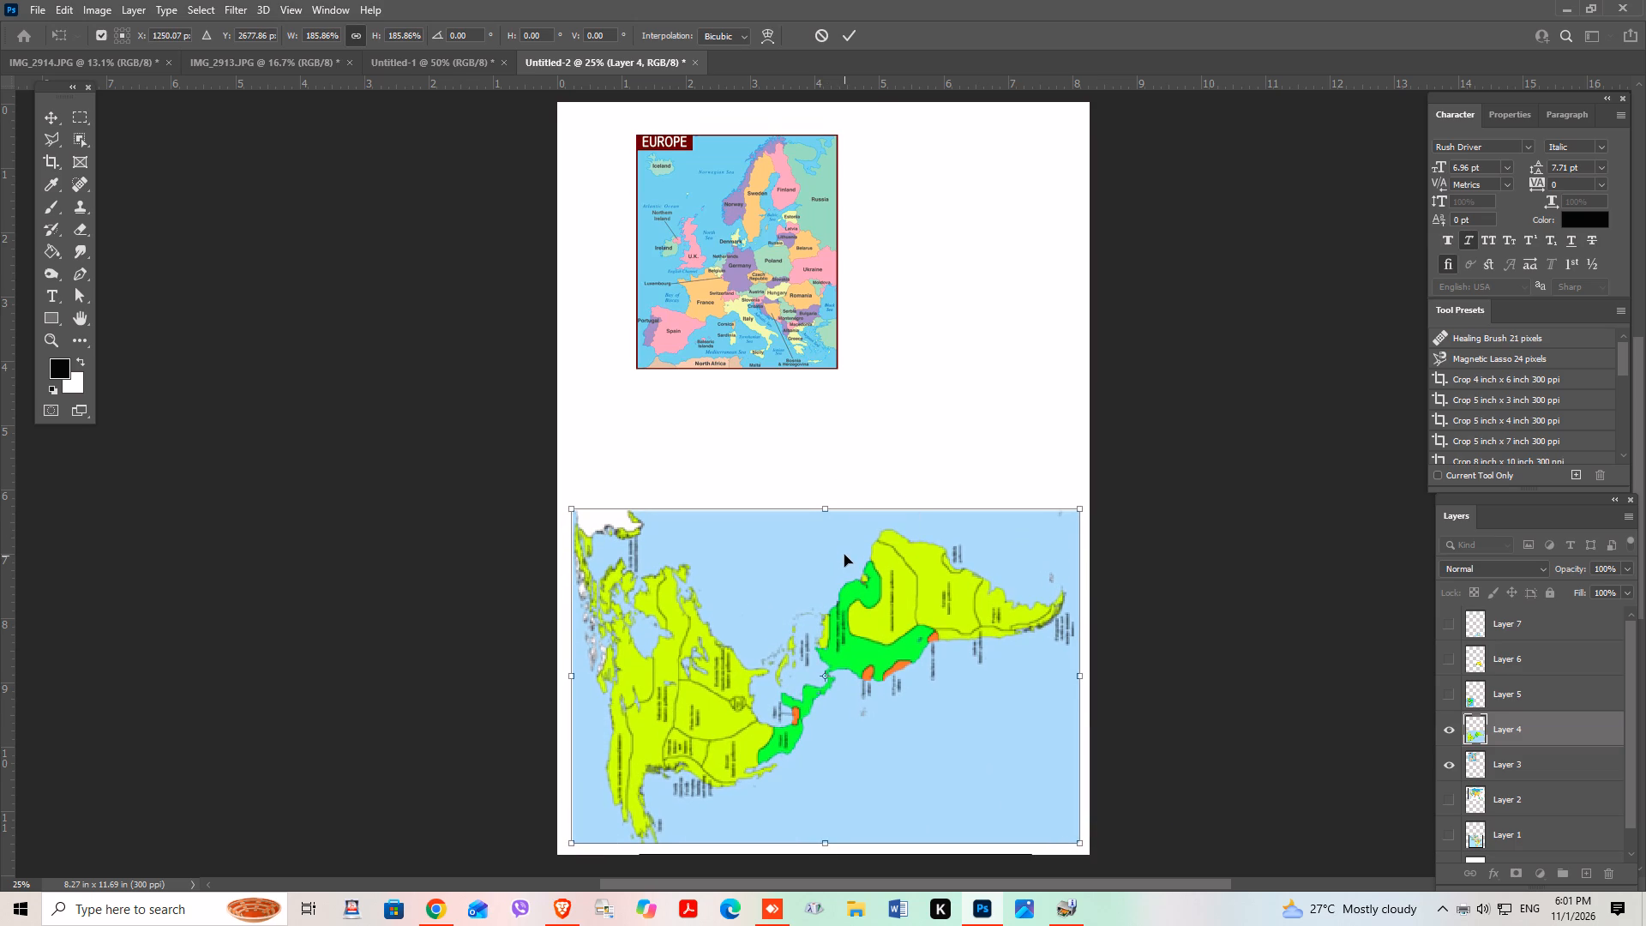
pyautogui.click(852, 33)
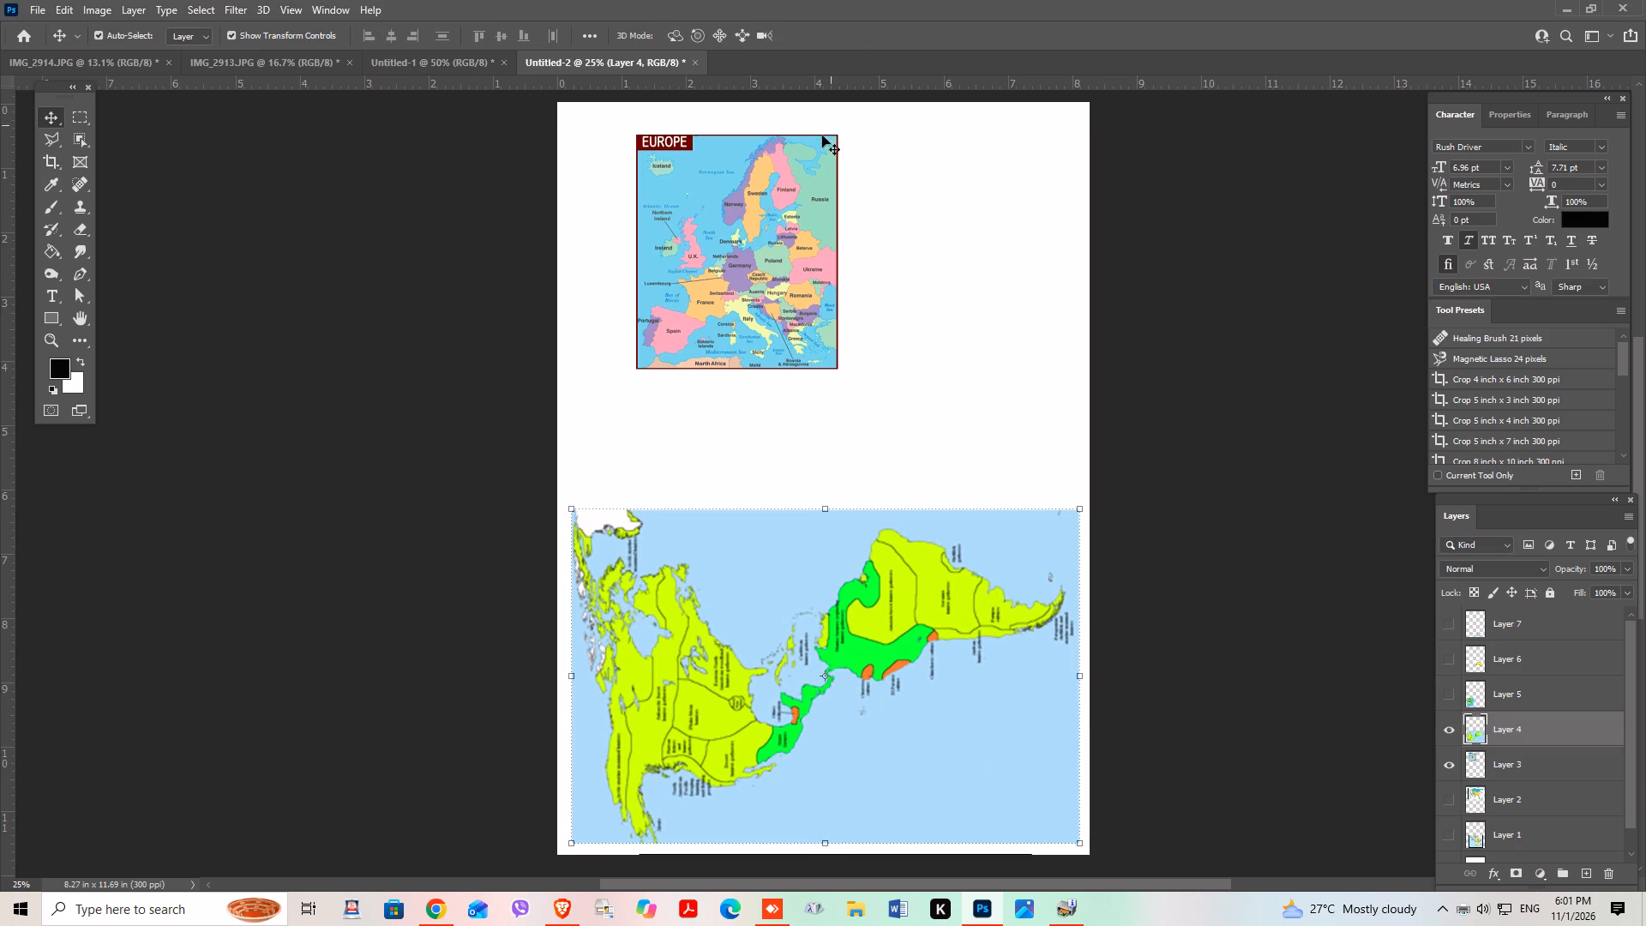
# Rotate the Europe map clockwise by about 90° and shift it toward the page's upper-left corner.
pyautogui.rightClick(783, 178)
pyautogui.click(806, 186)
pyautogui.moveTo(853, 123); pyautogui.dragTo(904, 165)
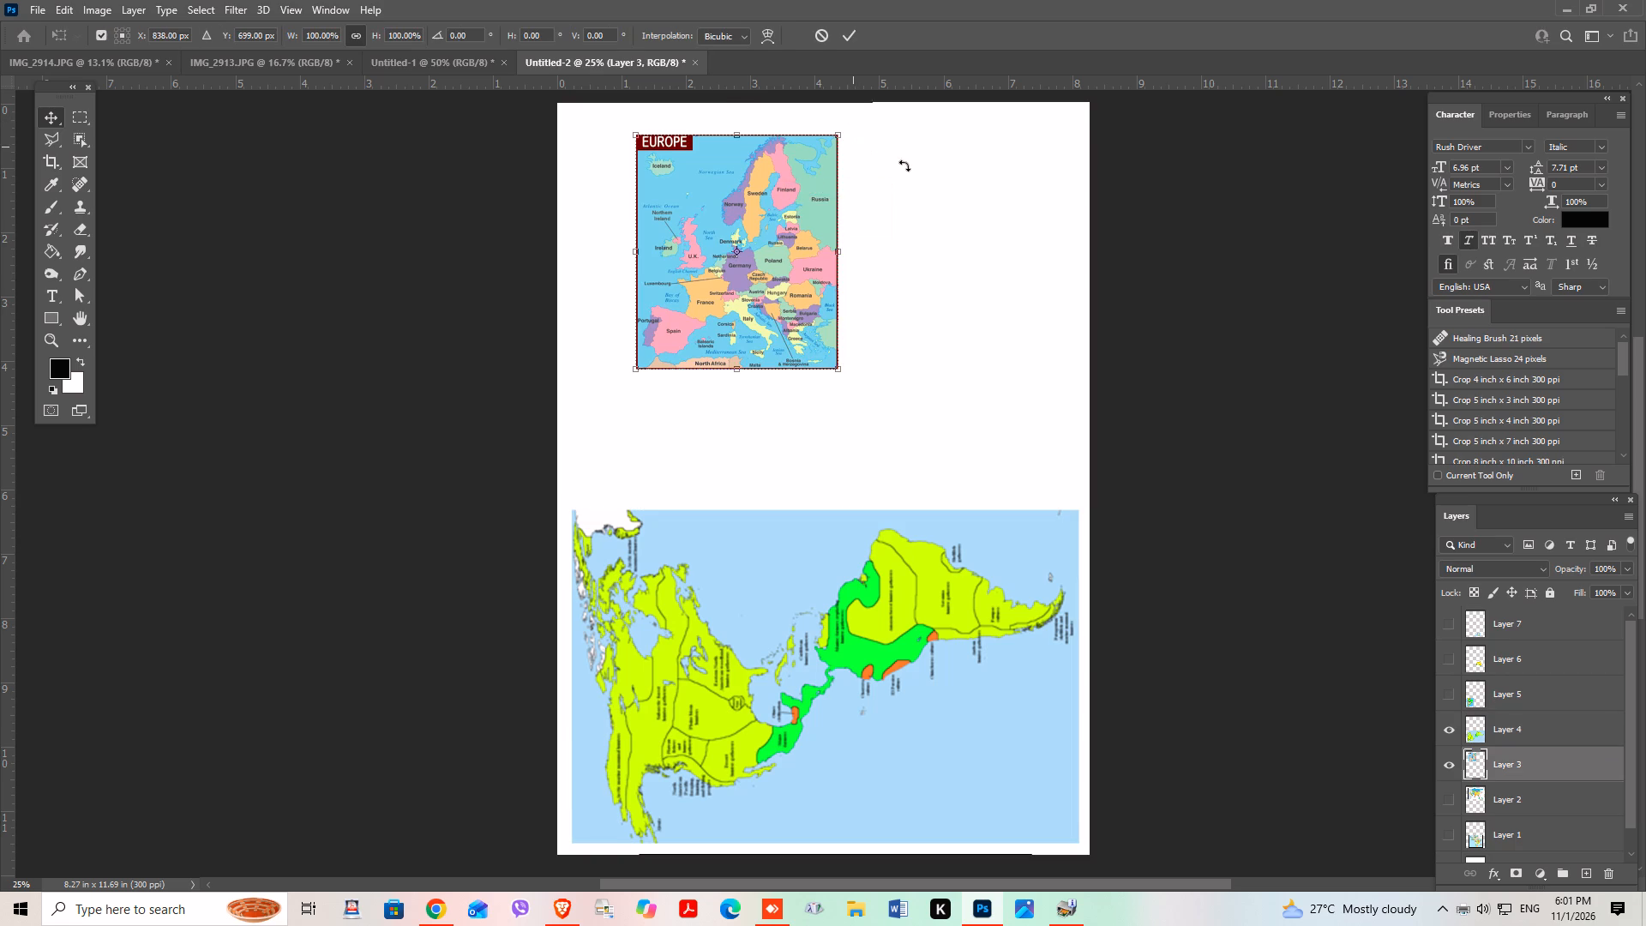
pyautogui.moveTo(904, 165); pyautogui.dragTo(924, 413)
pyautogui.moveTo(802, 303); pyautogui.dragTo(767, 281)
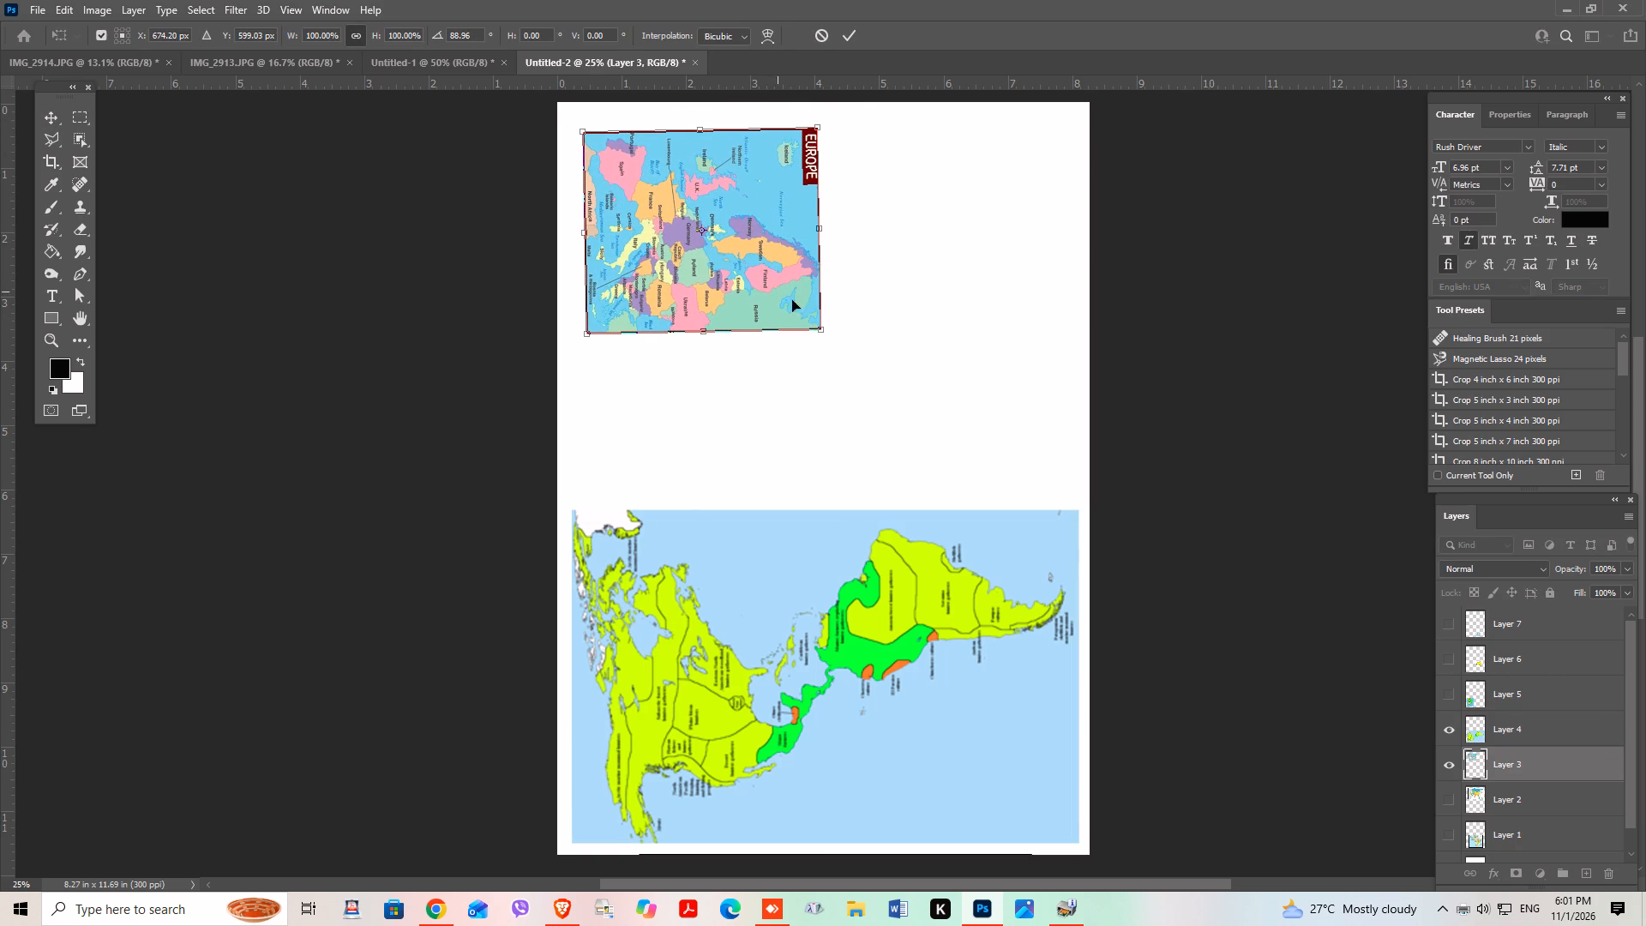
pyautogui.moveTo(834, 346); pyautogui.dragTo(840, 357)
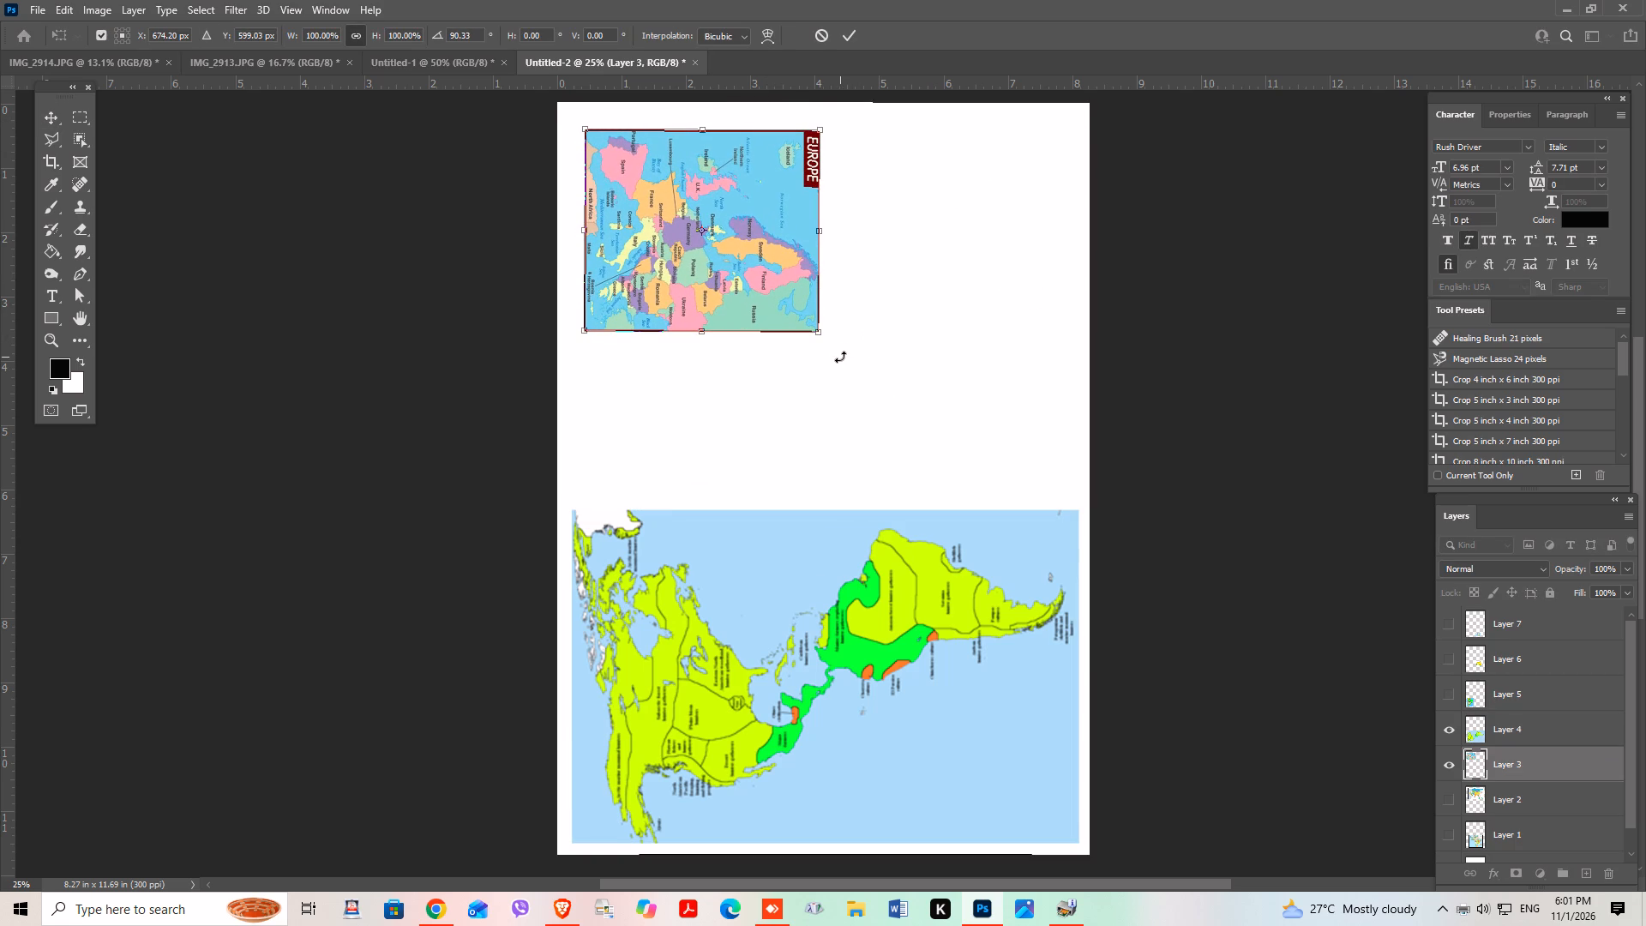
# Enlarge the Europe map to about 189% and position it in the page's upper half, just above the Americas map.
pyautogui.moveTo(819, 334); pyautogui.dragTo(1078, 398)
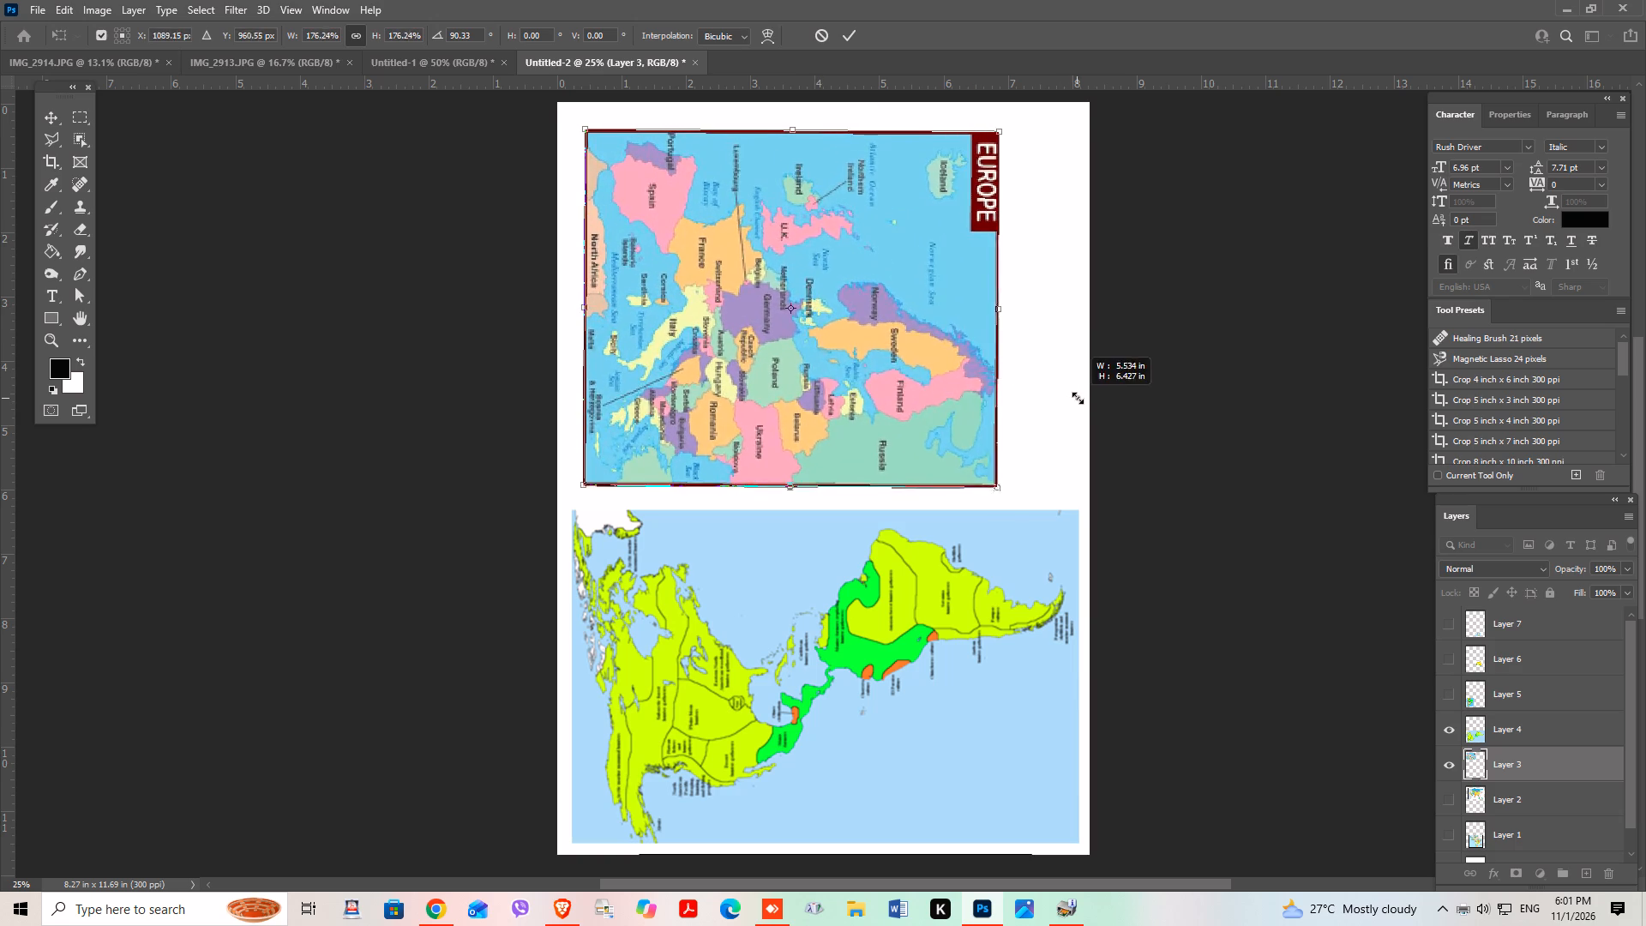
pyautogui.moveTo(1078, 398); pyautogui.dragTo(1090, 401)
pyautogui.moveTo(923, 349); pyautogui.dragTo(938, 344)
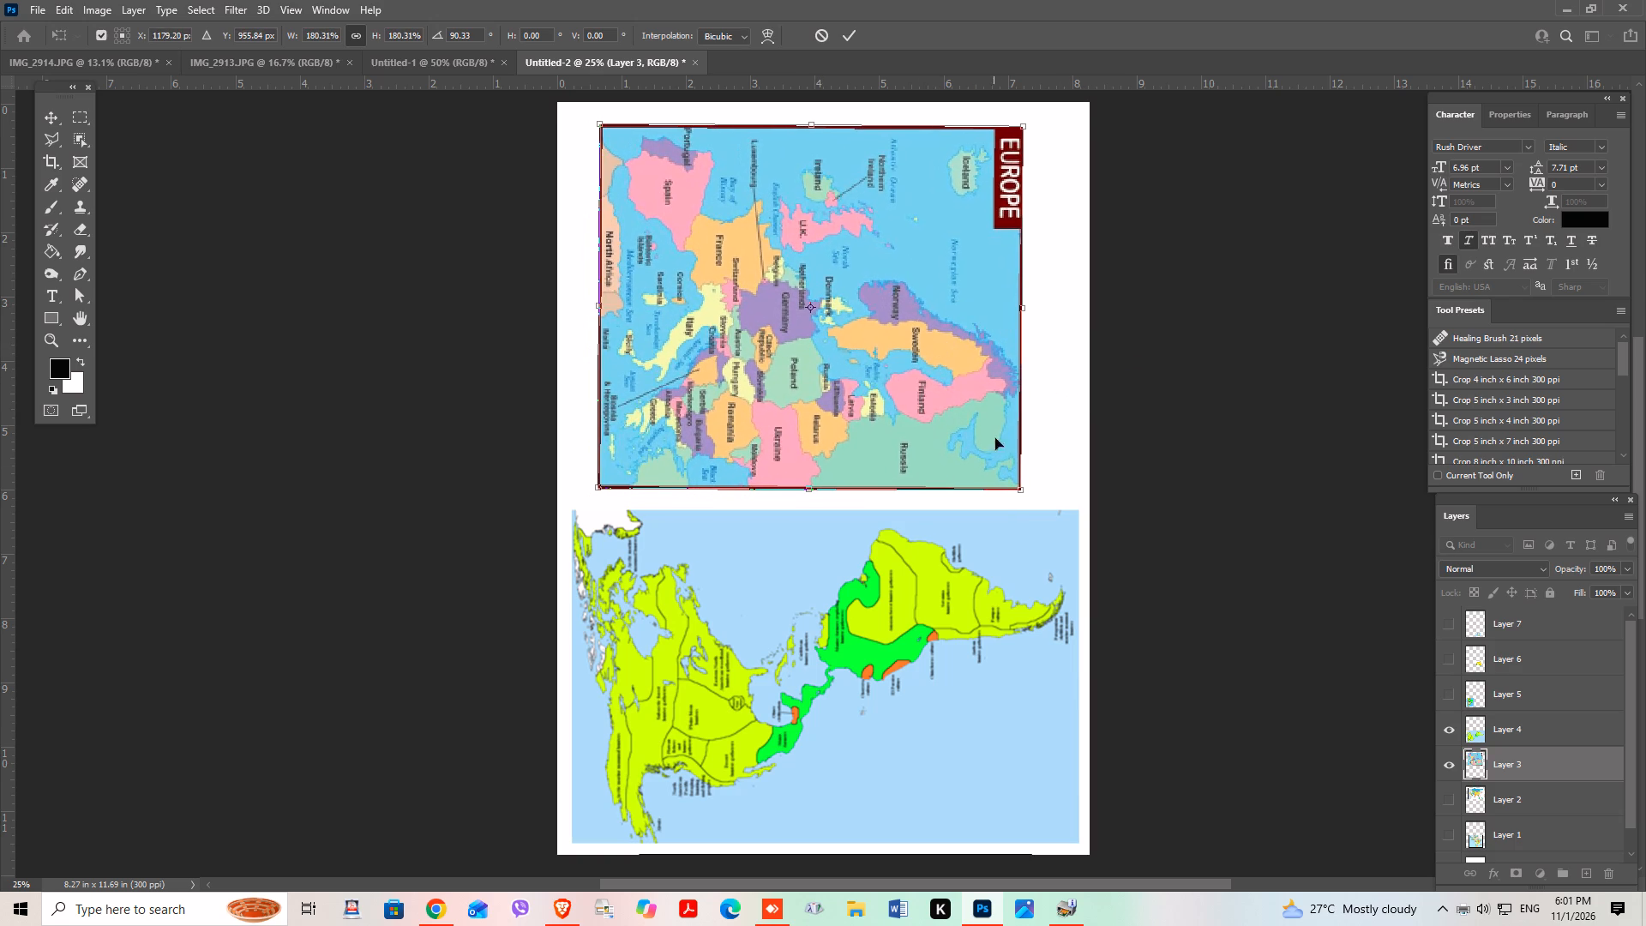
pyautogui.moveTo(1019, 487); pyautogui.dragTo(1068, 474)
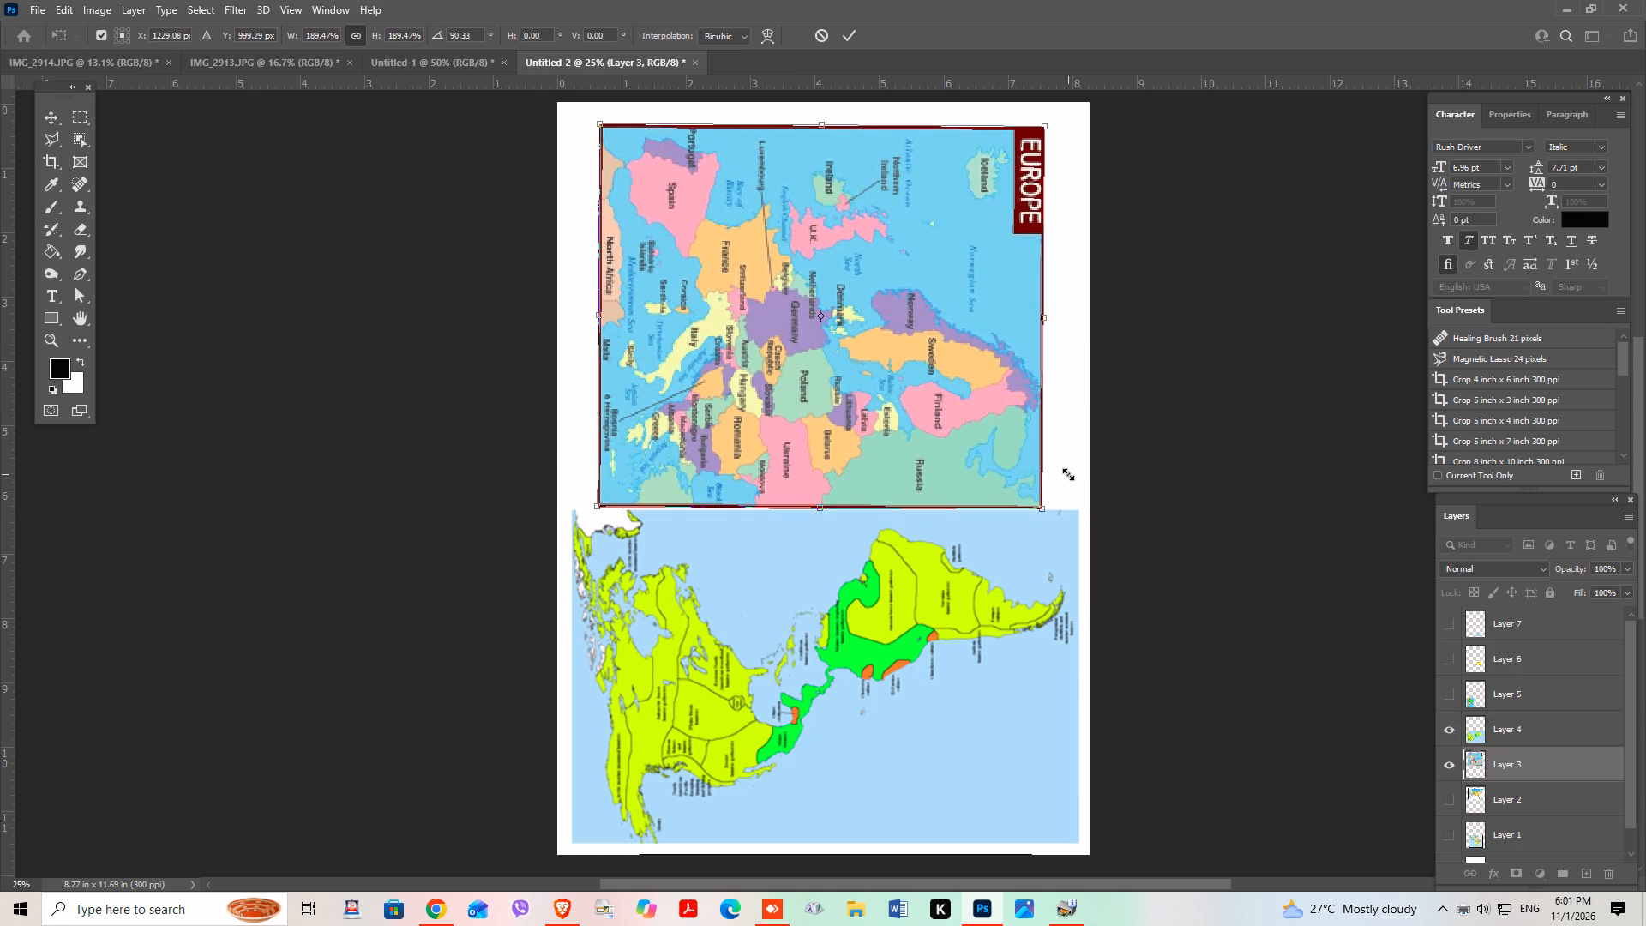
pyautogui.moveTo(885, 379); pyautogui.dragTo(891, 370)
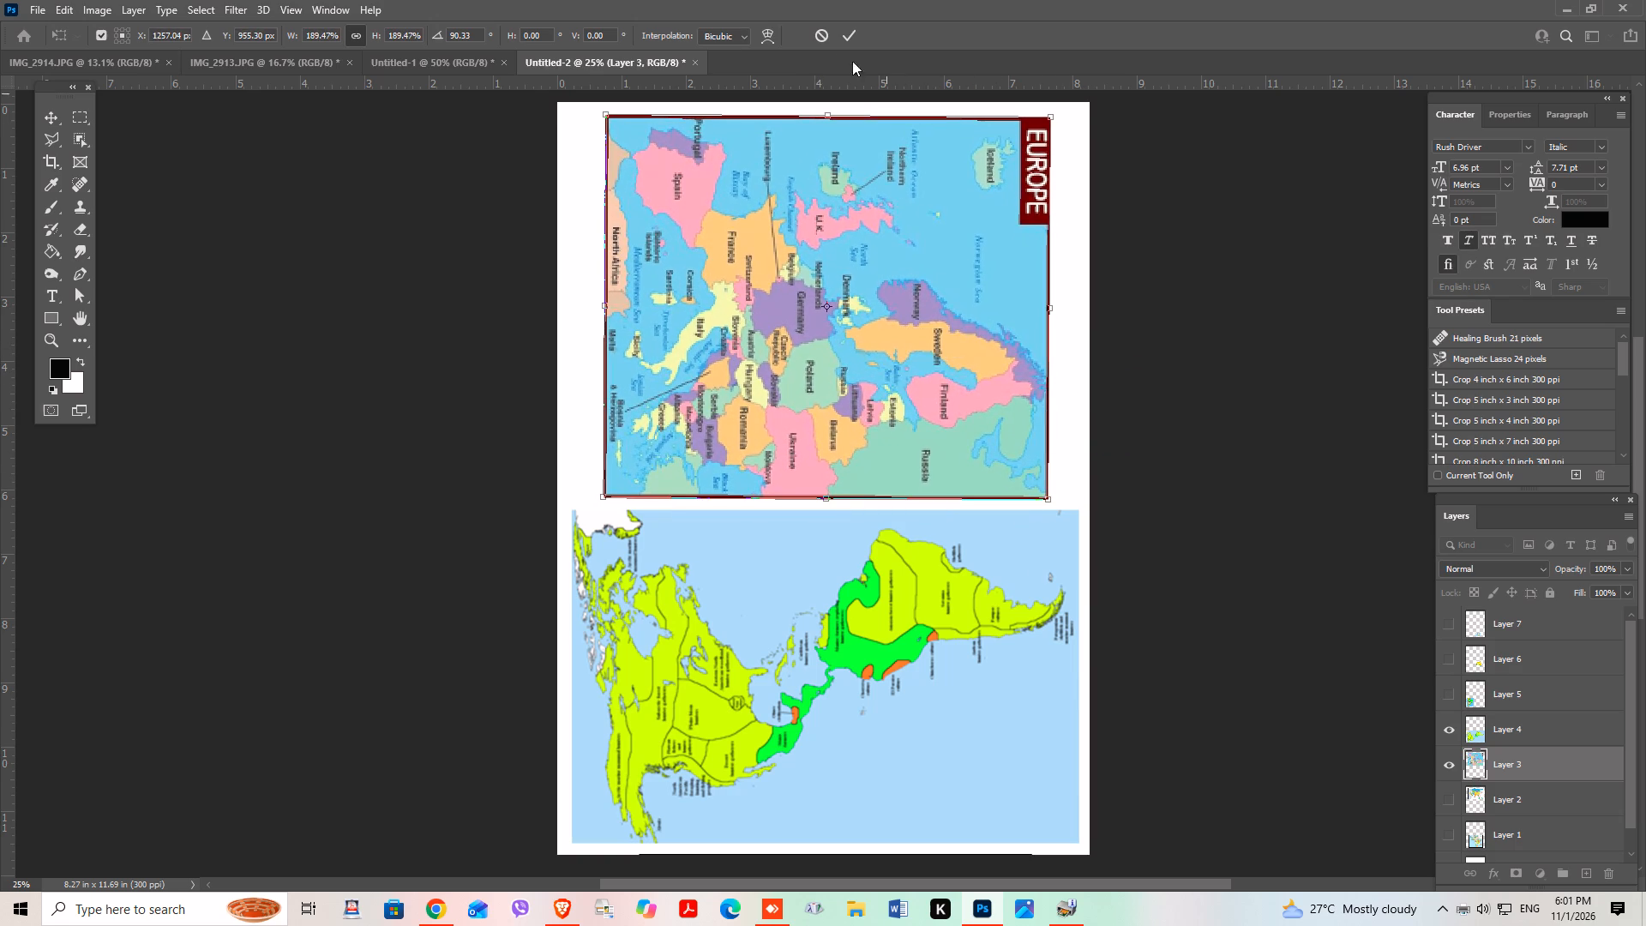
pyautogui.click(850, 34)
# Add a thin black stroke around the Americas map on Layer 4.
pyautogui.scroll(-2, 881, 447)
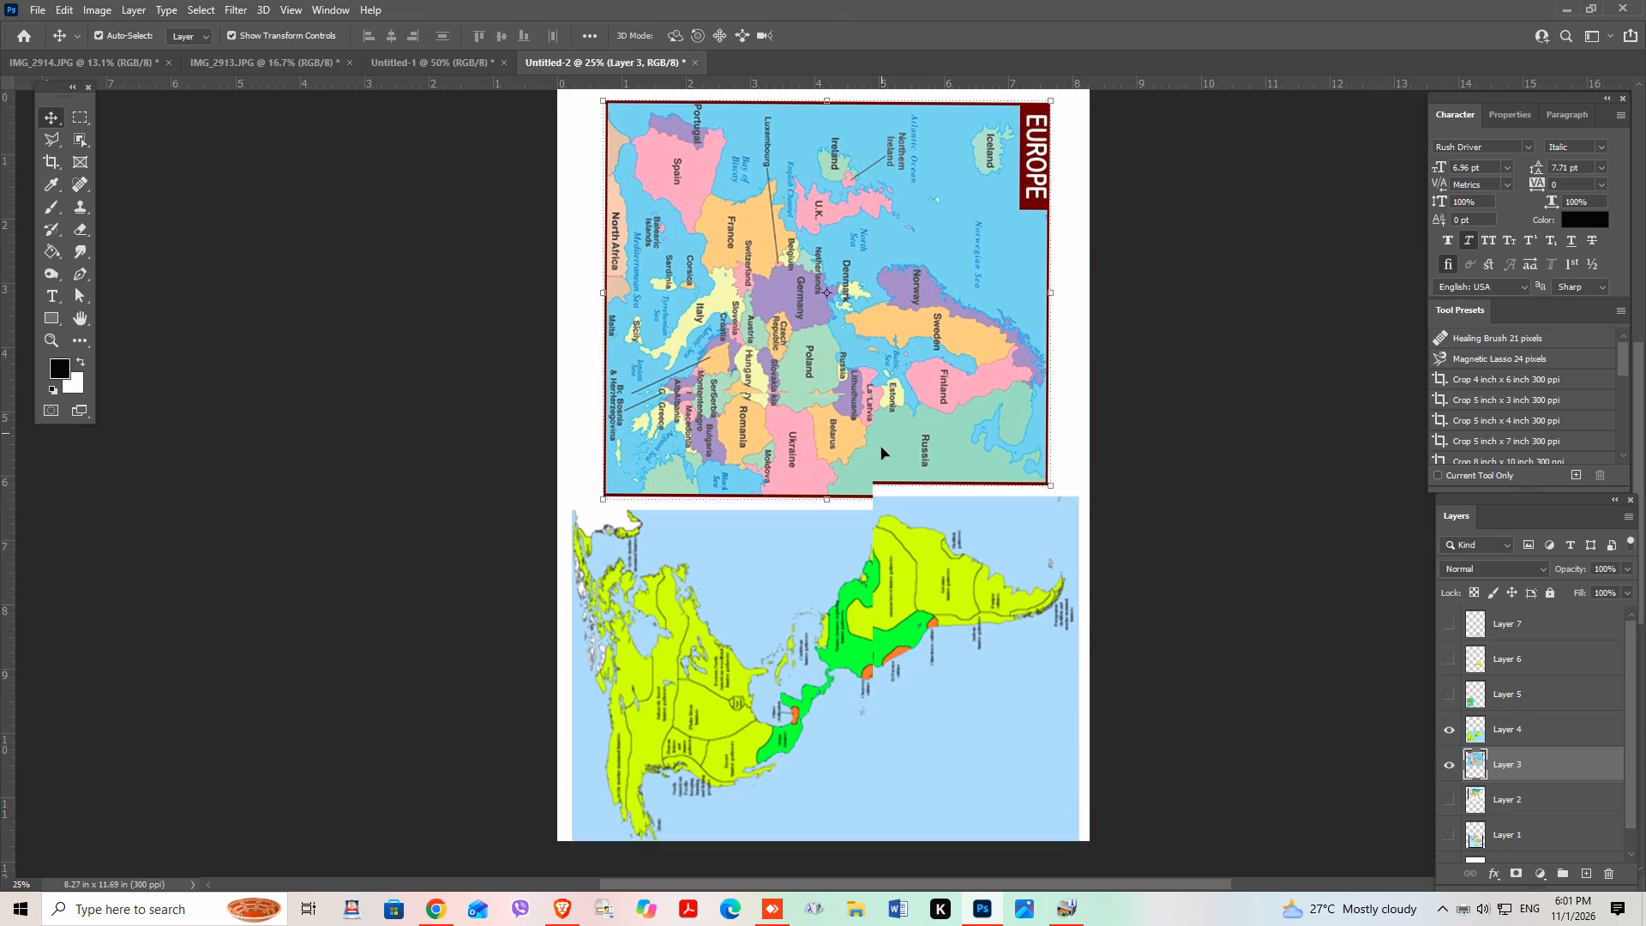
pyautogui.scroll(-1, 881, 448)
pyautogui.rightClick(829, 528)
pyautogui.click(843, 535)
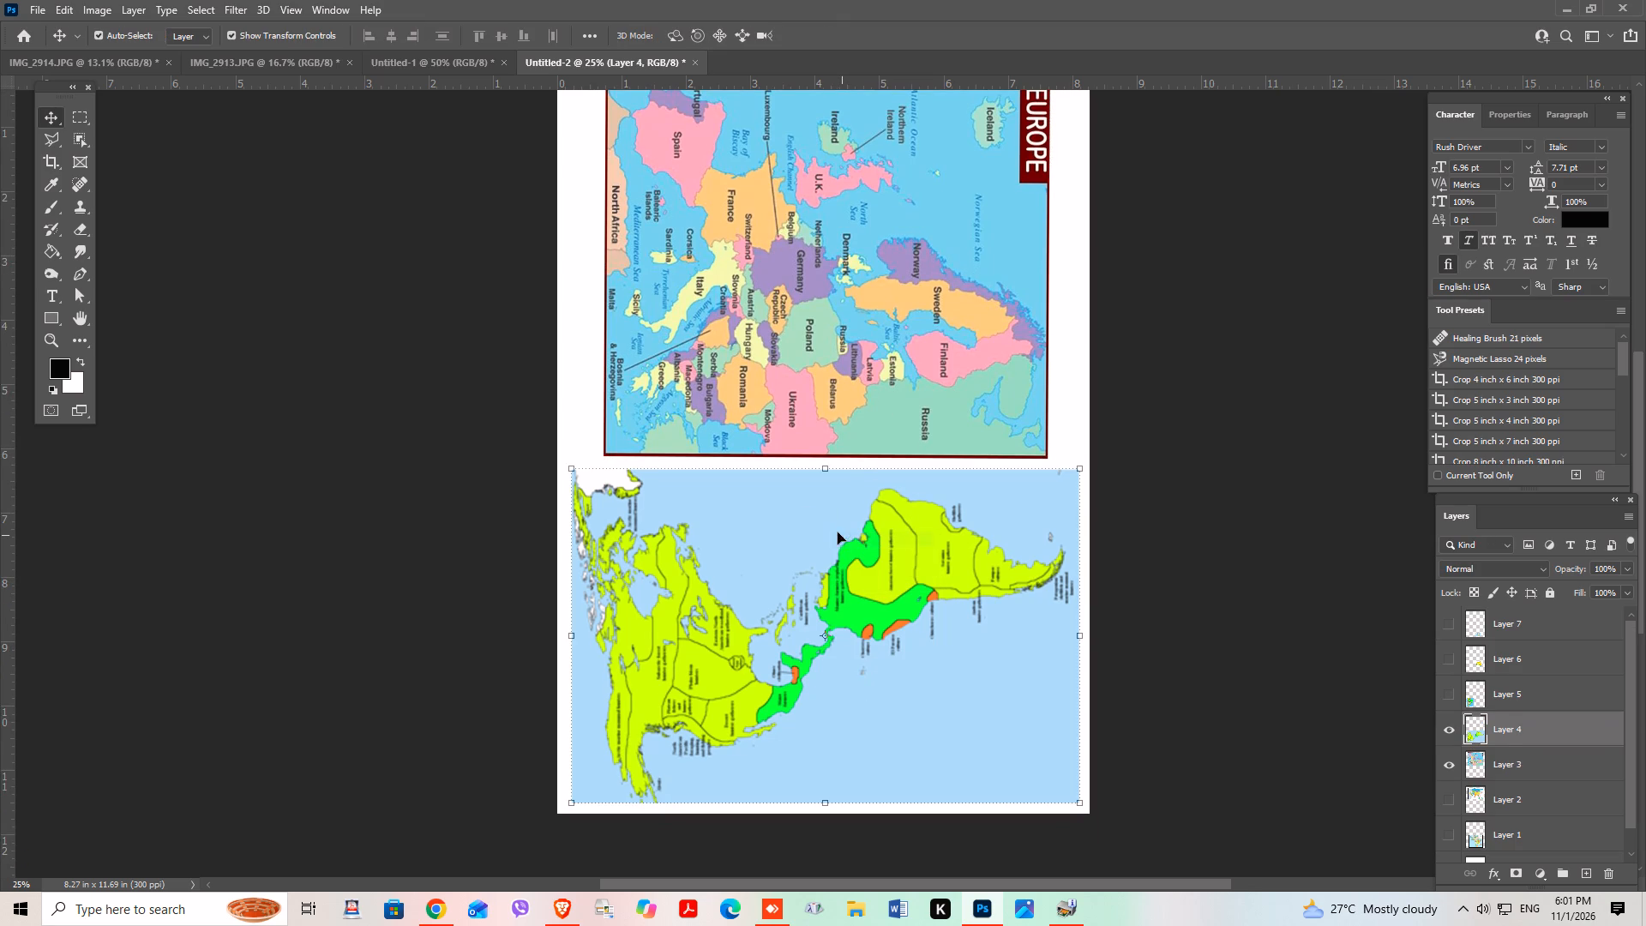
pyautogui.click(71, 4)
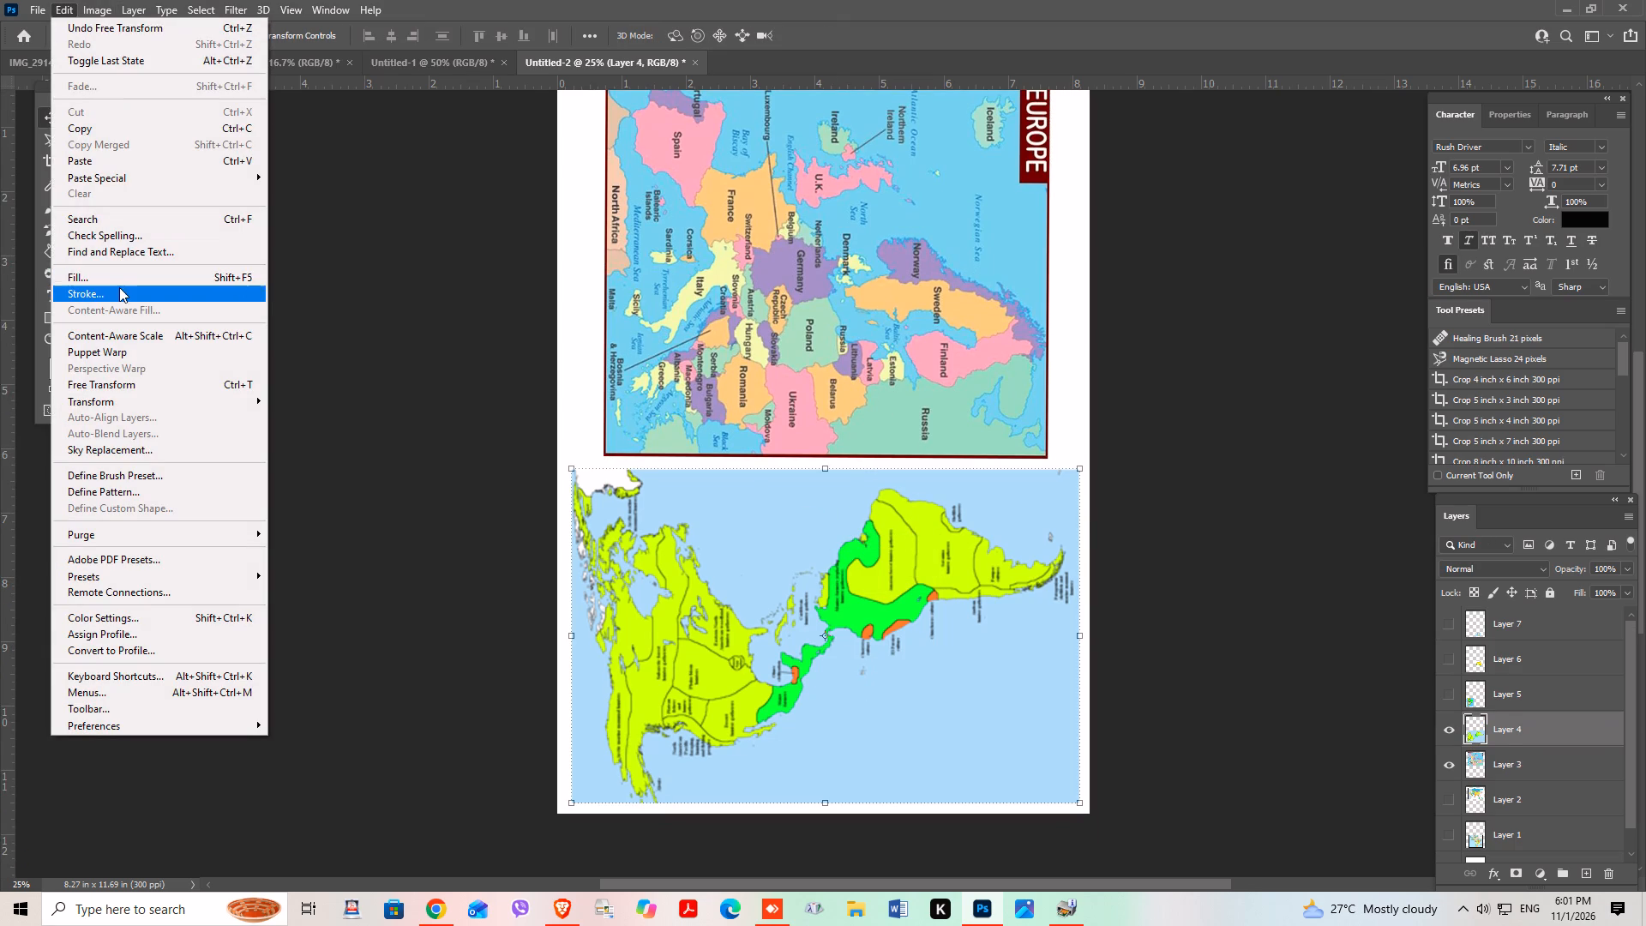
pyautogui.click(111, 291)
pyautogui.click(1227, 286)
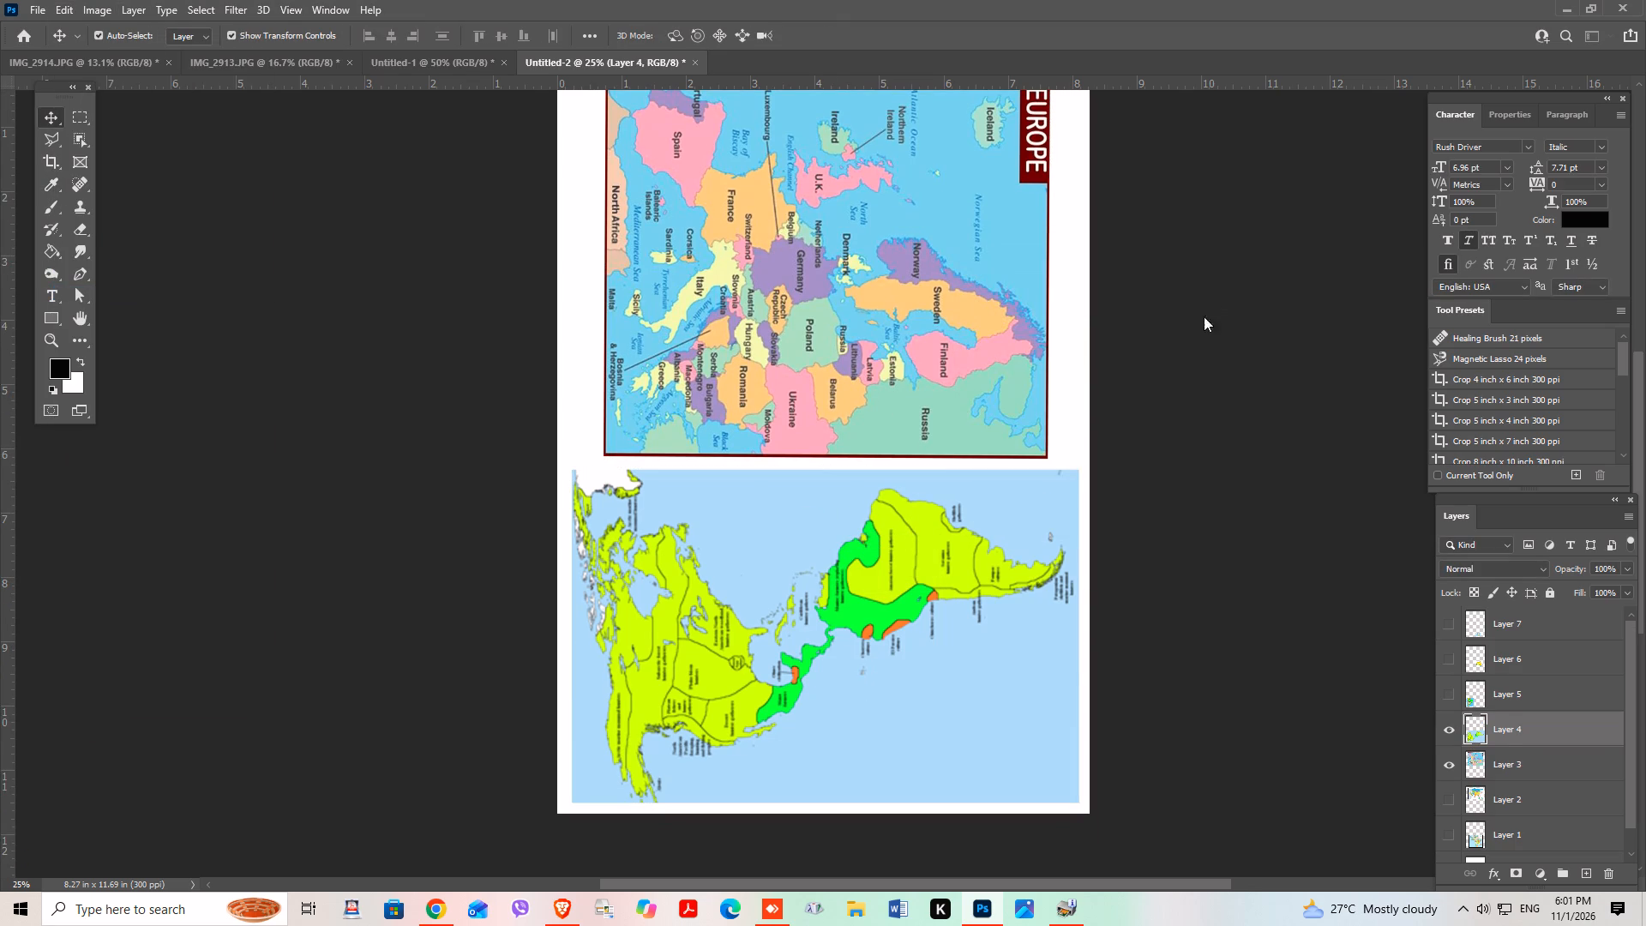
pyautogui.scroll(-4, 1204, 392)
pyautogui.scroll(7, 1194, 418)
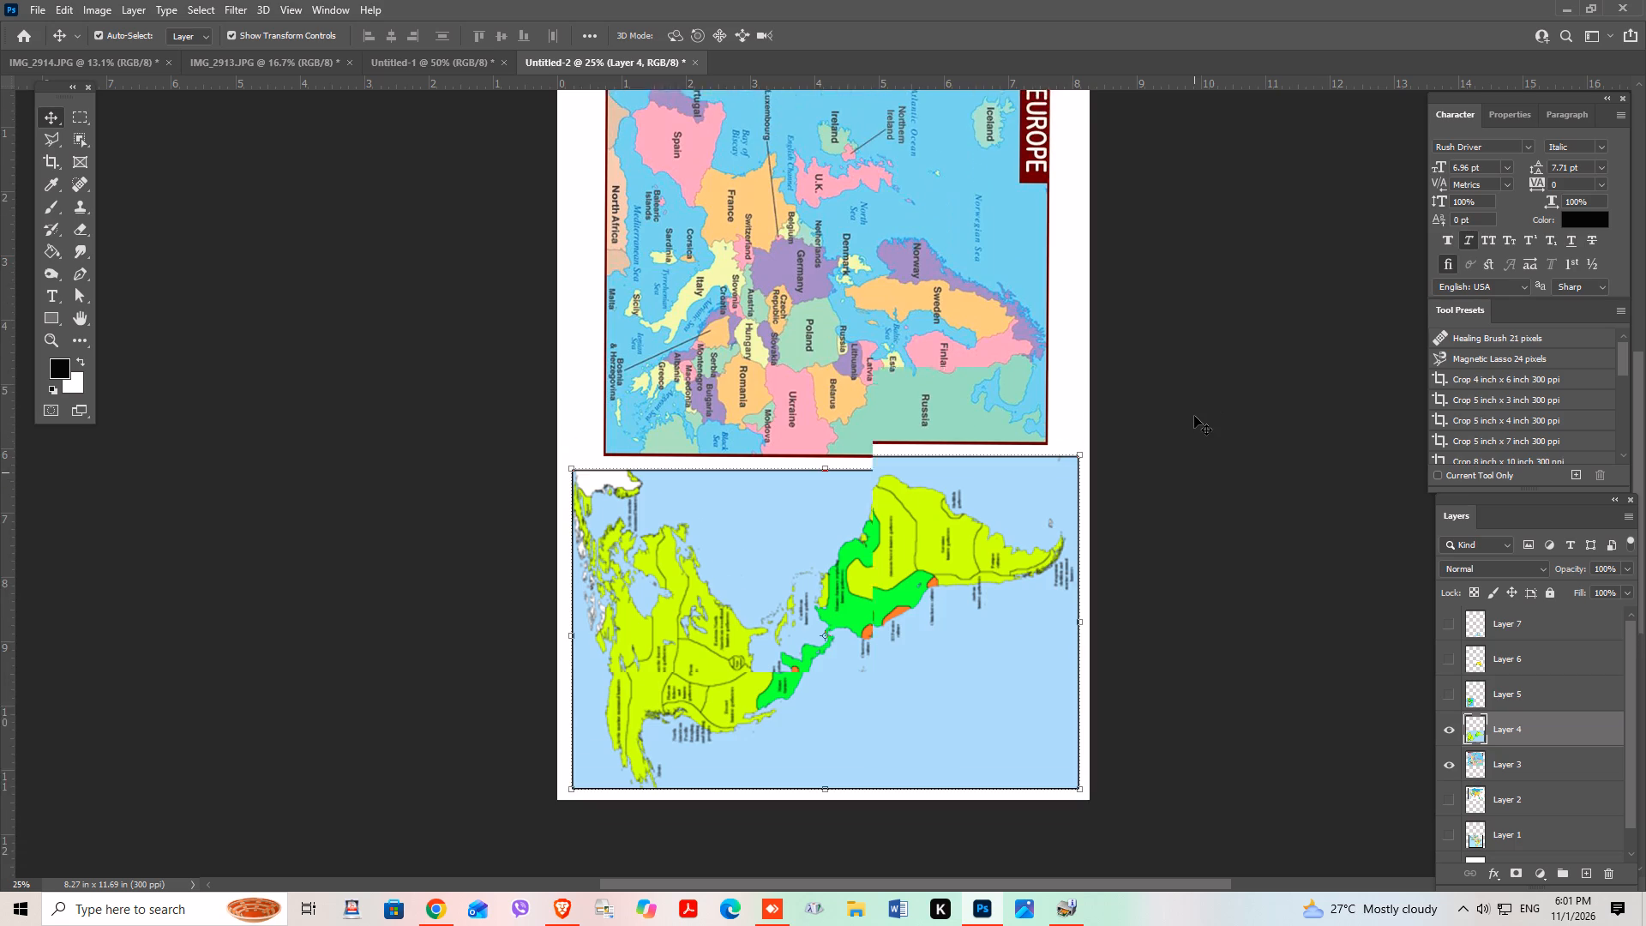
# Select the Europe and Americas maps and print one portrait A4 copy on the Canon G3070 series, scaled to fit the media.
pyautogui.scroll(2, 1194, 416)
pyautogui.scroll(-2, 1202, 485)
pyautogui.click(1114, 586)
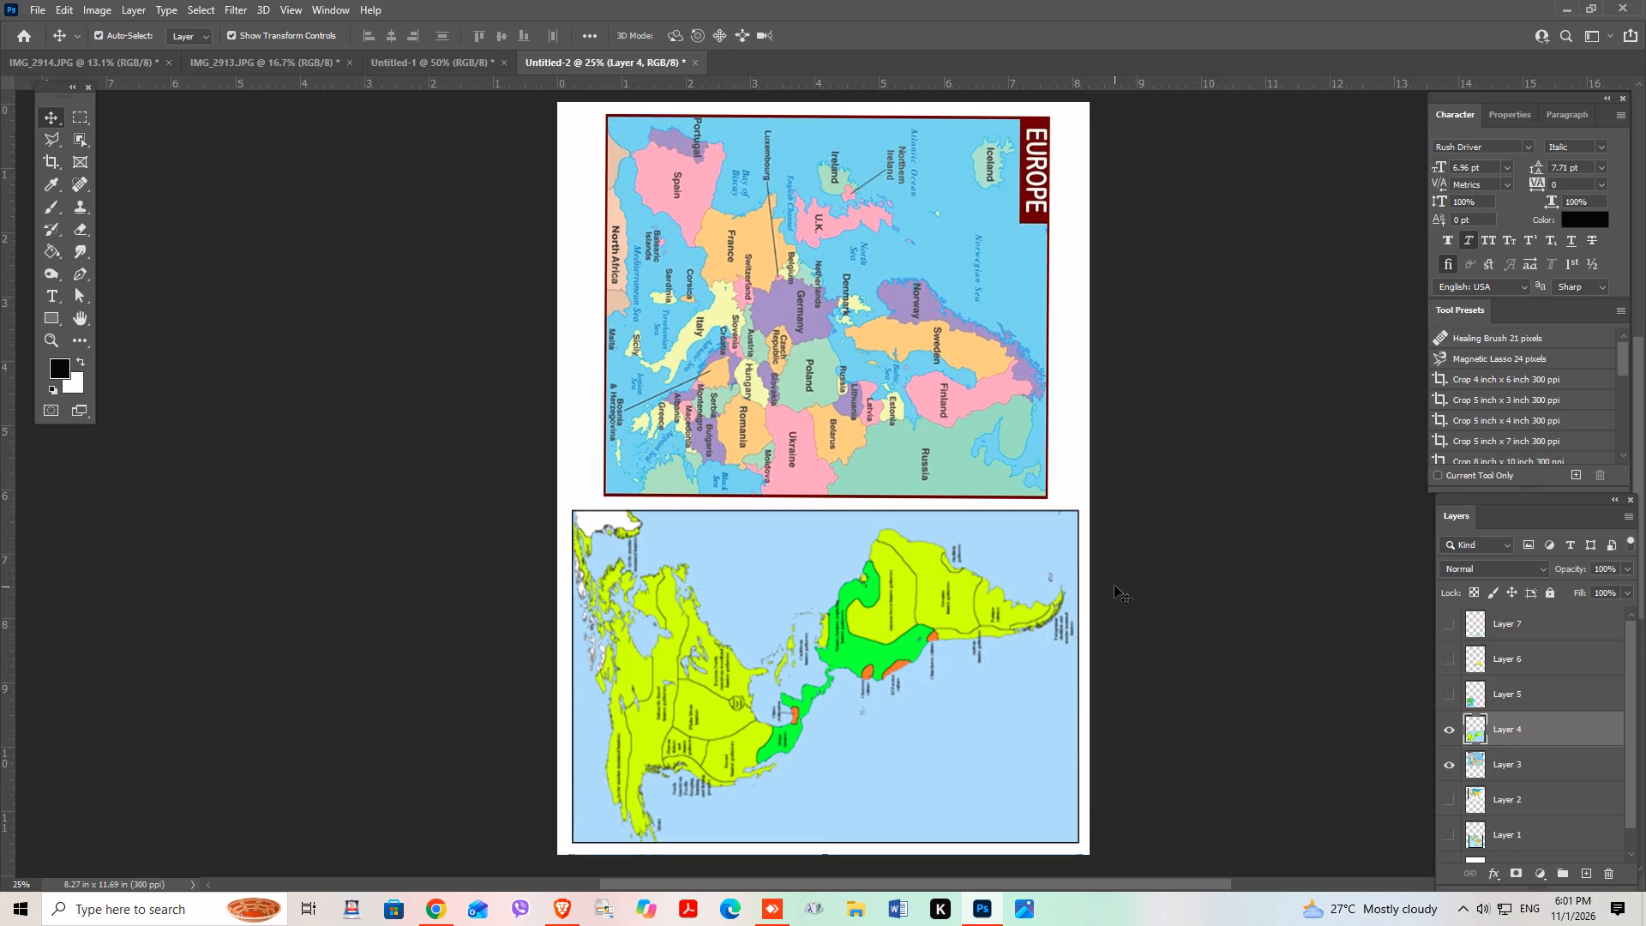
pyautogui.moveTo(1140, 639); pyautogui.dragTo(958, 412)
pyautogui.hotkey('ctrl', 'p')
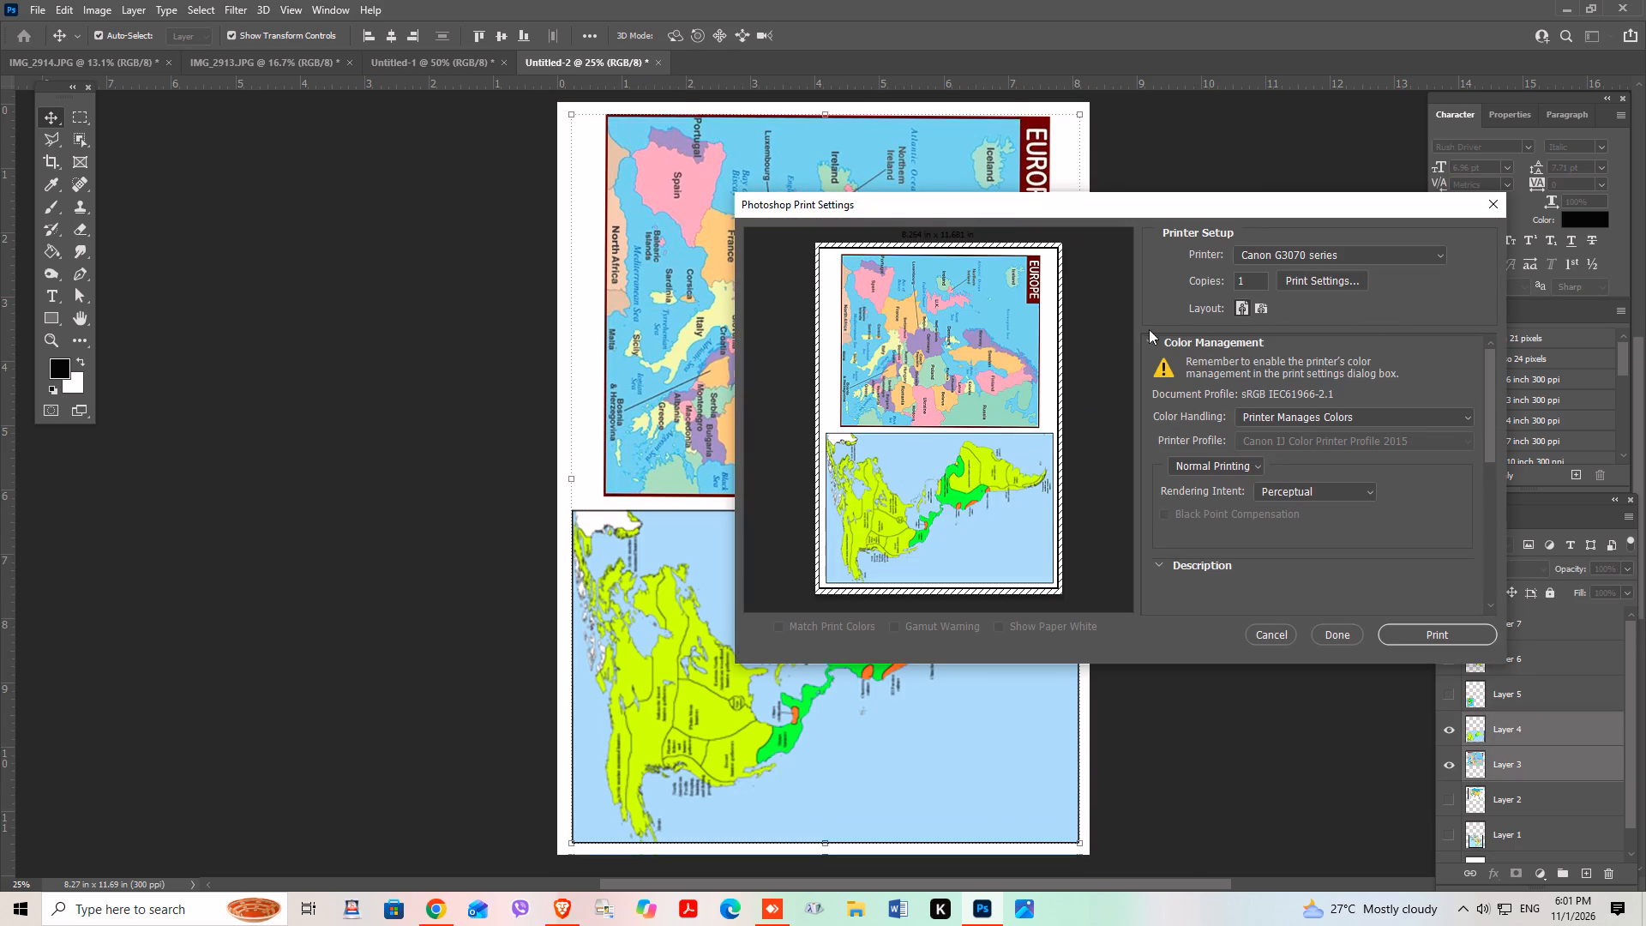
pyautogui.click(1319, 274)
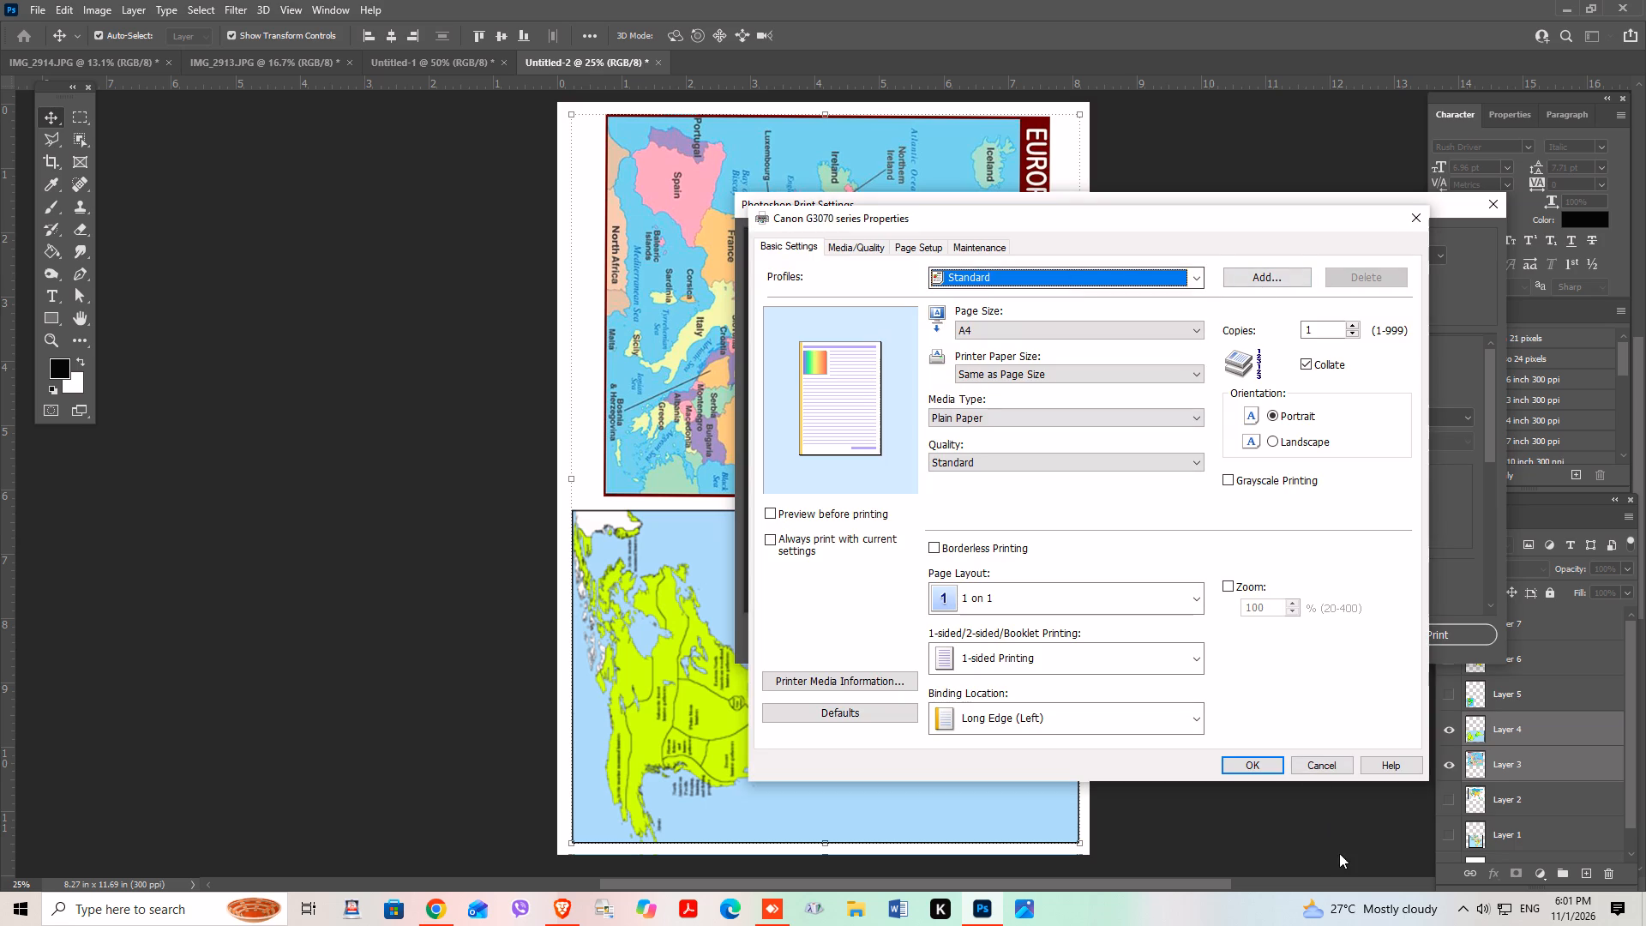
pyautogui.click(1250, 759)
pyautogui.moveTo(1486, 432); pyautogui.dragTo(1492, 528)
pyautogui.click(1487, 596)
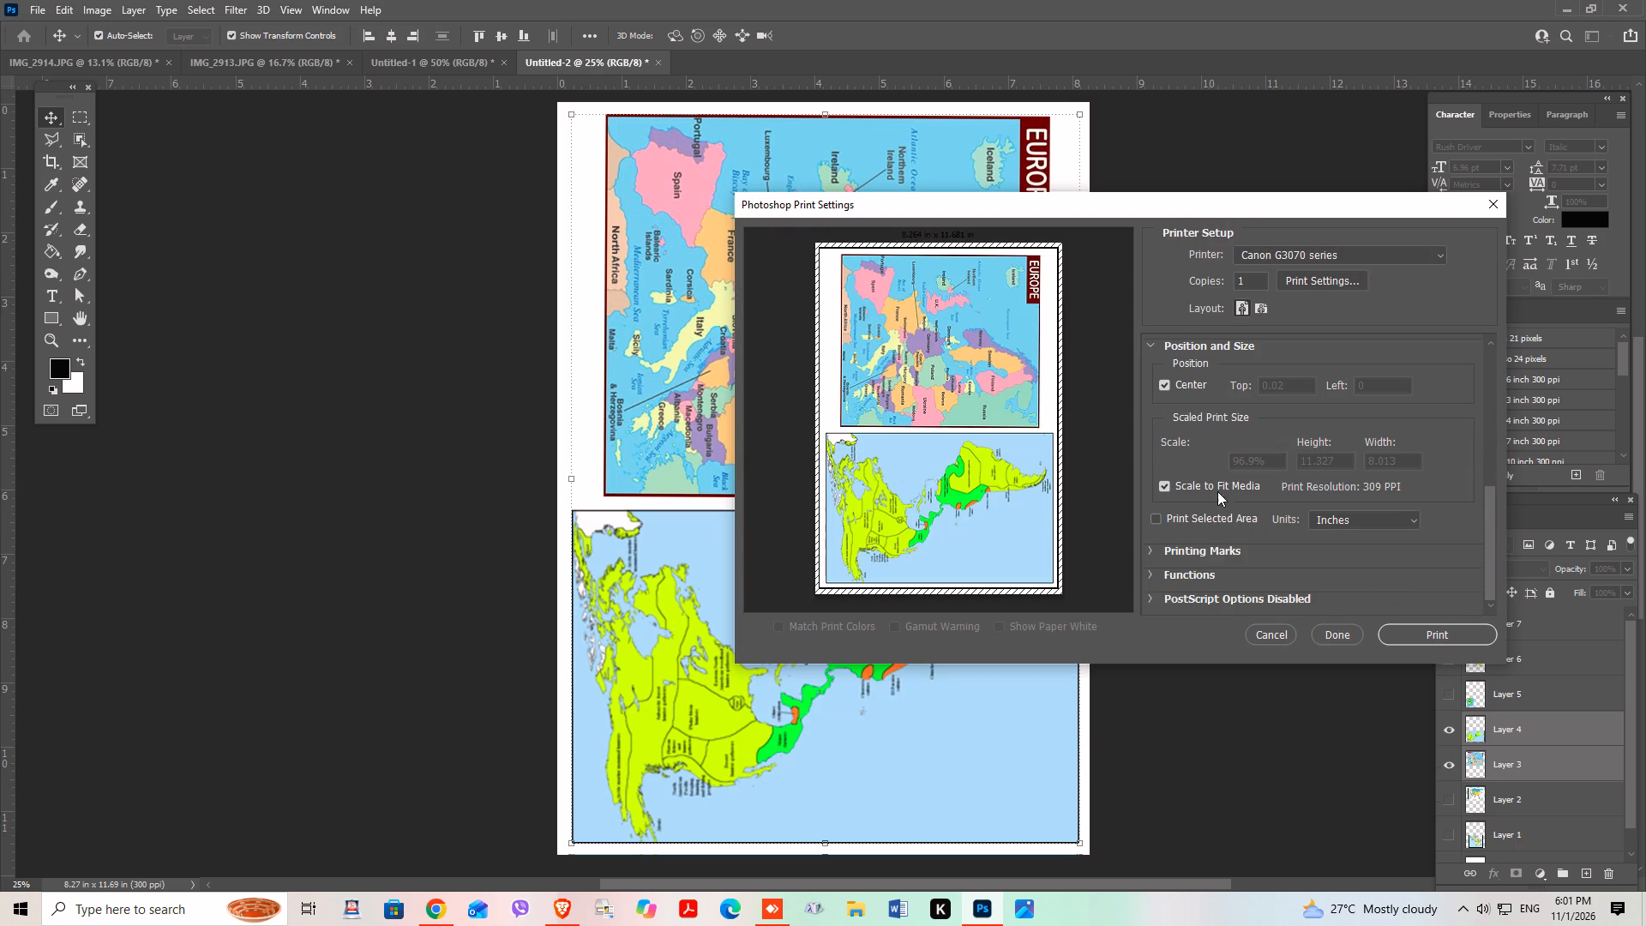
pyautogui.click(1207, 483)
pyautogui.click(1207, 483)
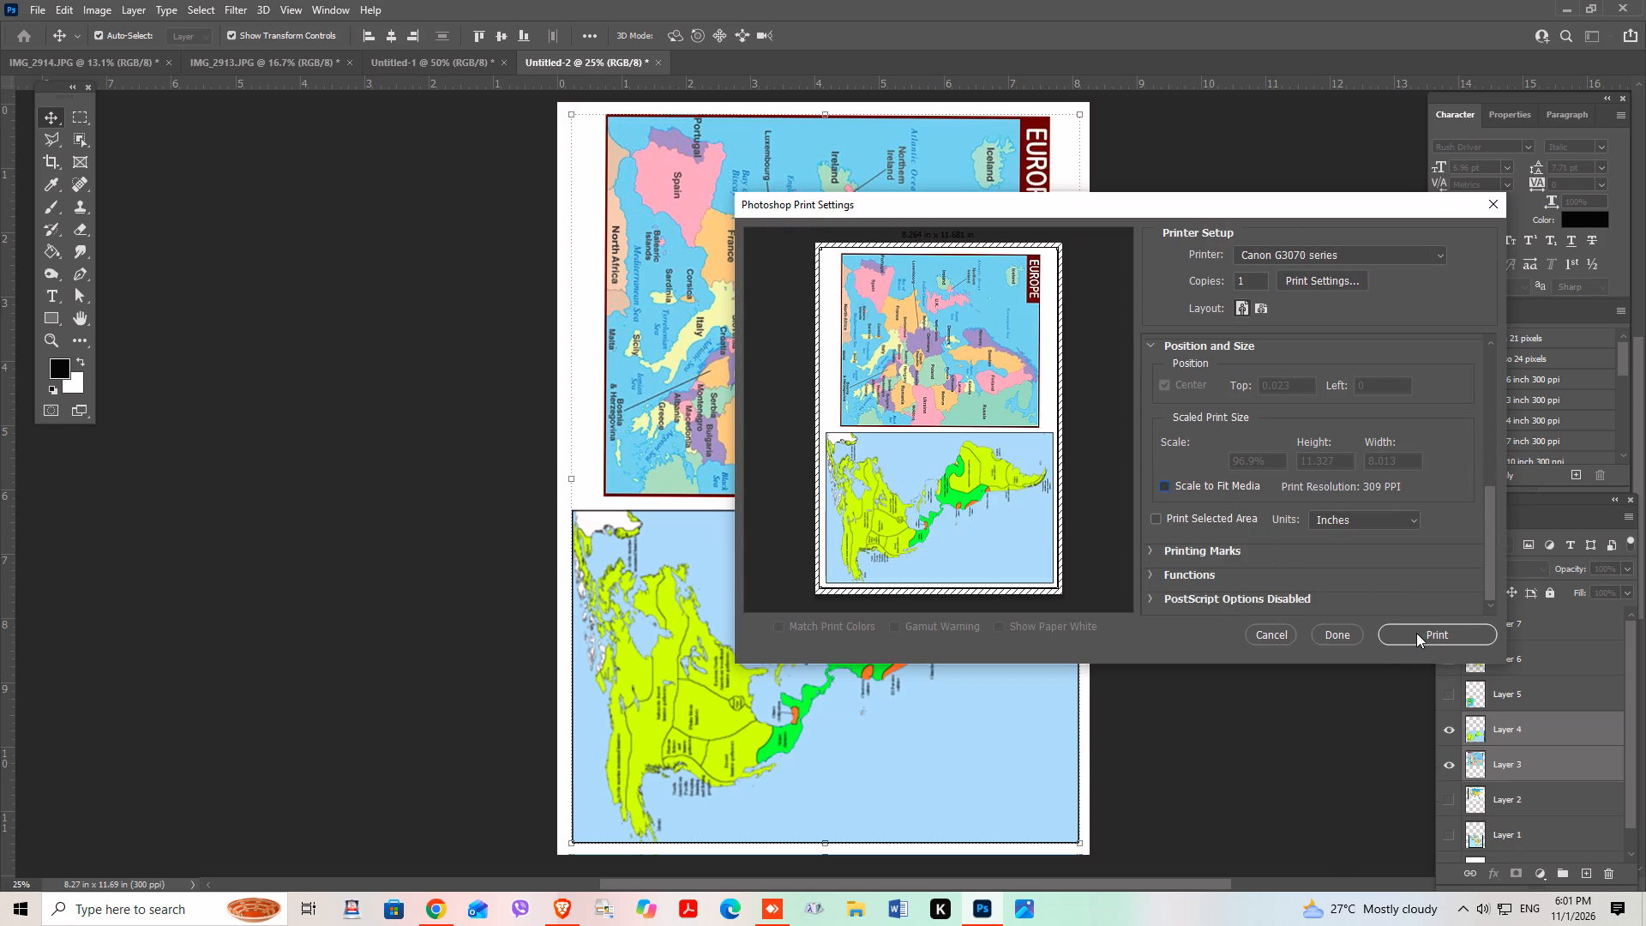
pyautogui.click(1416, 633)
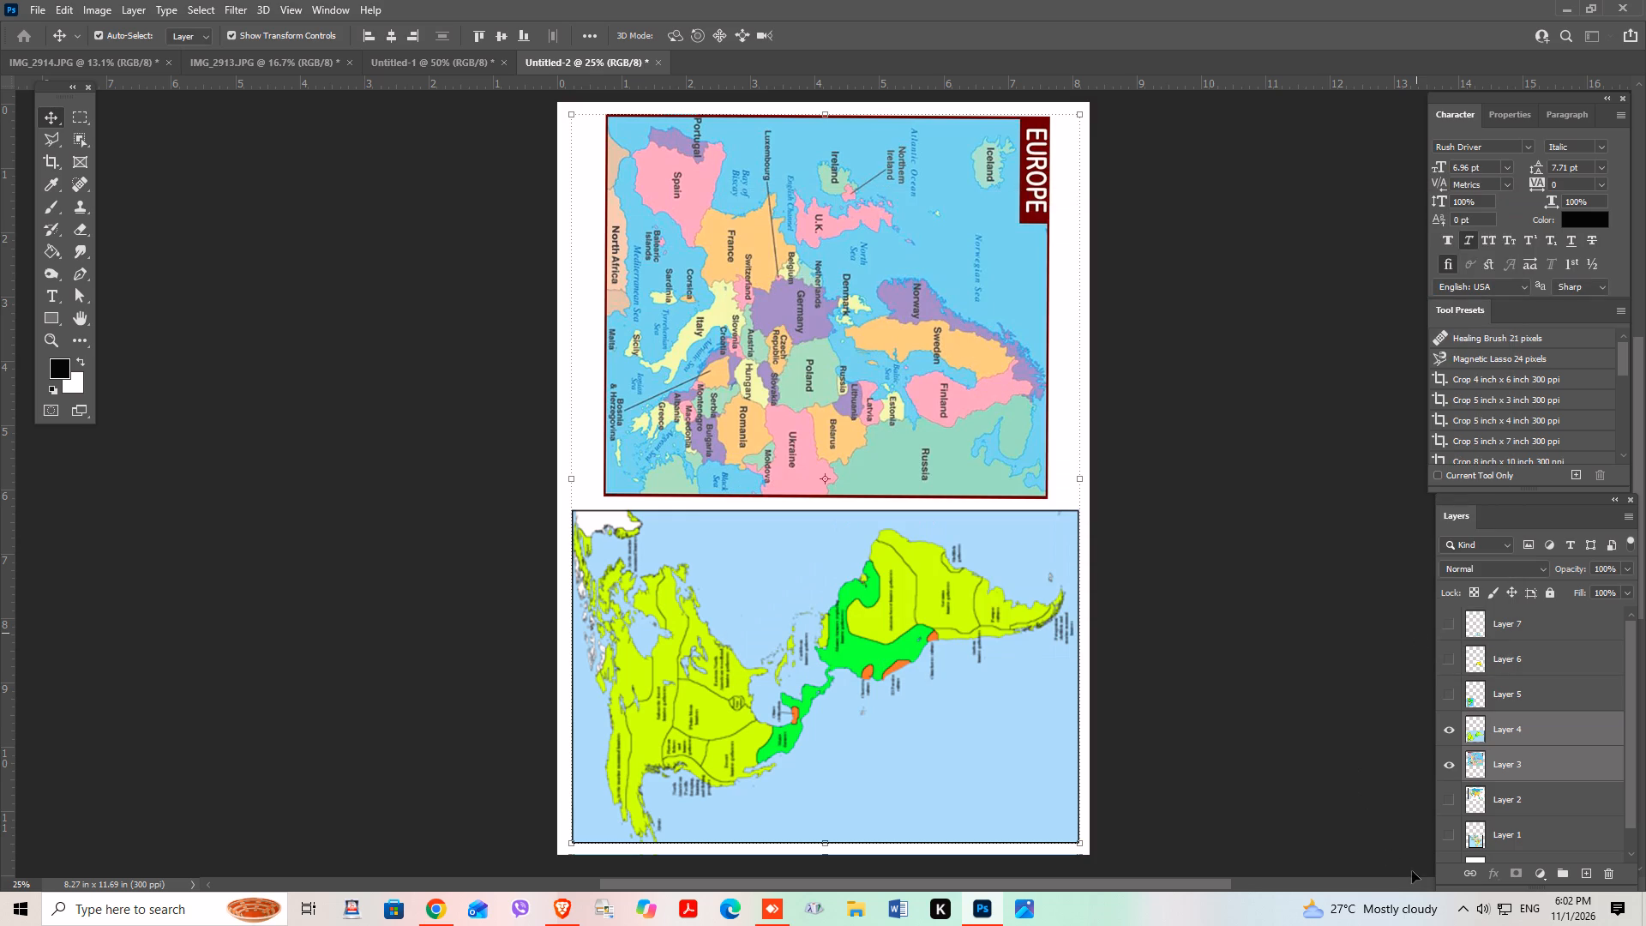
# Hide Layers 3 and 4, and show the South America map on Layer 5 and the Australia map on Layer 6.
pyautogui.click(1450, 767)
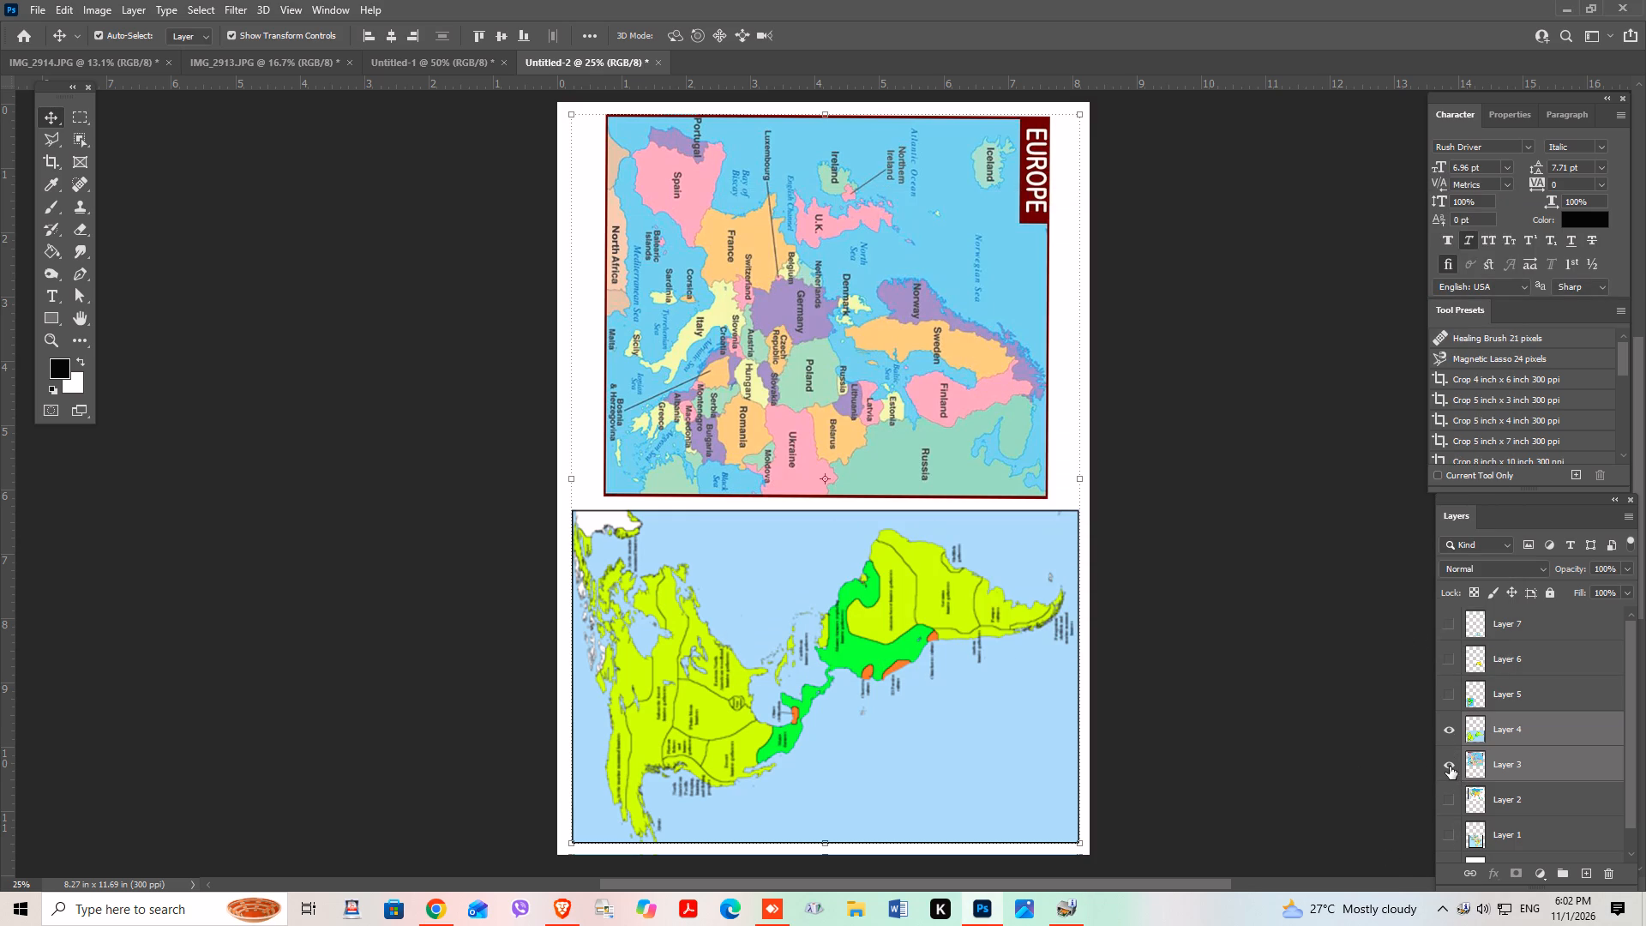
pyautogui.click(1449, 764)
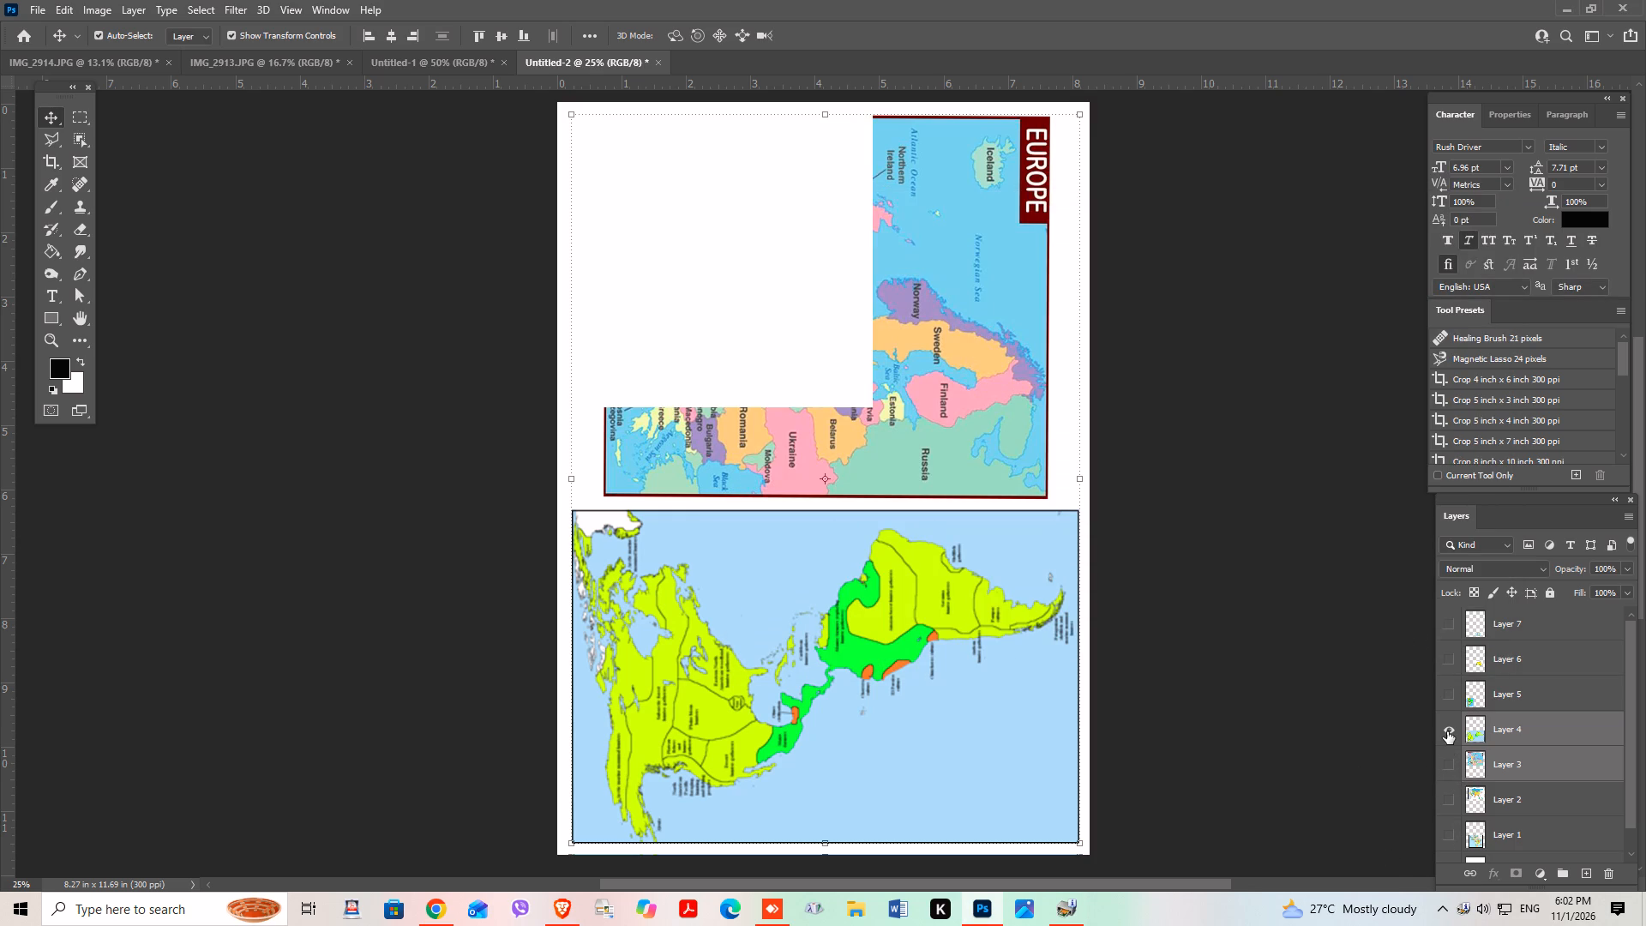
pyautogui.click(1447, 731)
pyautogui.click(1446, 690)
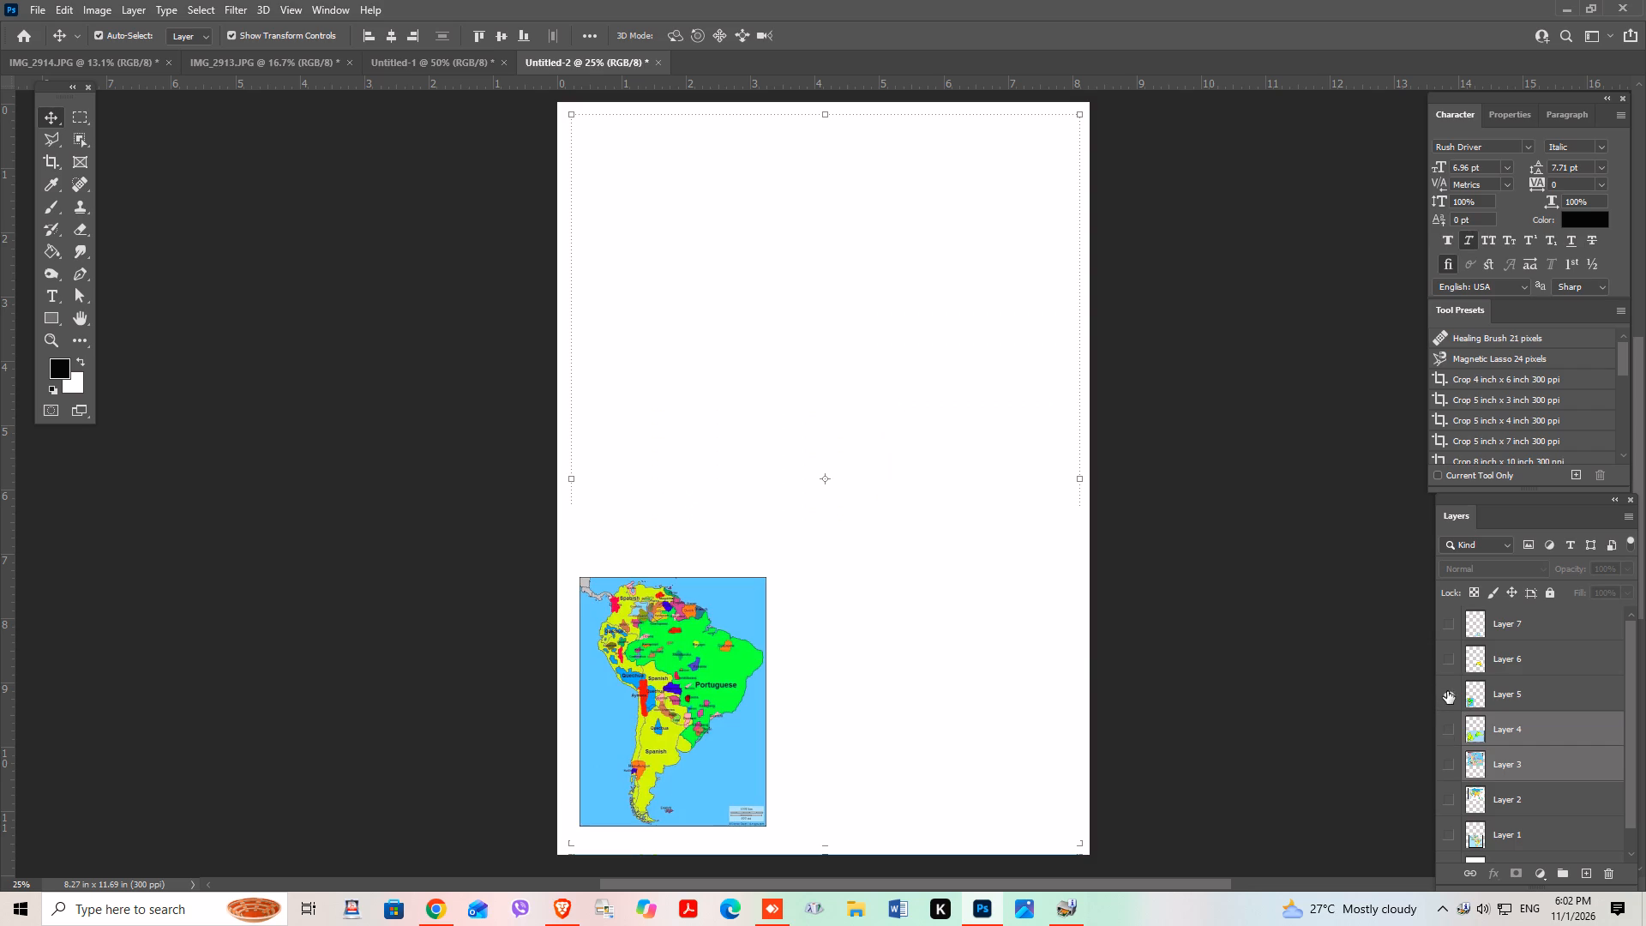
pyautogui.click(1446, 656)
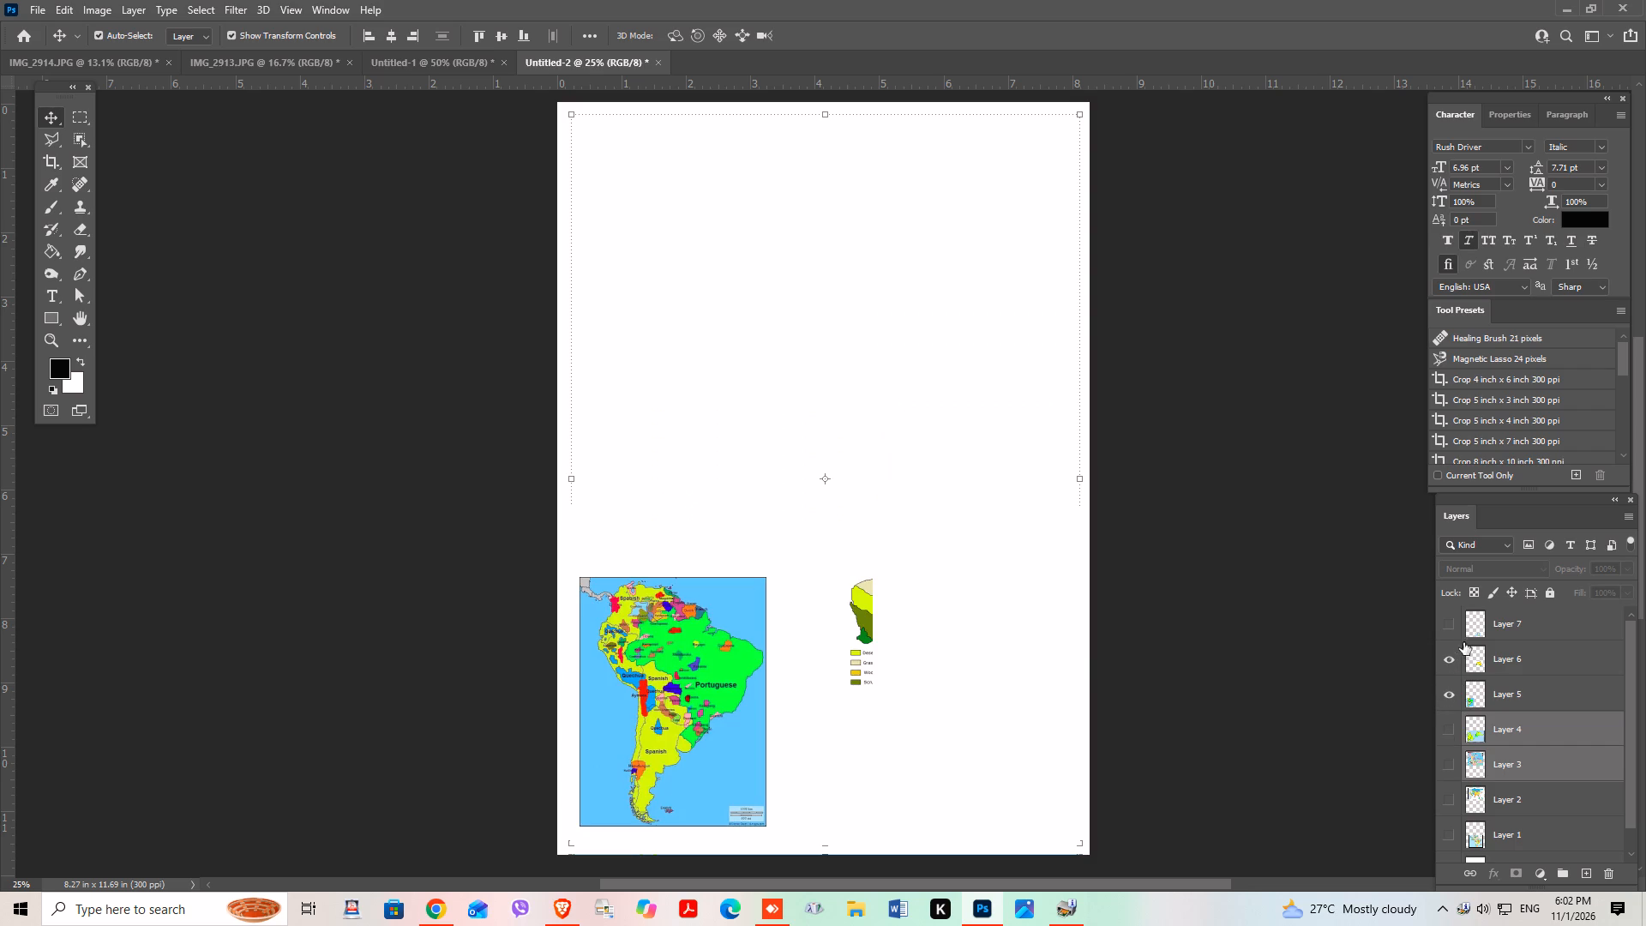
pyautogui.click(1452, 627)
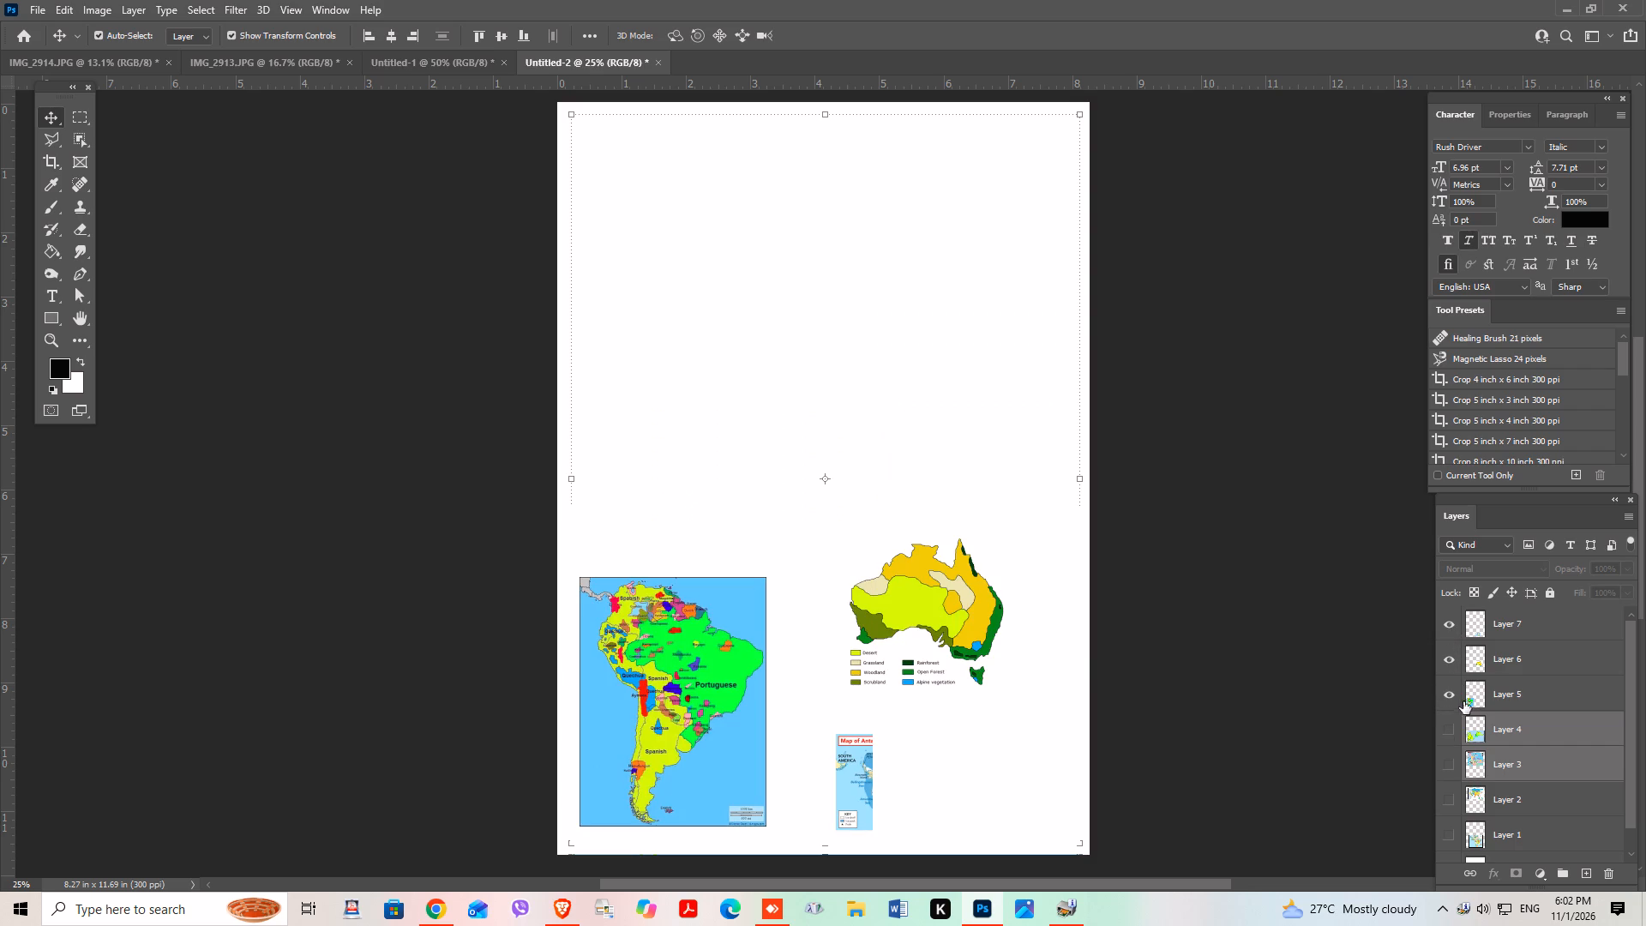
pyautogui.click(1449, 626)
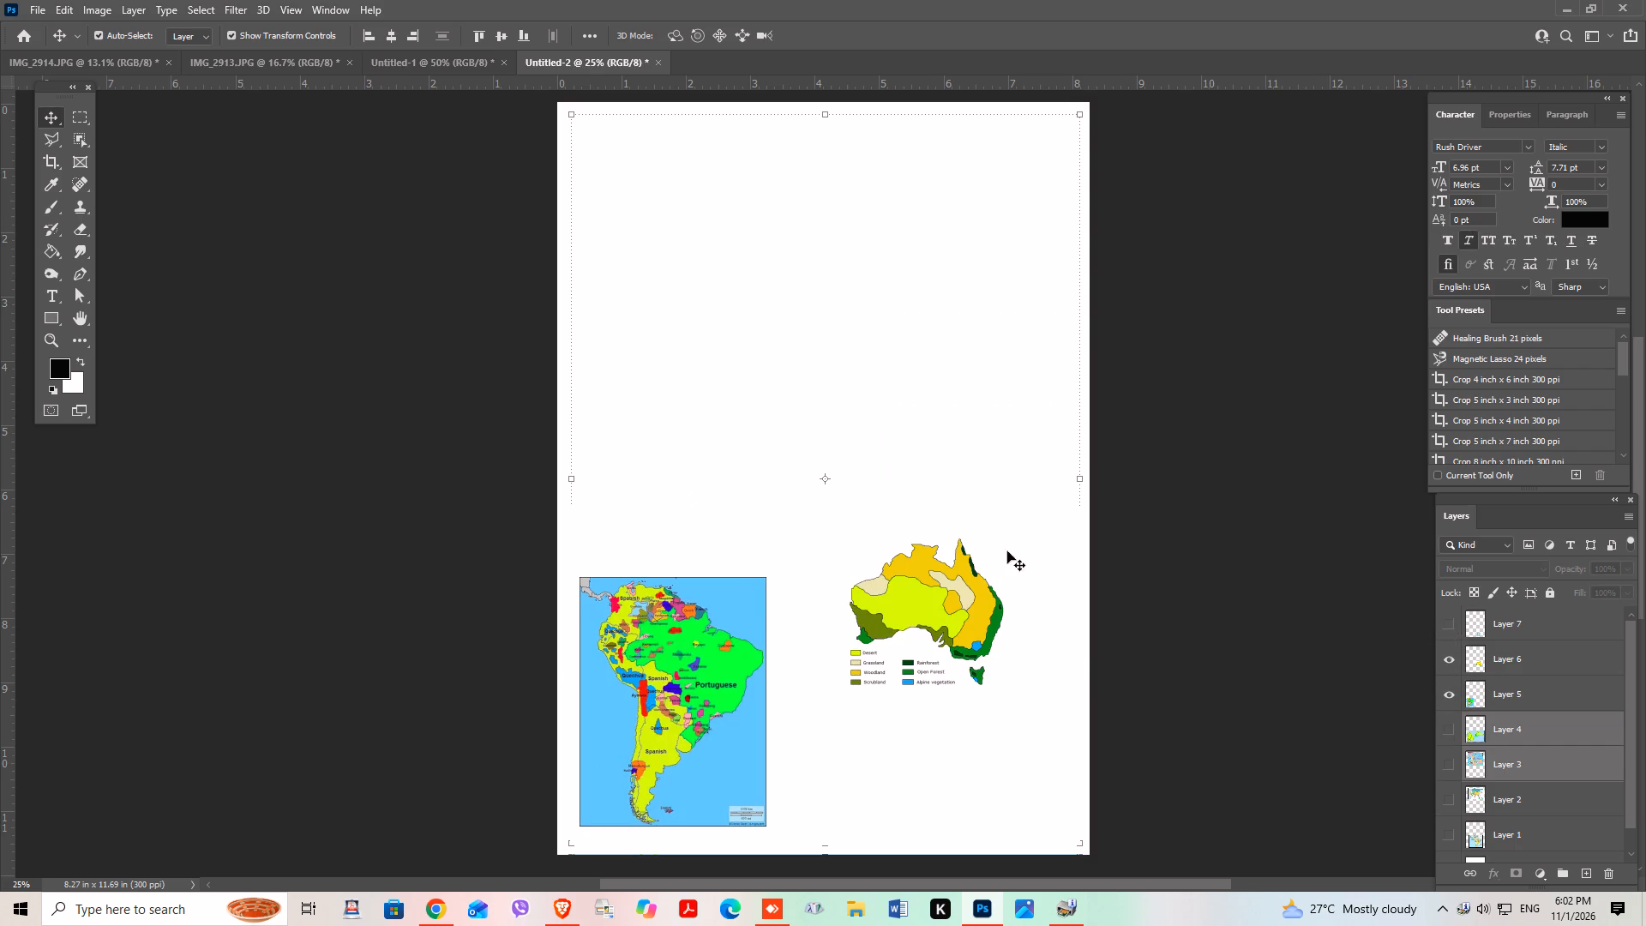
# Rotate the South America map clockwise by about 90° and move it toward the page's upper-left corner.
pyautogui.moveTo(702, 637); pyautogui.dragTo(776, 316)
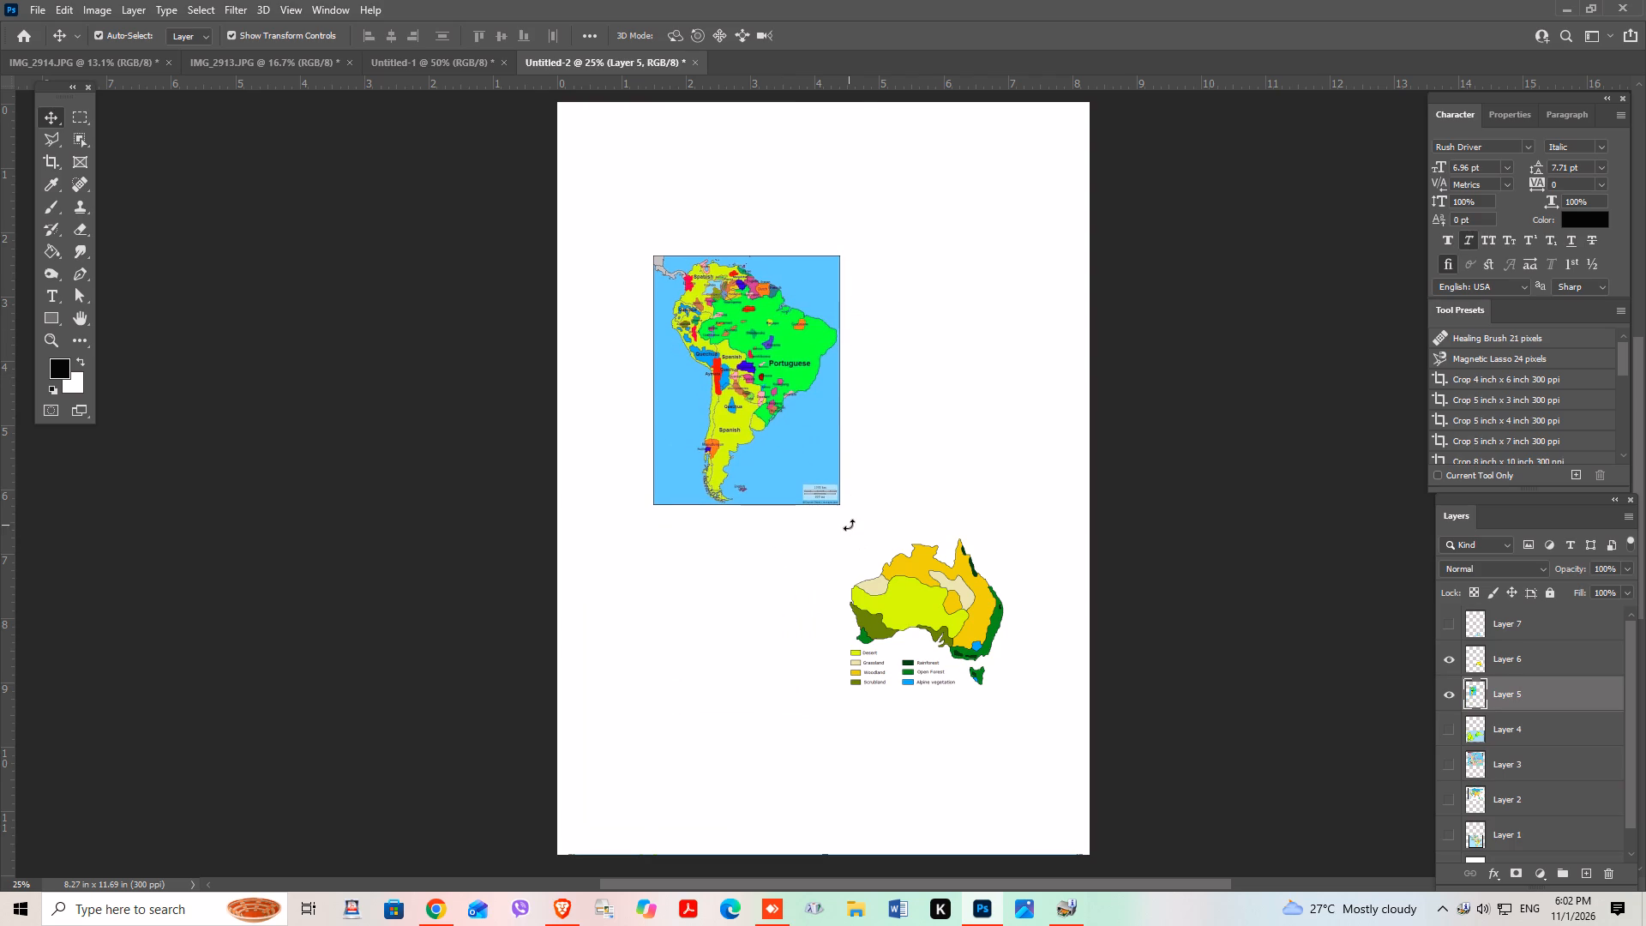
pyautogui.moveTo(849, 517); pyautogui.dragTo(626, 465)
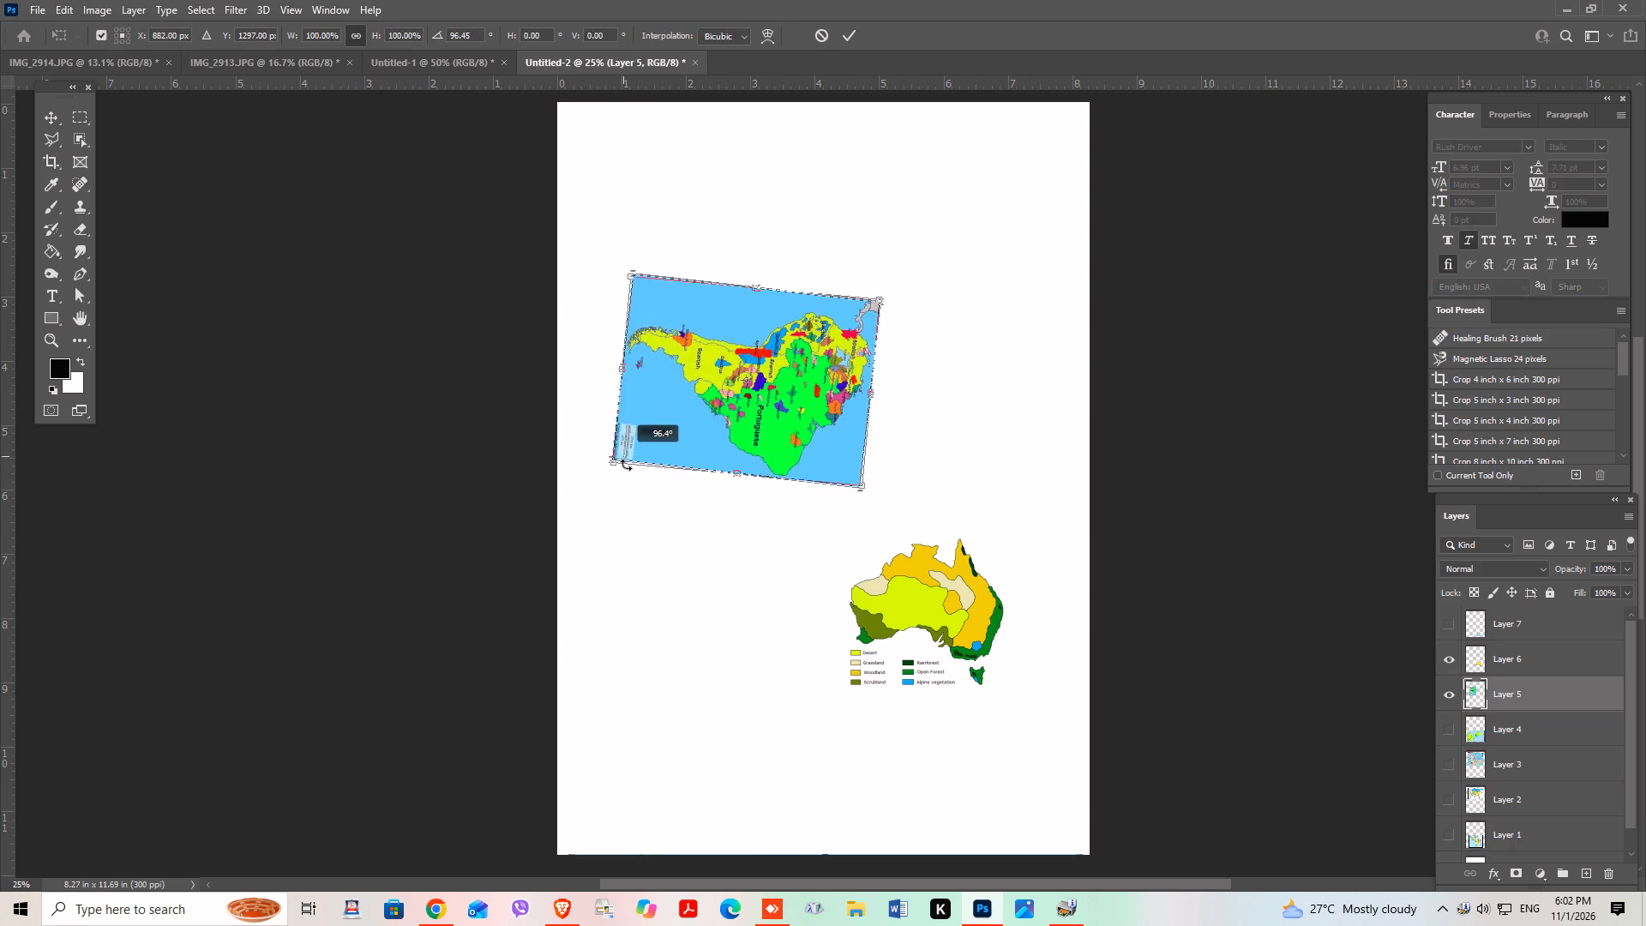
pyautogui.moveTo(626, 465); pyautogui.dragTo(624, 472)
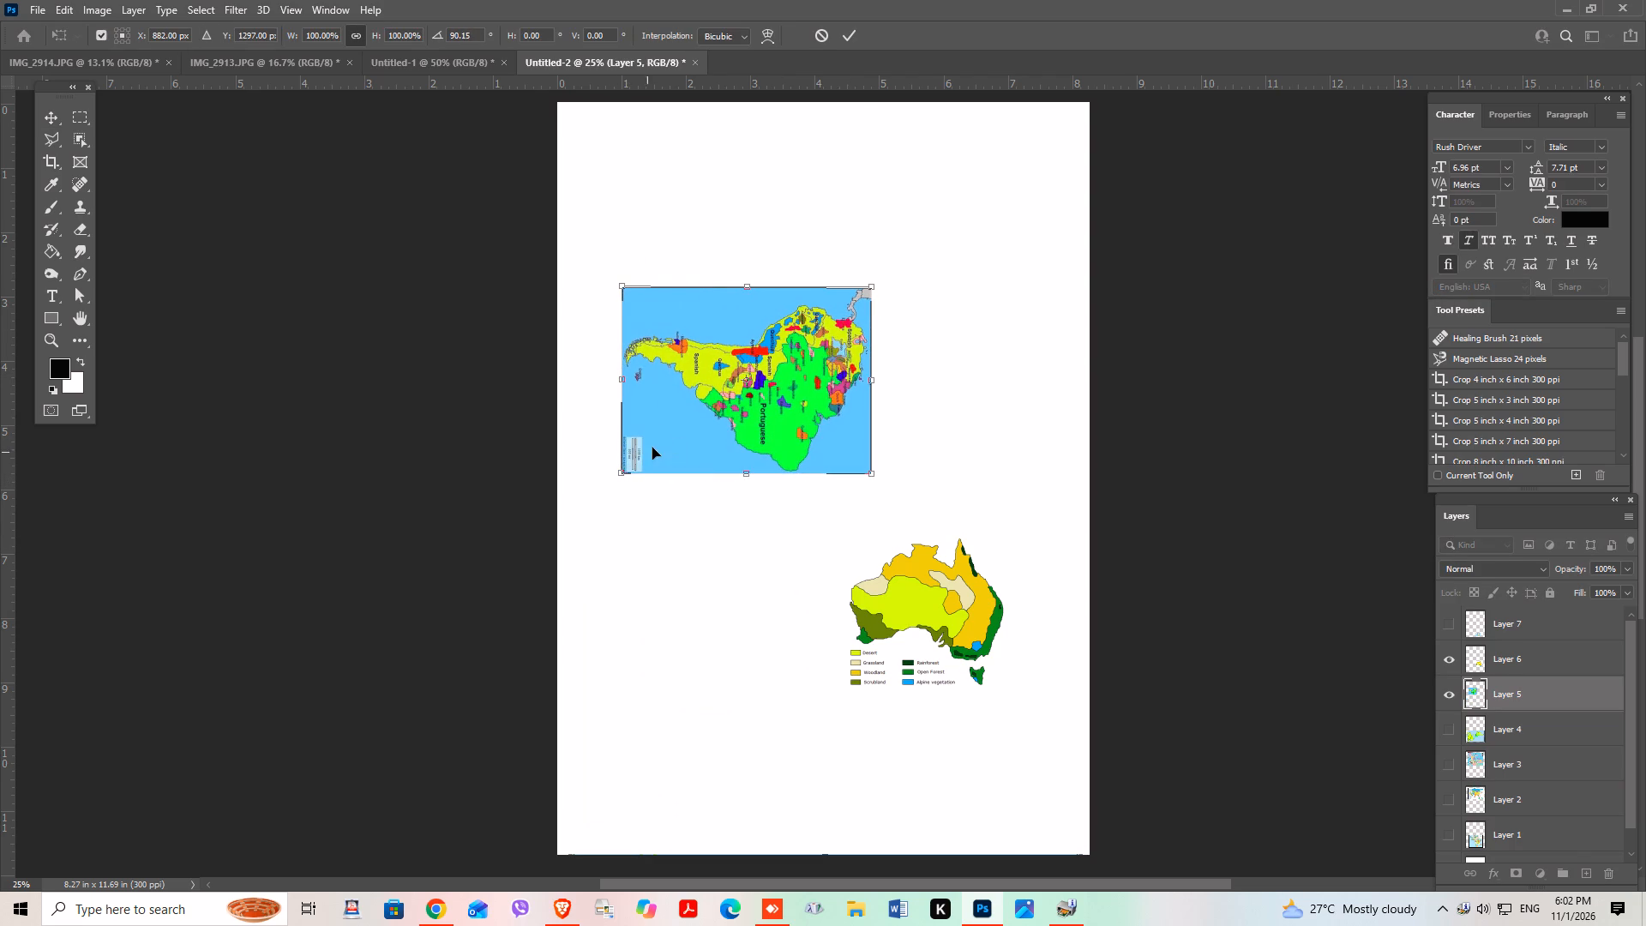
pyautogui.moveTo(676, 414); pyautogui.dragTo(655, 272)
# Enlarge the South America map to about 186% and position it in the page's upper half, near the top edge.
pyautogui.moveTo(856, 331); pyautogui.dragTo(856, 331)
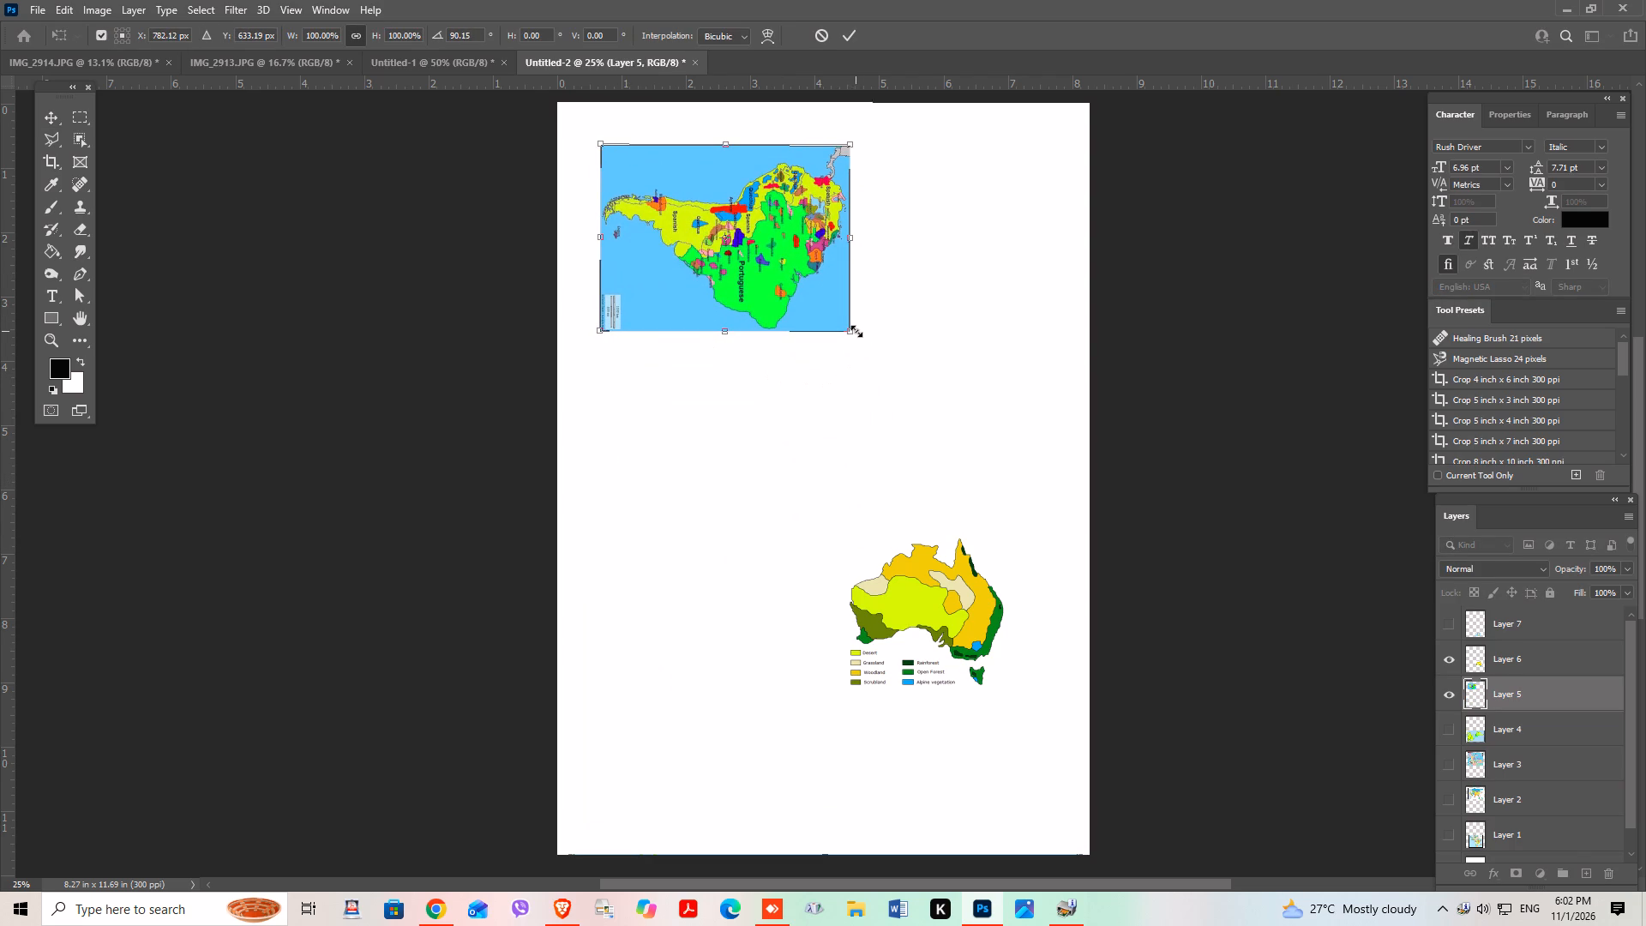
pyautogui.moveTo(856, 331); pyautogui.dragTo(1101, 388)
pyautogui.moveTo(925, 386); pyautogui.dragTo(928, 373)
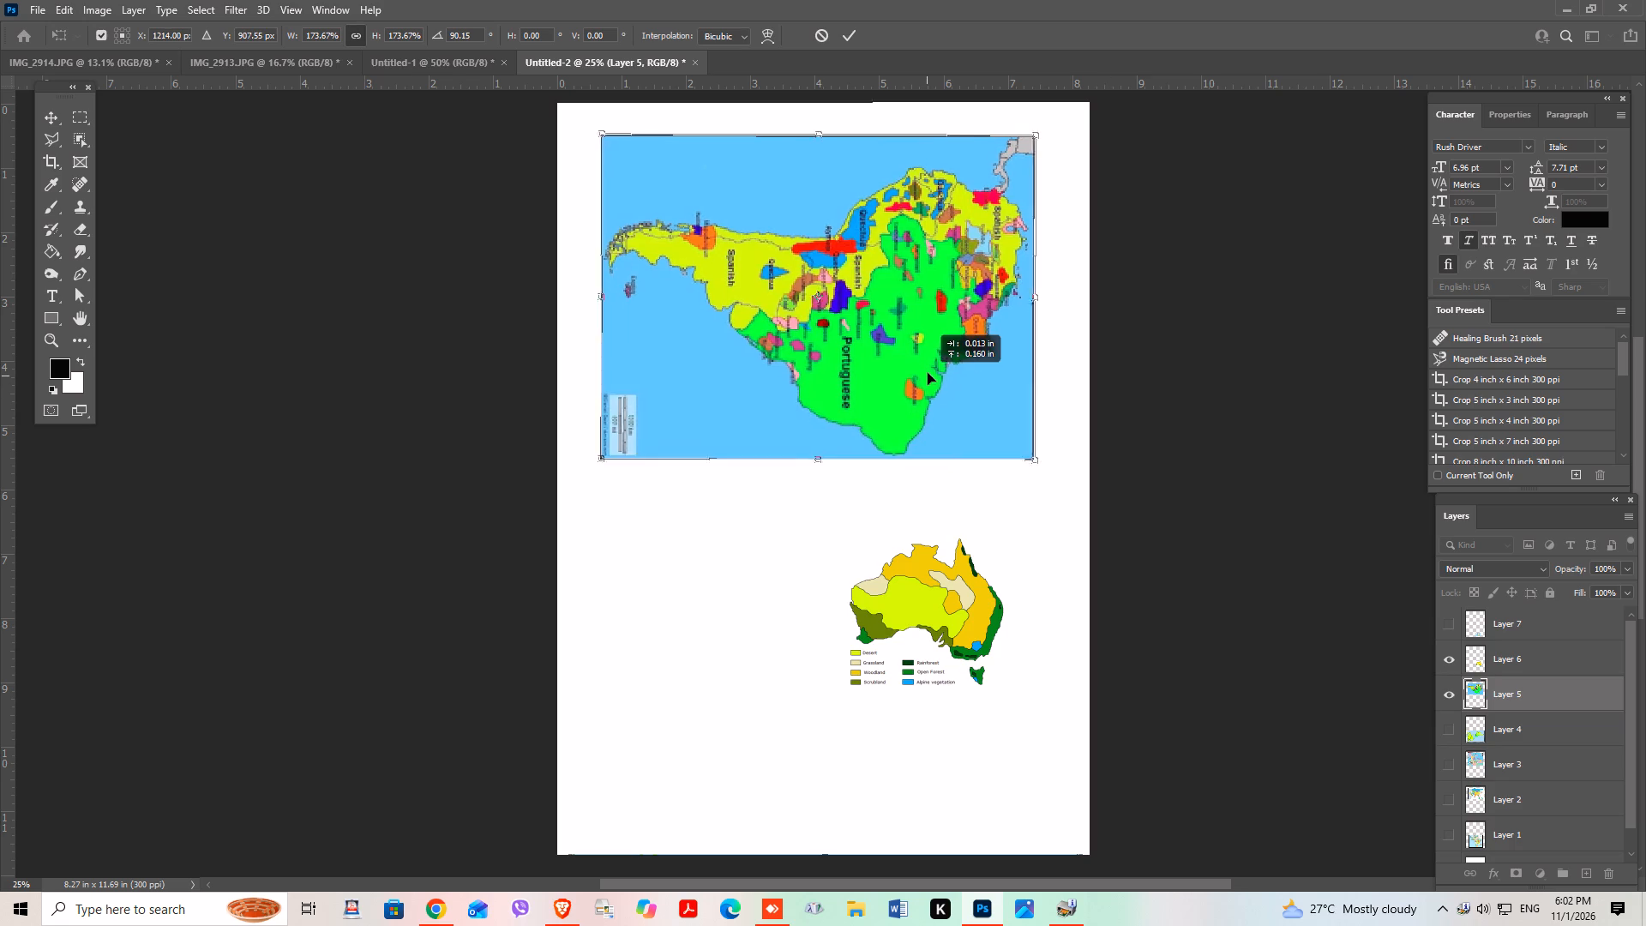
pyautogui.moveTo(928, 373); pyautogui.dragTo(926, 358)
pyautogui.moveTo(1036, 444); pyautogui.dragTo(1043, 449)
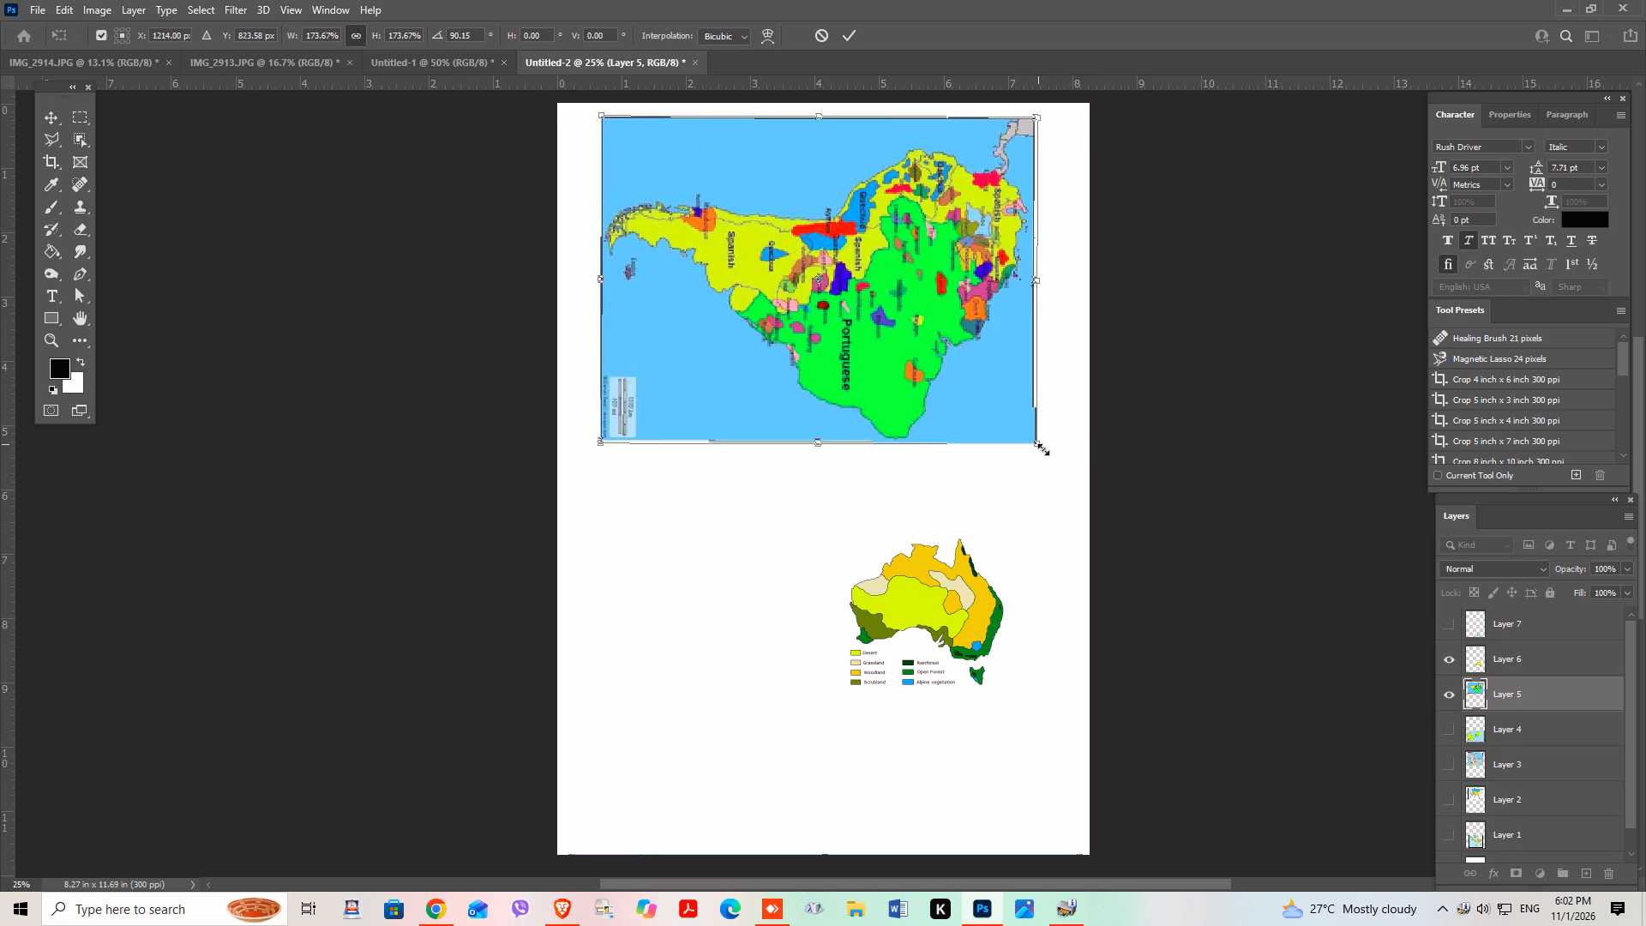
pyautogui.moveTo(1043, 449); pyautogui.dragTo(1061, 473)
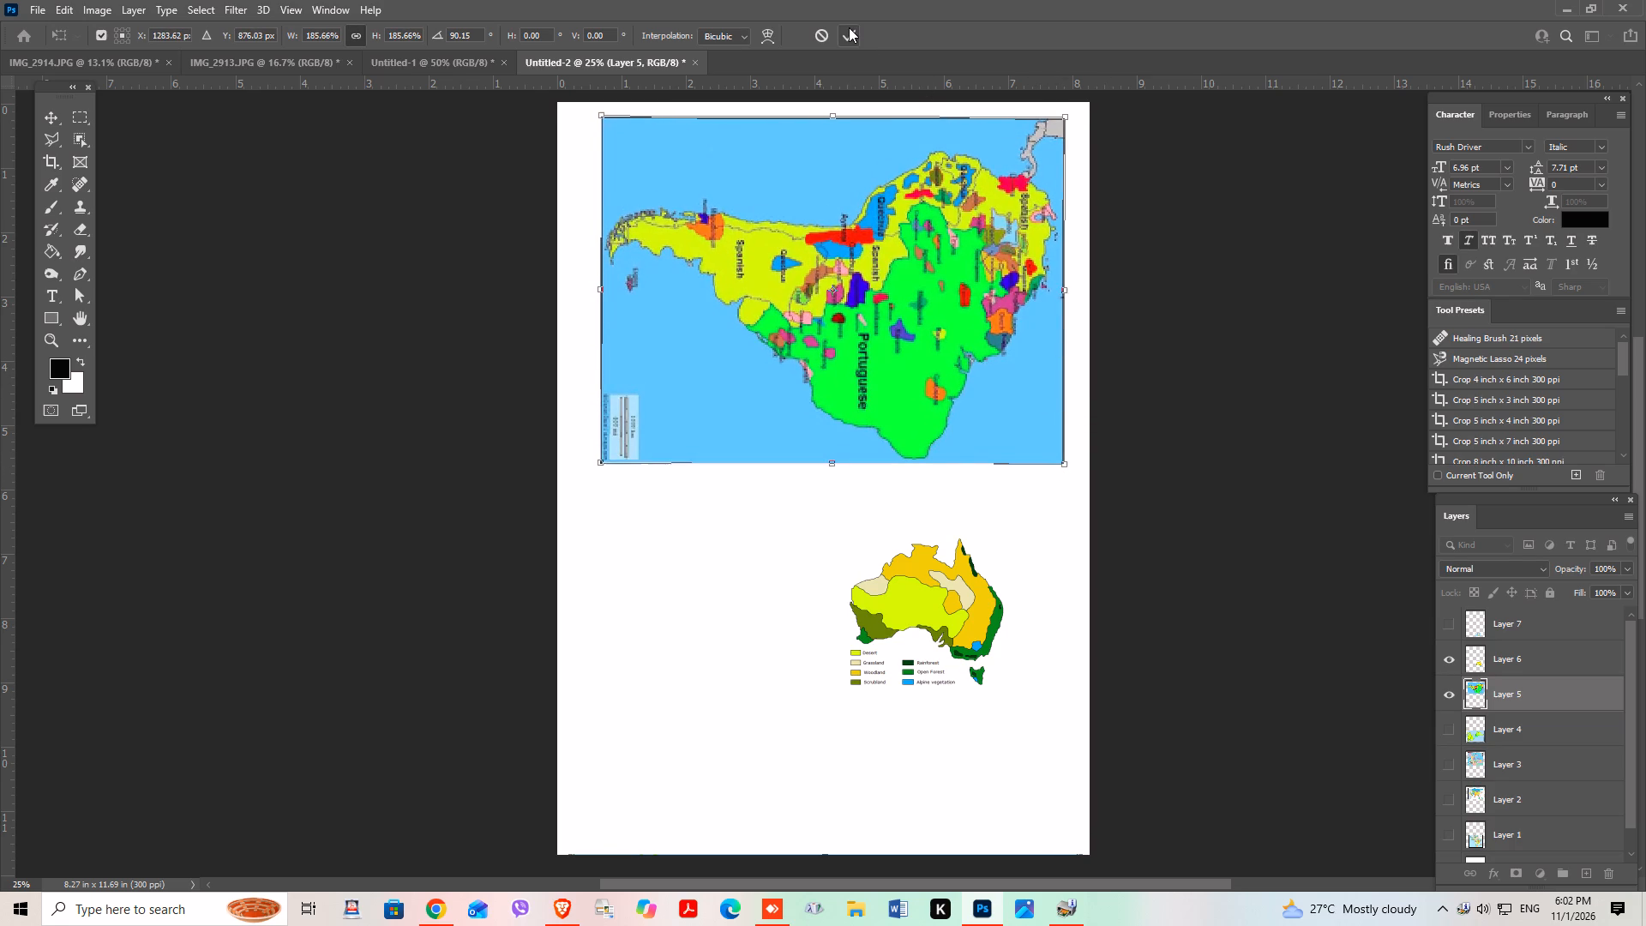
pyautogui.click(849, 27)
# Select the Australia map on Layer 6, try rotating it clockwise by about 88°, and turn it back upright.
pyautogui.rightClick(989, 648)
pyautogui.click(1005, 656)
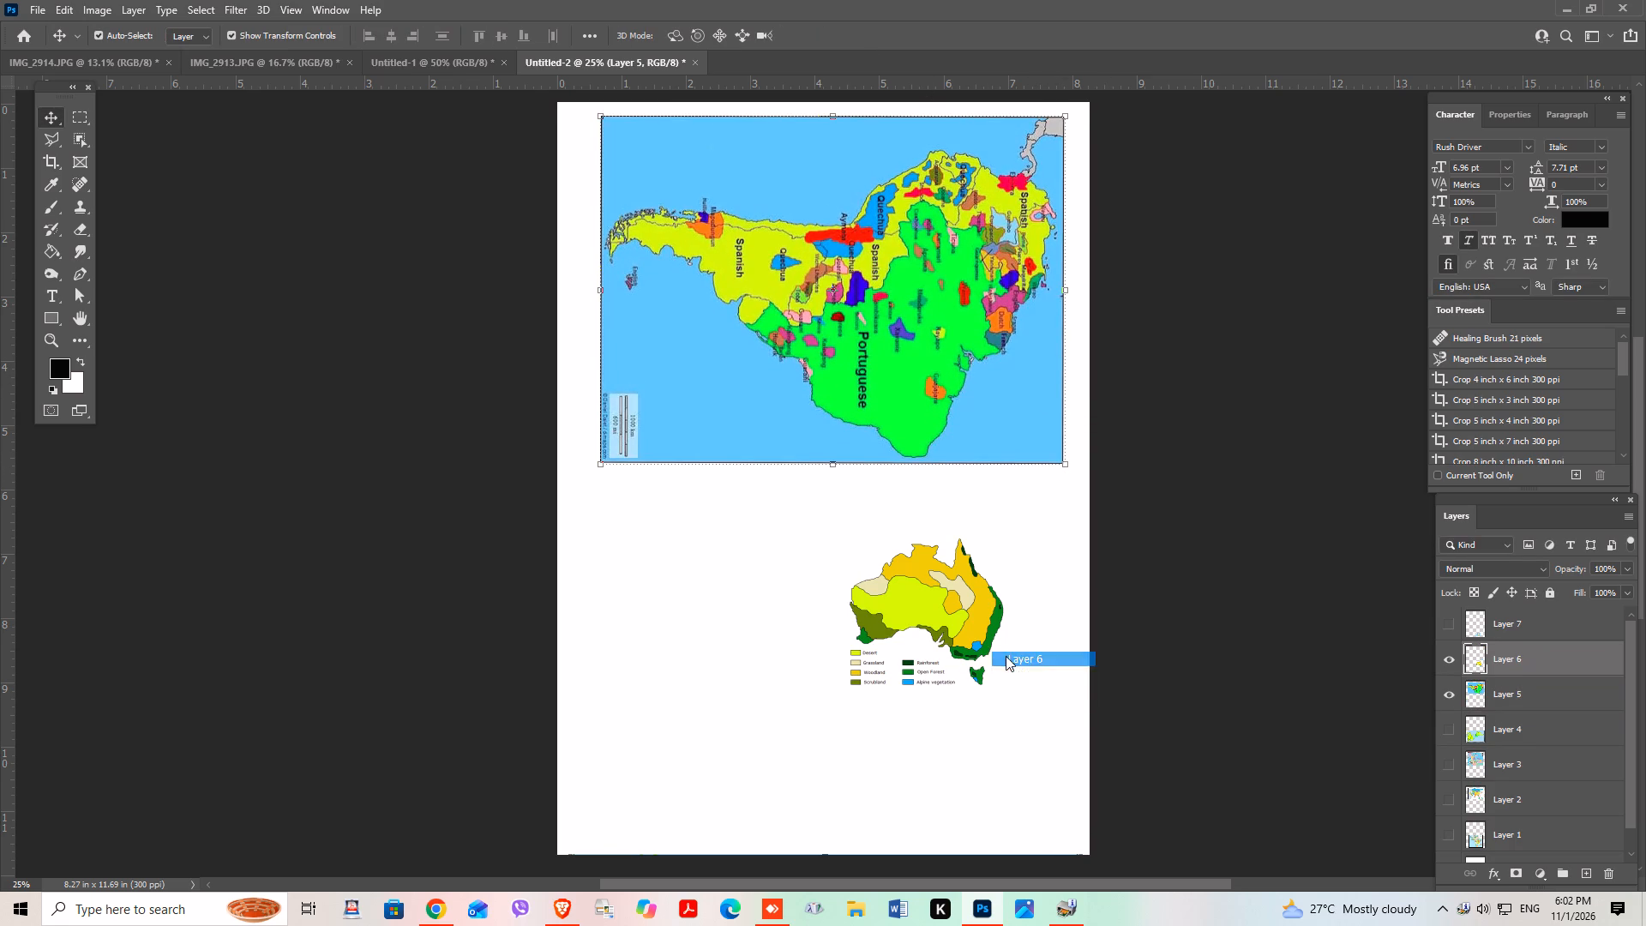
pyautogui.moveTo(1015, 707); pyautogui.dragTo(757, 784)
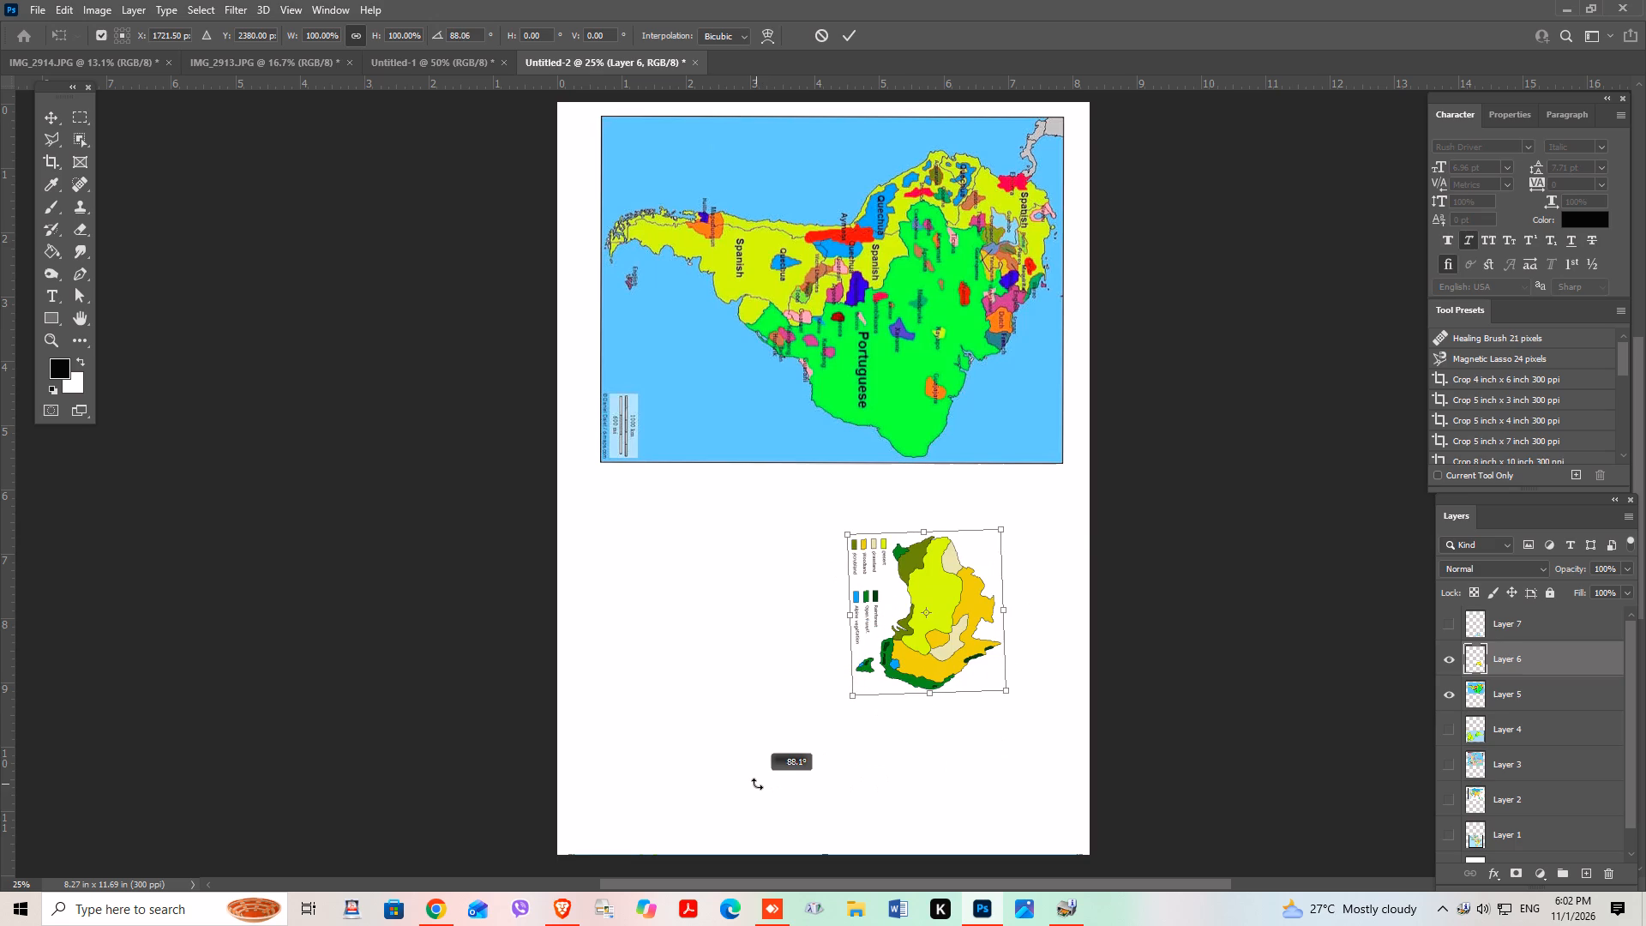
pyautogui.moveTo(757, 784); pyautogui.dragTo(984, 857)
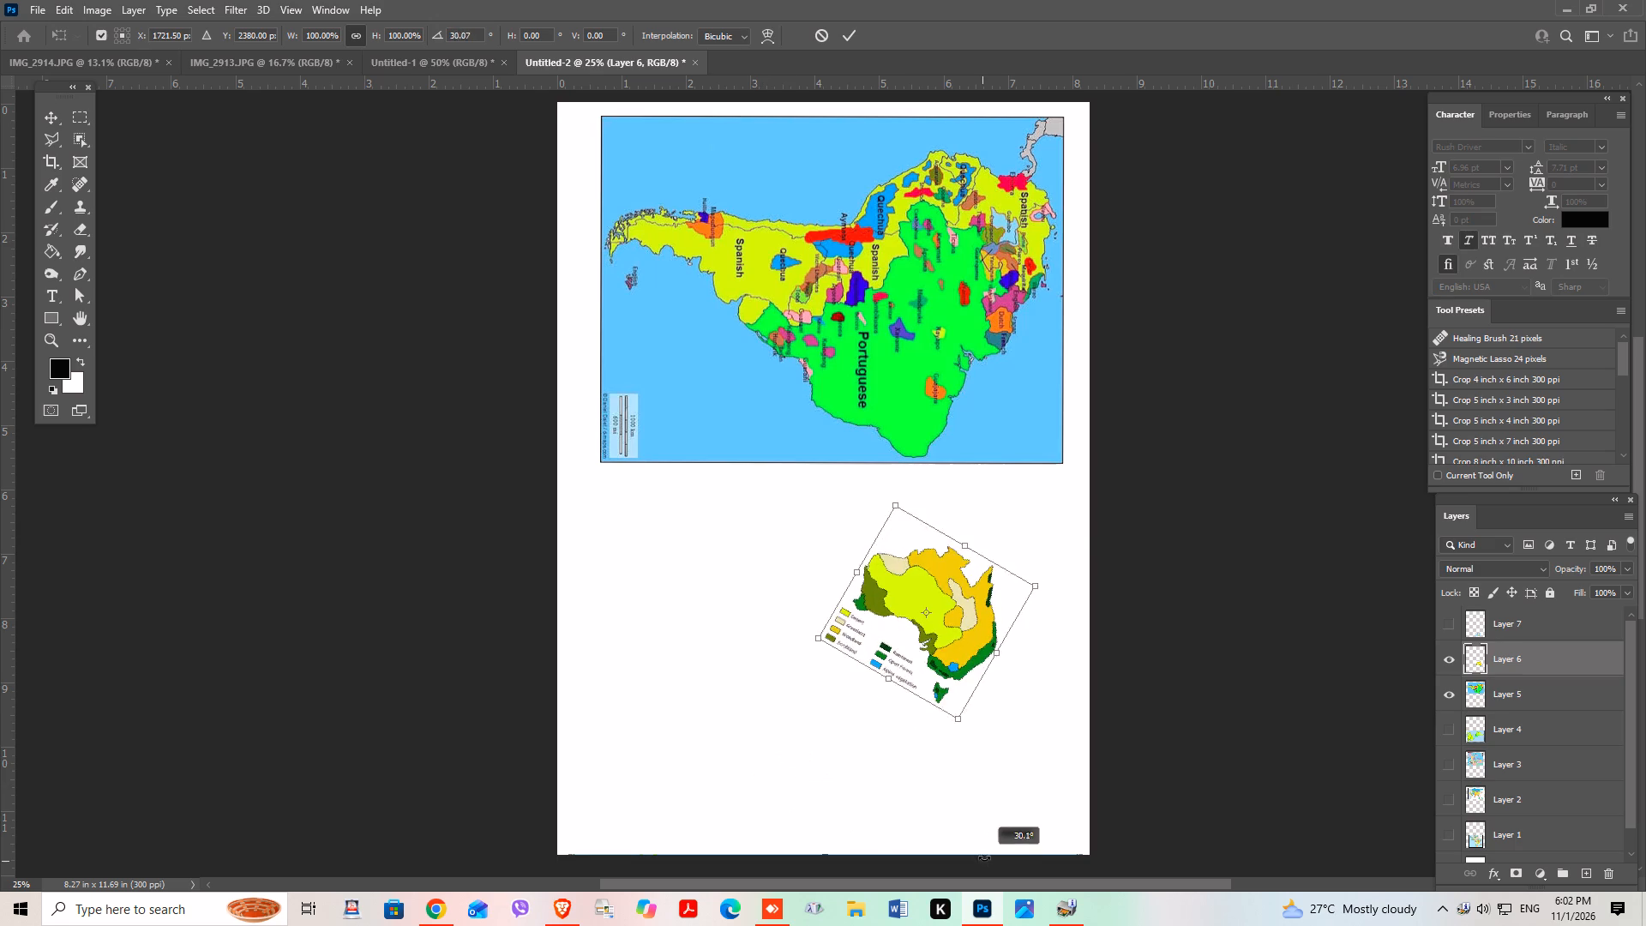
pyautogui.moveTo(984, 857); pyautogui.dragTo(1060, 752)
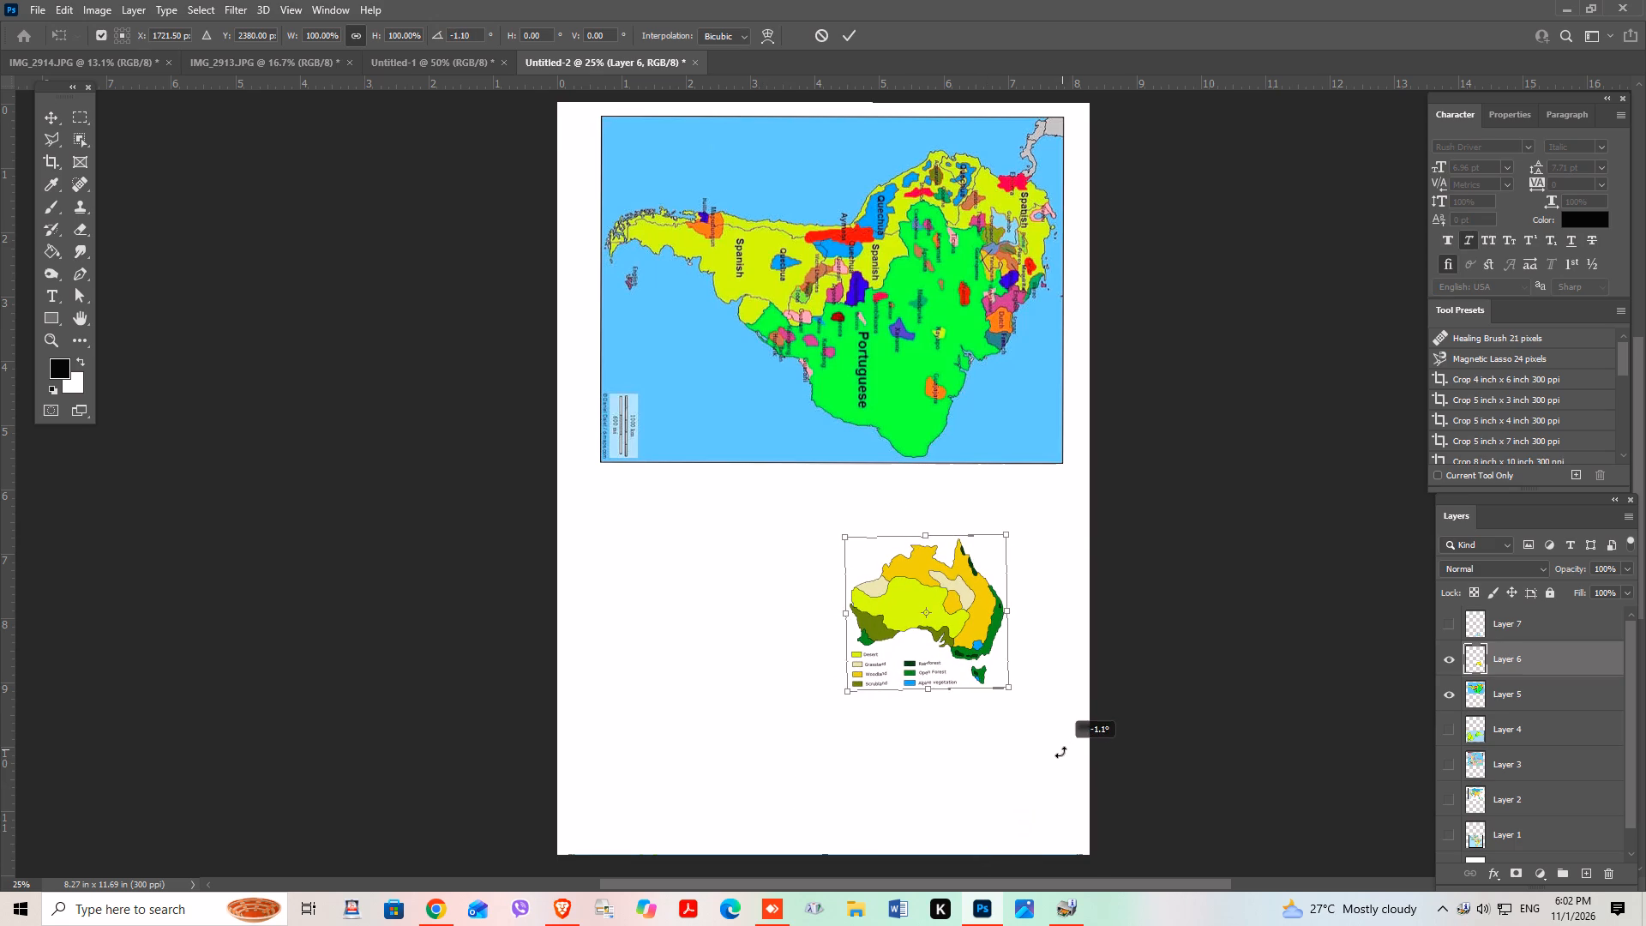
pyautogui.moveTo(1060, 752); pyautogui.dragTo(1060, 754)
# Move the Australia map below the South America map and enlarge it to about 246%, filling the page's lower half.
pyautogui.moveTo(929, 655); pyautogui.dragTo(736, 642)
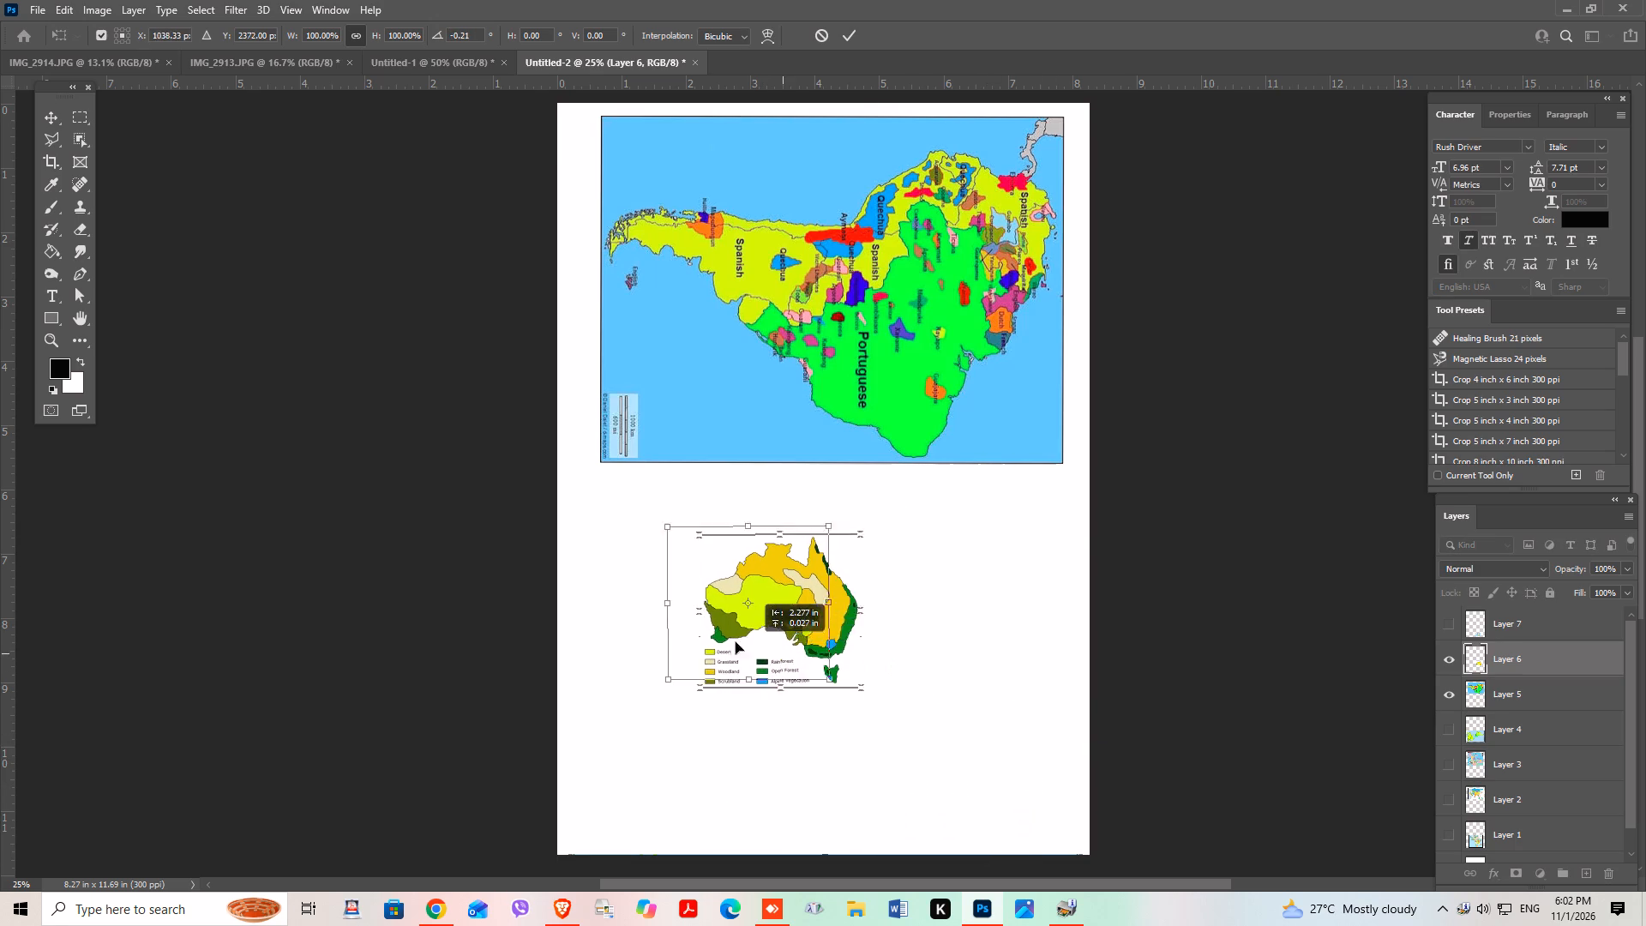
pyautogui.moveTo(736, 642); pyautogui.dragTo(692, 601)
pyautogui.moveTo(774, 638); pyautogui.dragTo(846, 684)
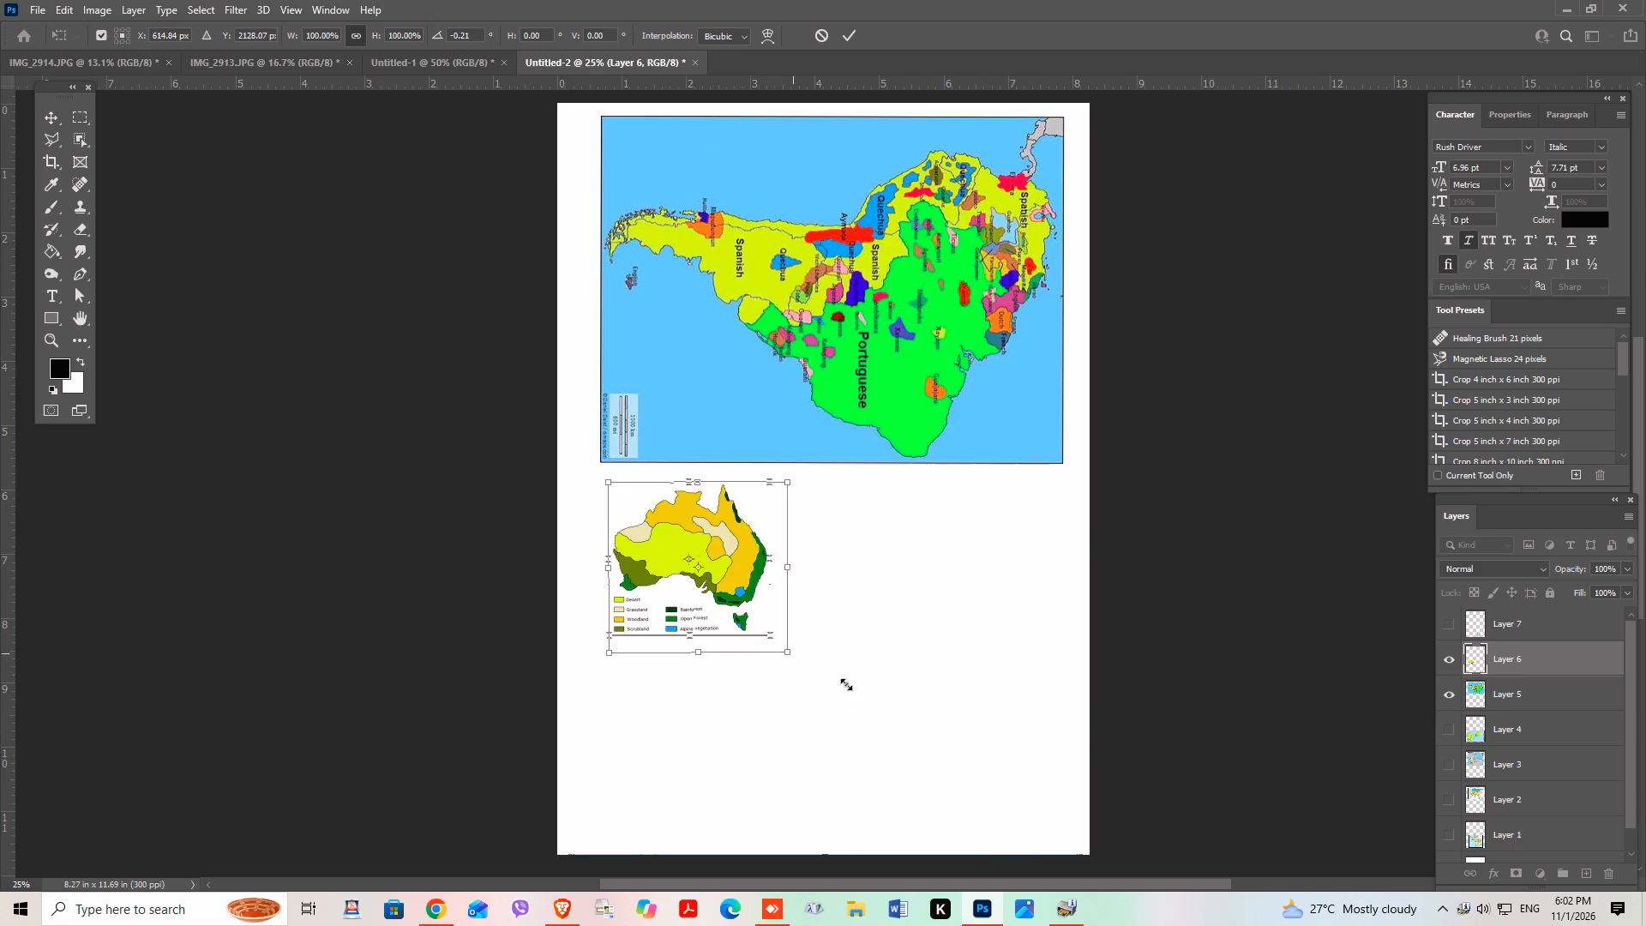
pyautogui.moveTo(846, 684); pyautogui.dragTo(1054, 766)
pyautogui.moveTo(936, 740); pyautogui.dragTo(938, 740)
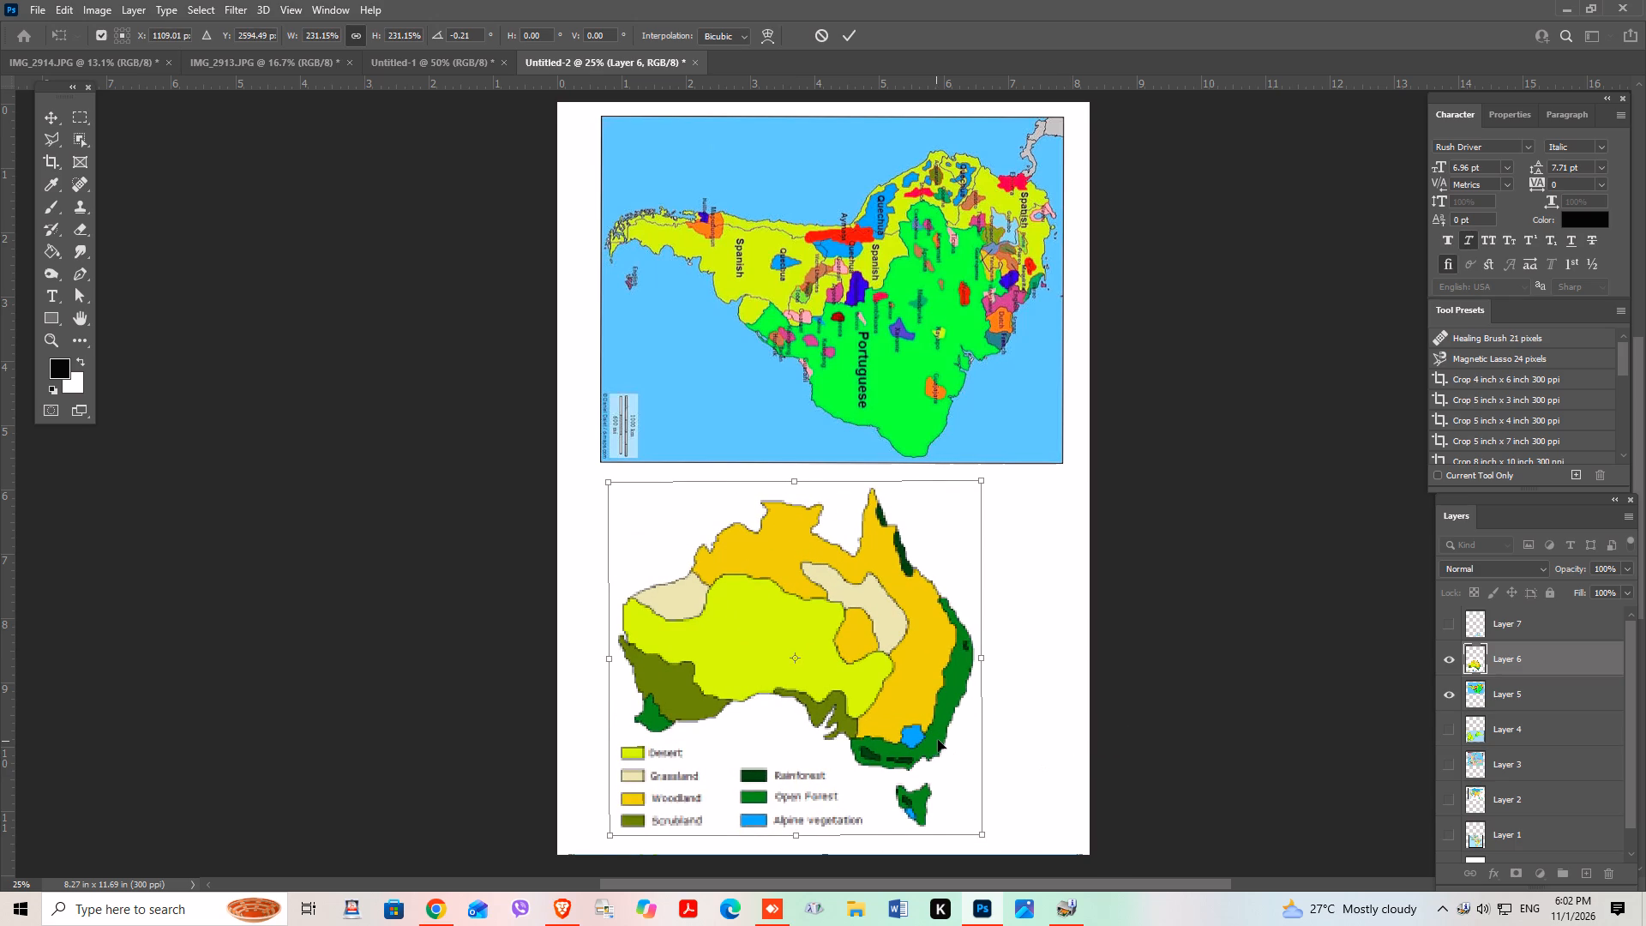
pyautogui.moveTo(938, 740); pyautogui.dragTo(952, 734)
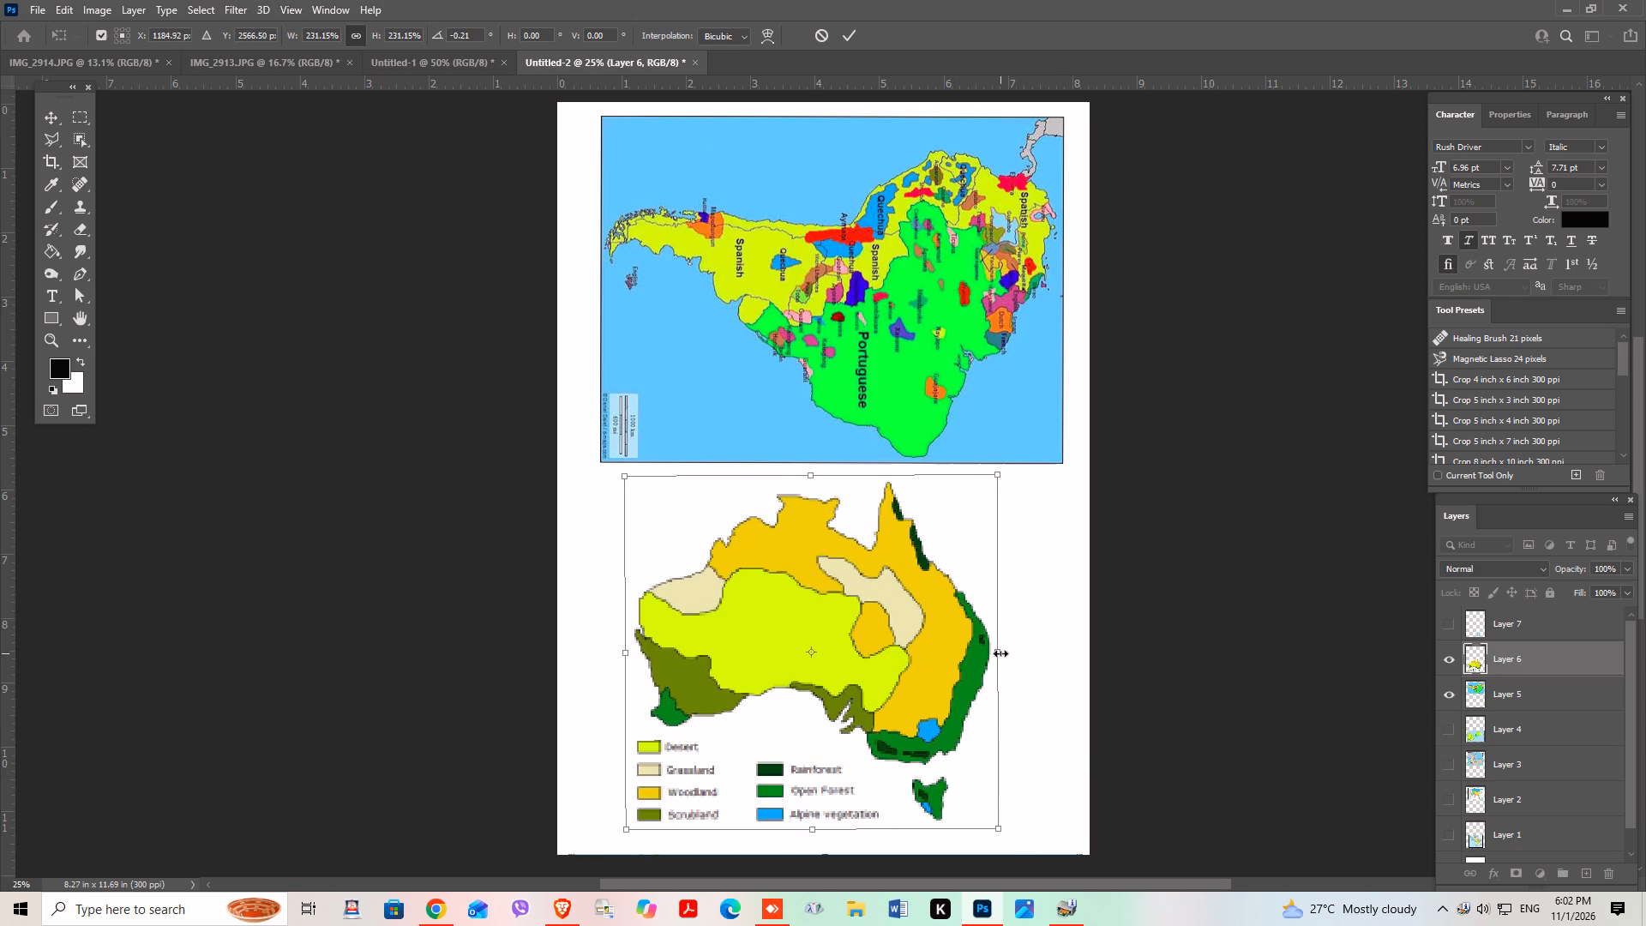
pyautogui.moveTo(1000, 653); pyautogui.dragTo(1015, 661)
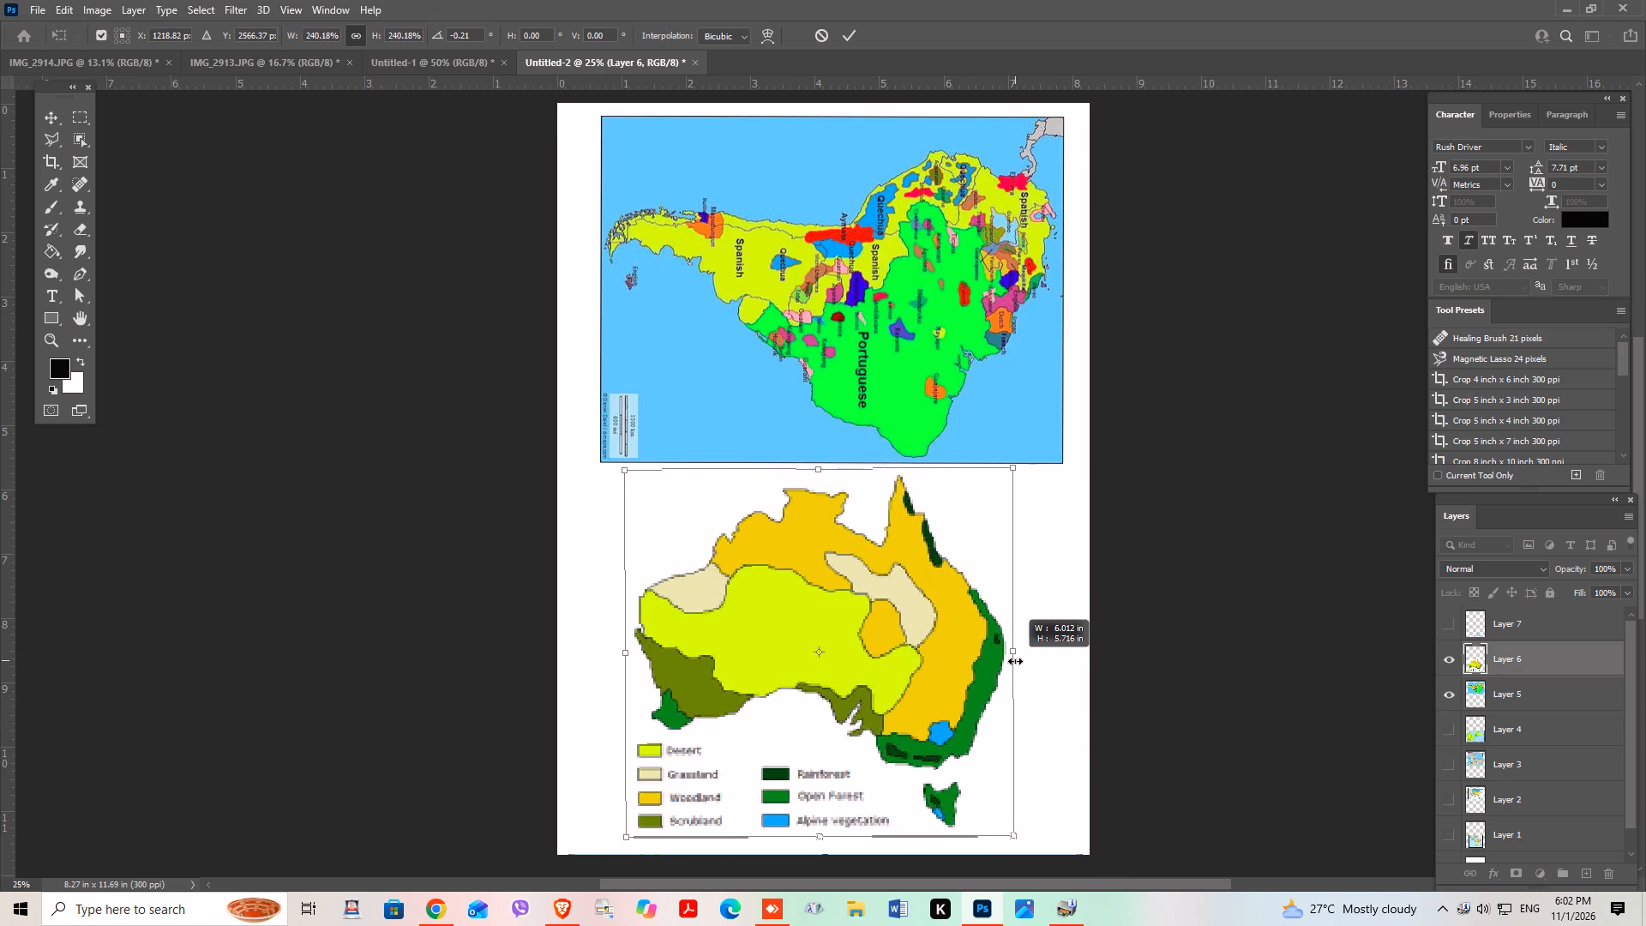
pyautogui.moveTo(1015, 661); pyautogui.dragTo(1024, 665)
pyautogui.moveTo(946, 674); pyautogui.dragTo(956, 680)
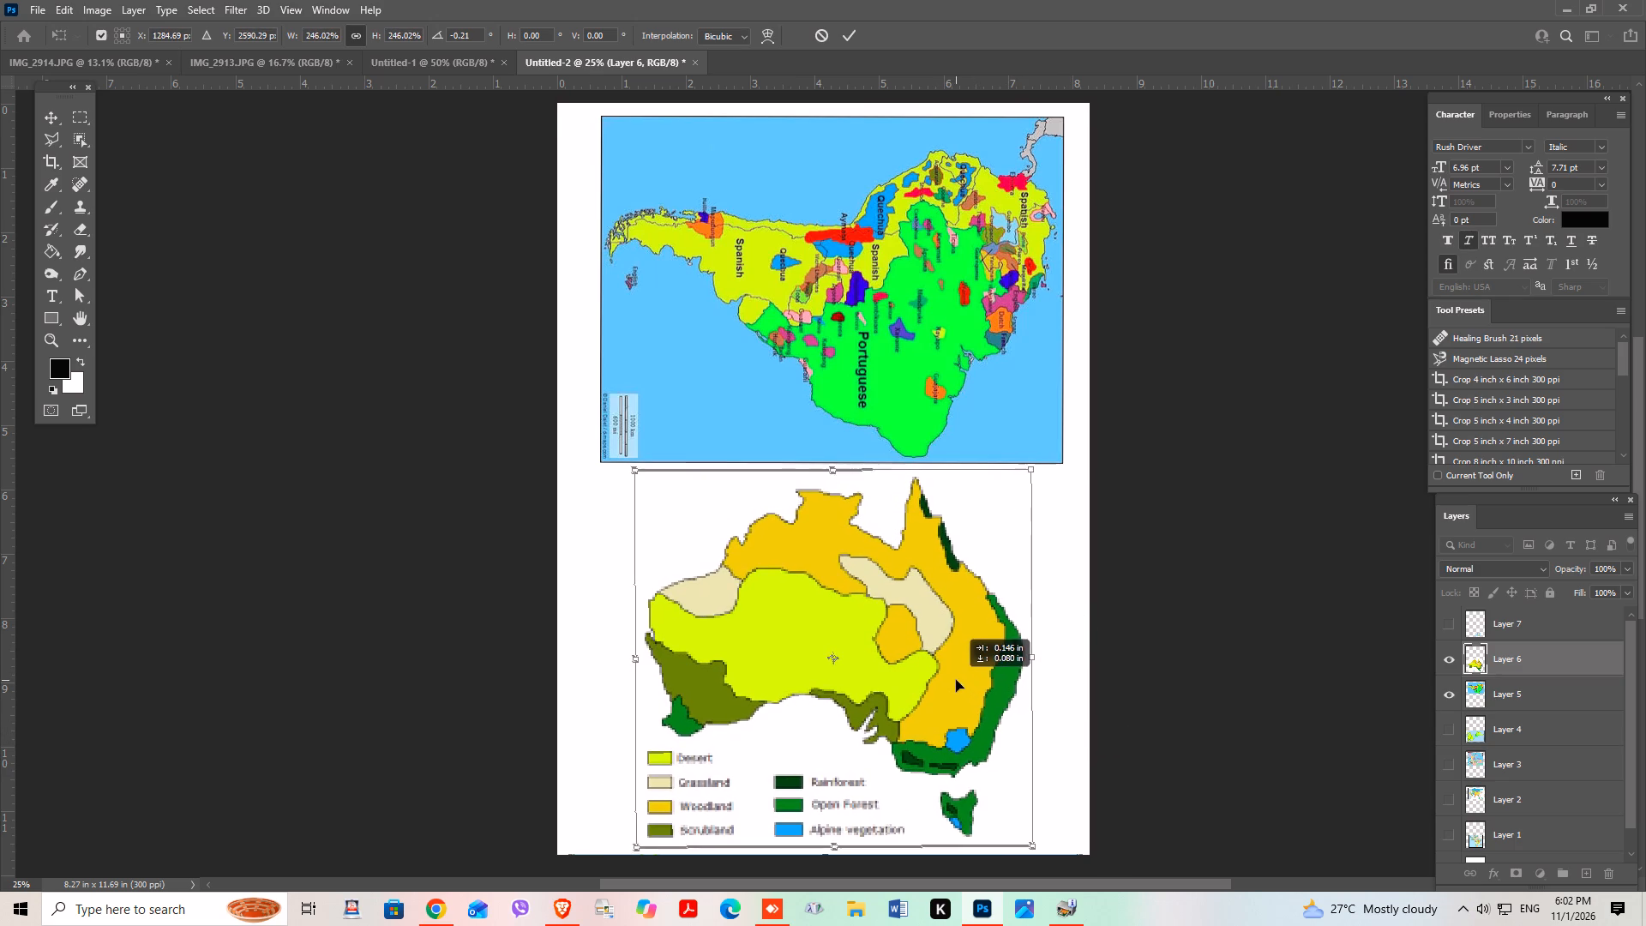
pyautogui.moveTo(956, 680); pyautogui.dragTo(958, 683)
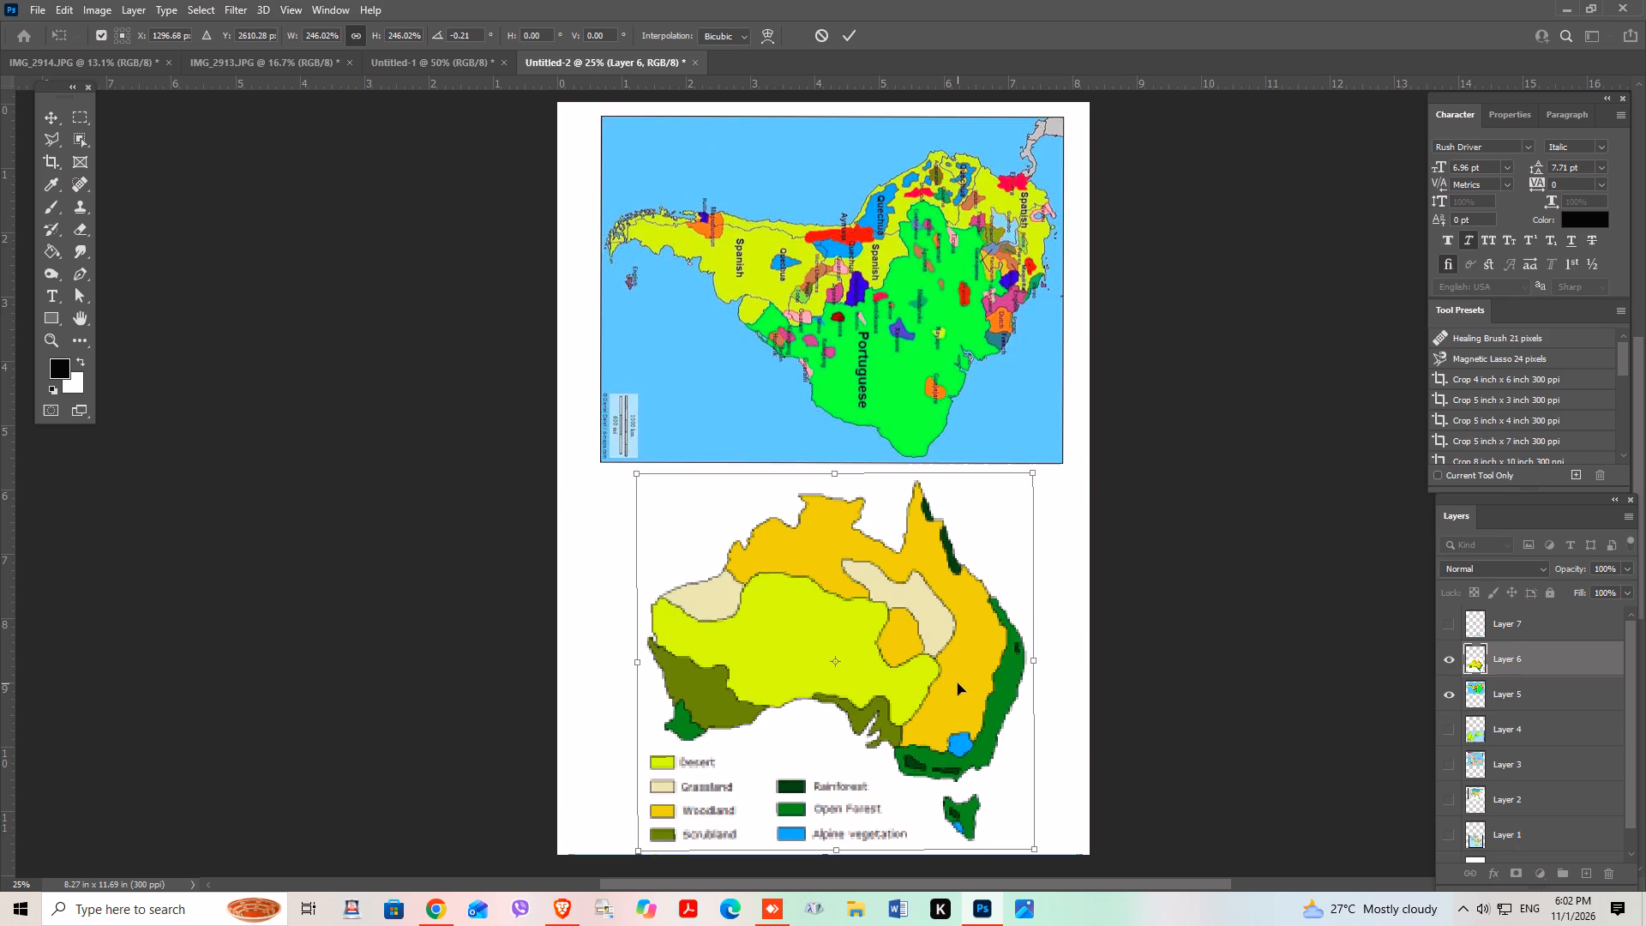
pyautogui.click(855, 33)
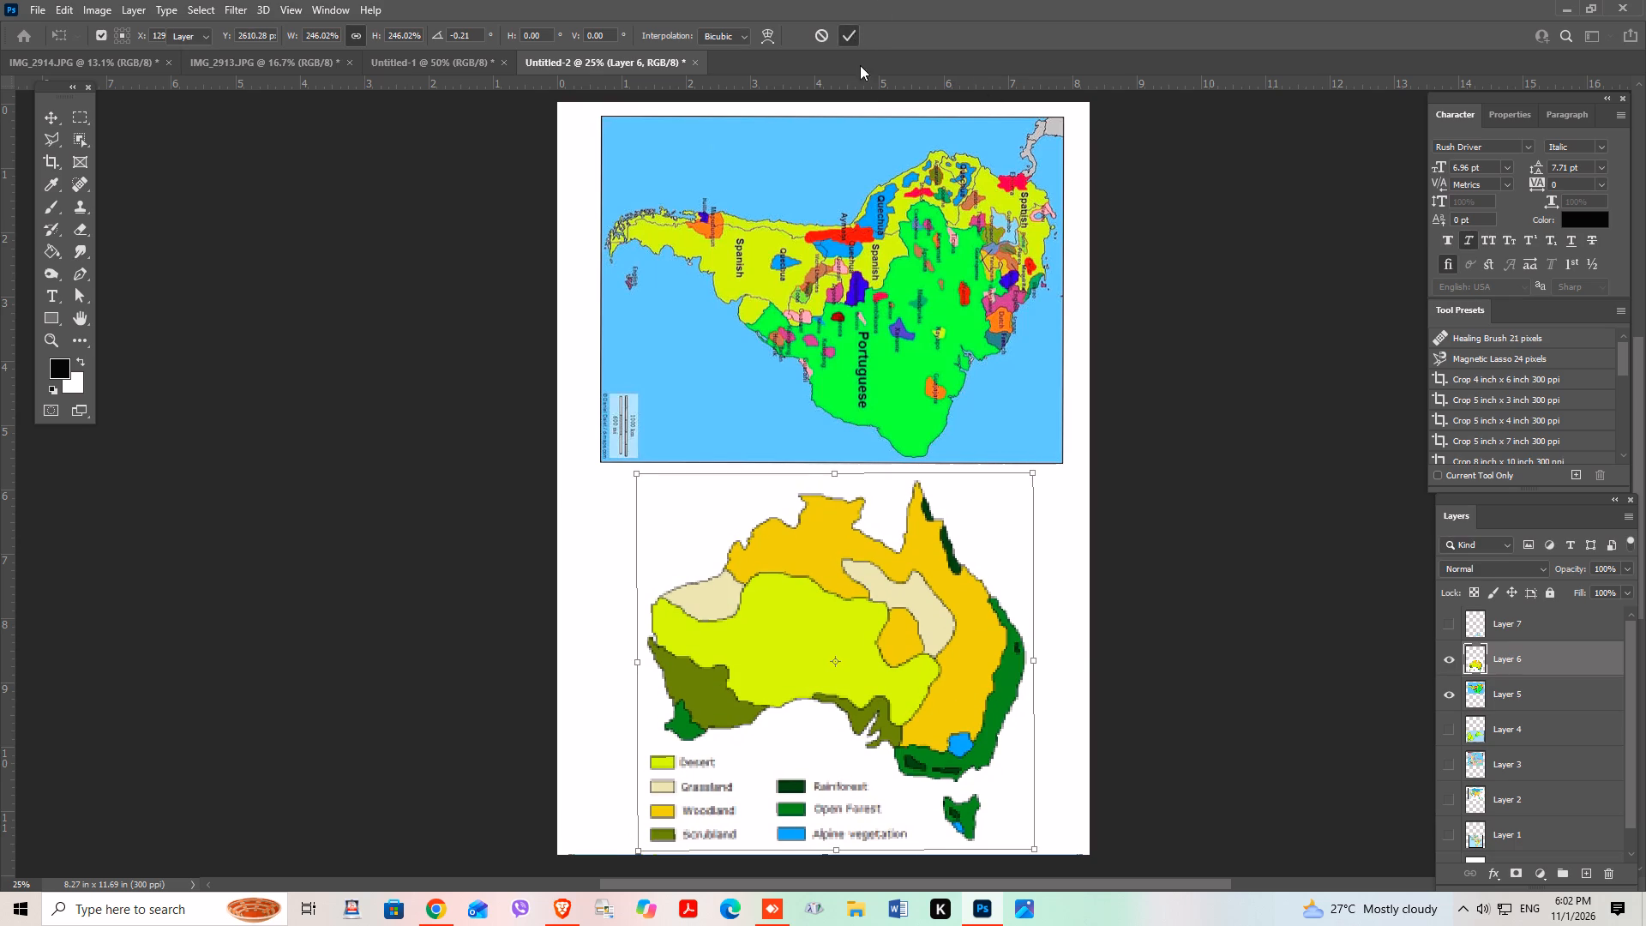
# Add a 6 px black stroke around the Australia map on Layer 6.
pyautogui.scroll(-3, 990, 511)
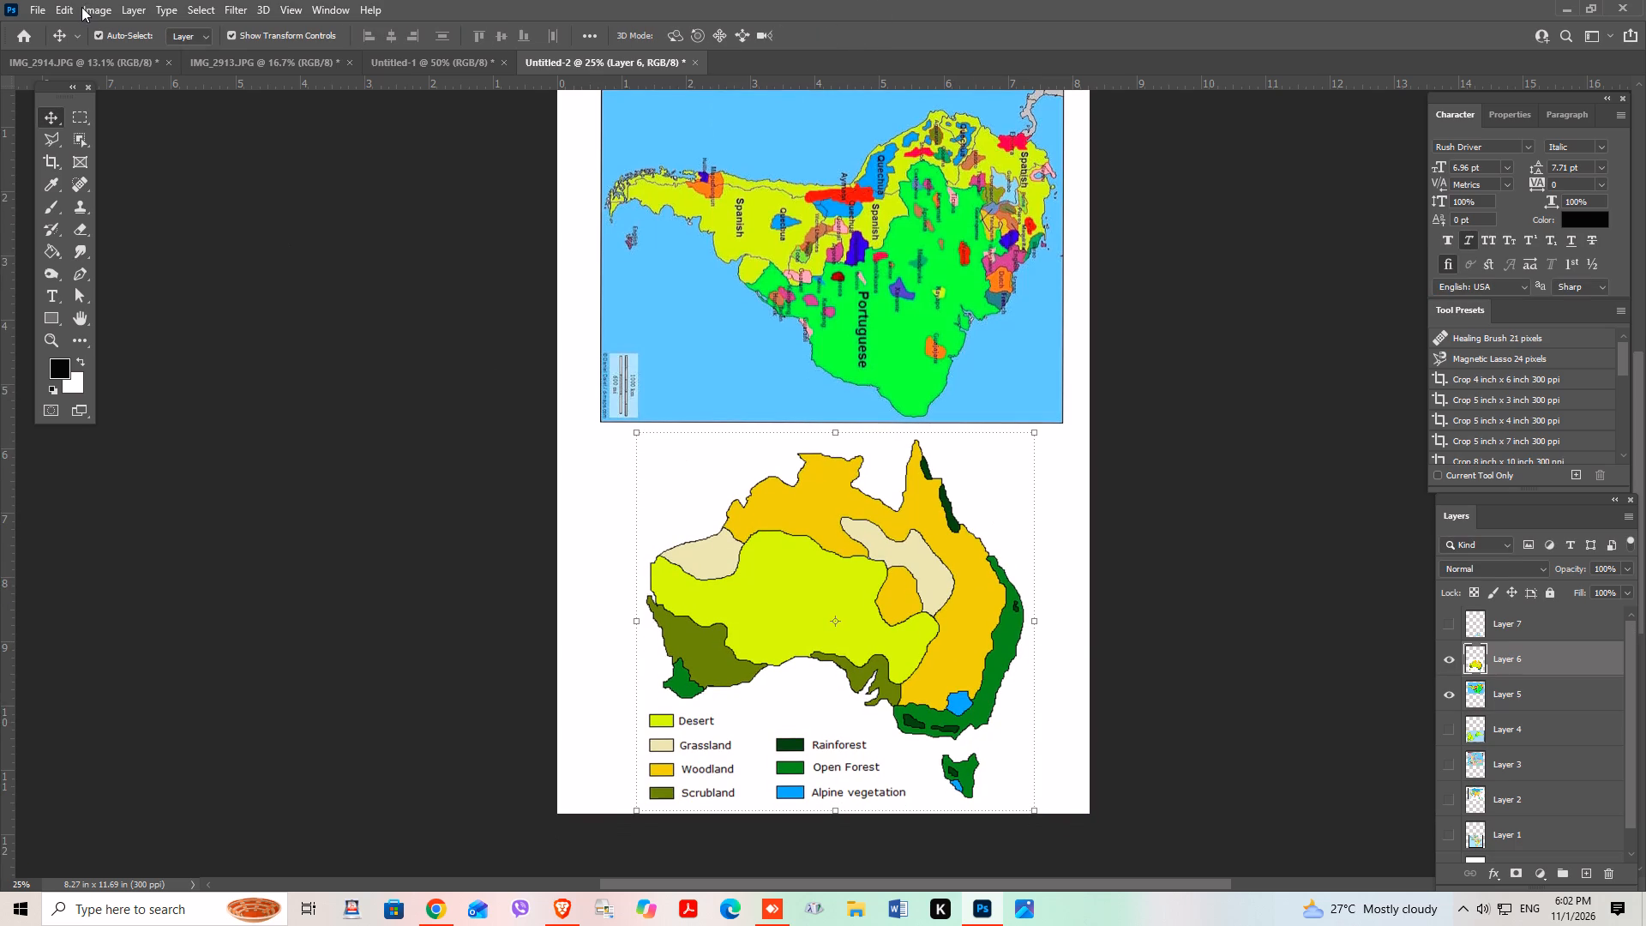
pyautogui.click(69, 8)
pyautogui.click(119, 296)
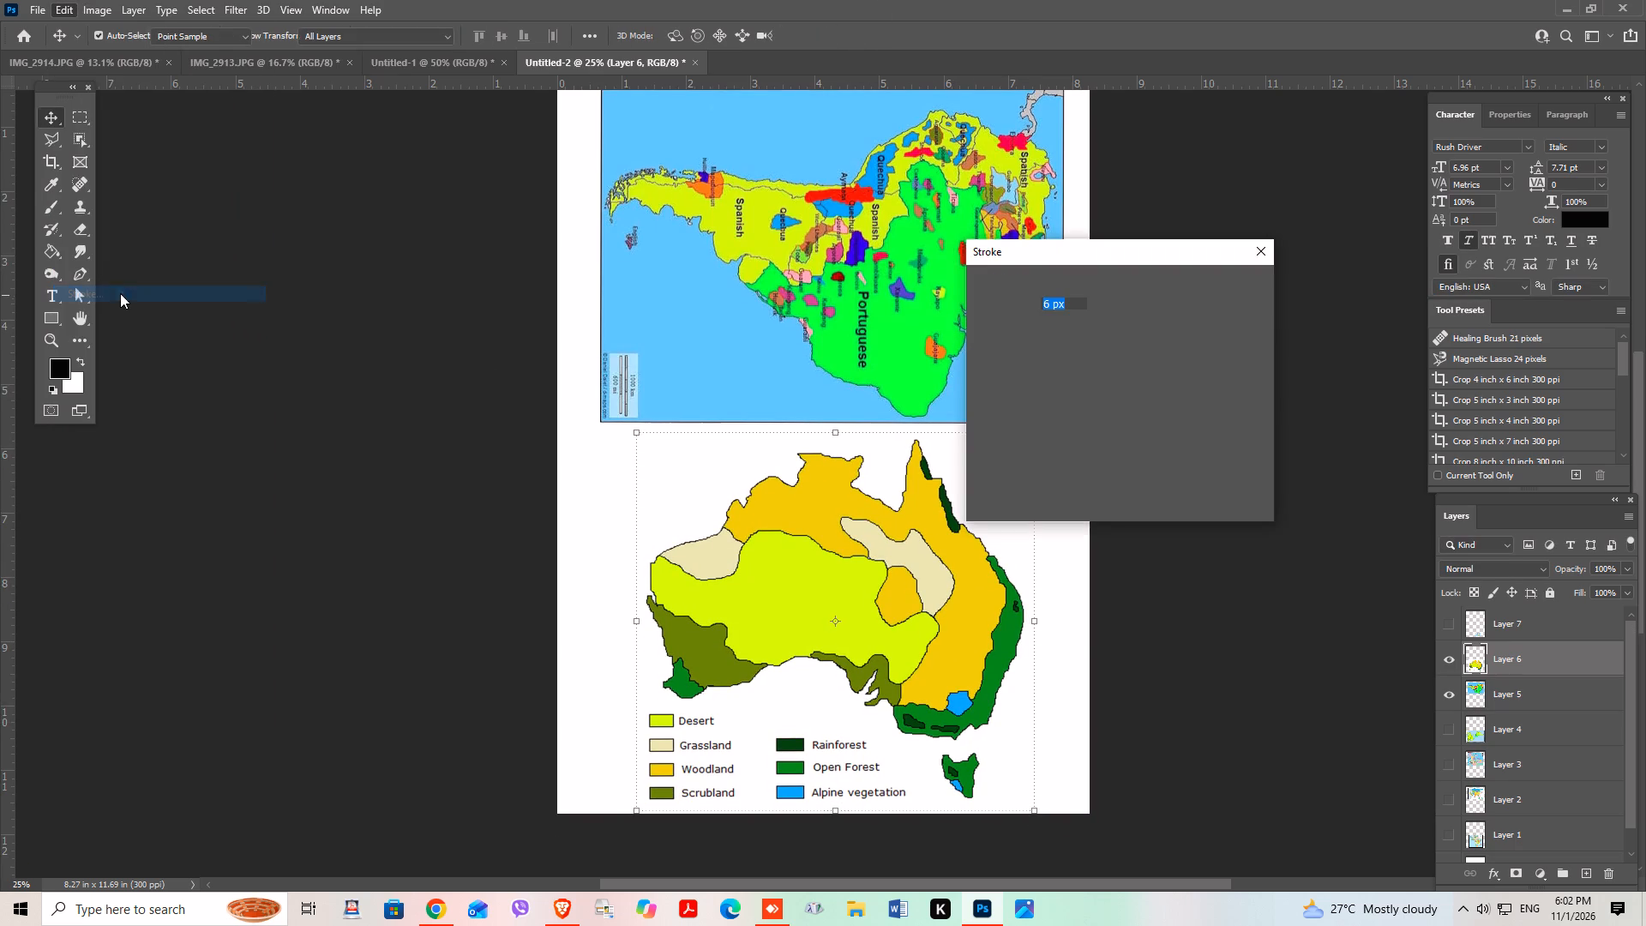
pyautogui.click(1229, 288)
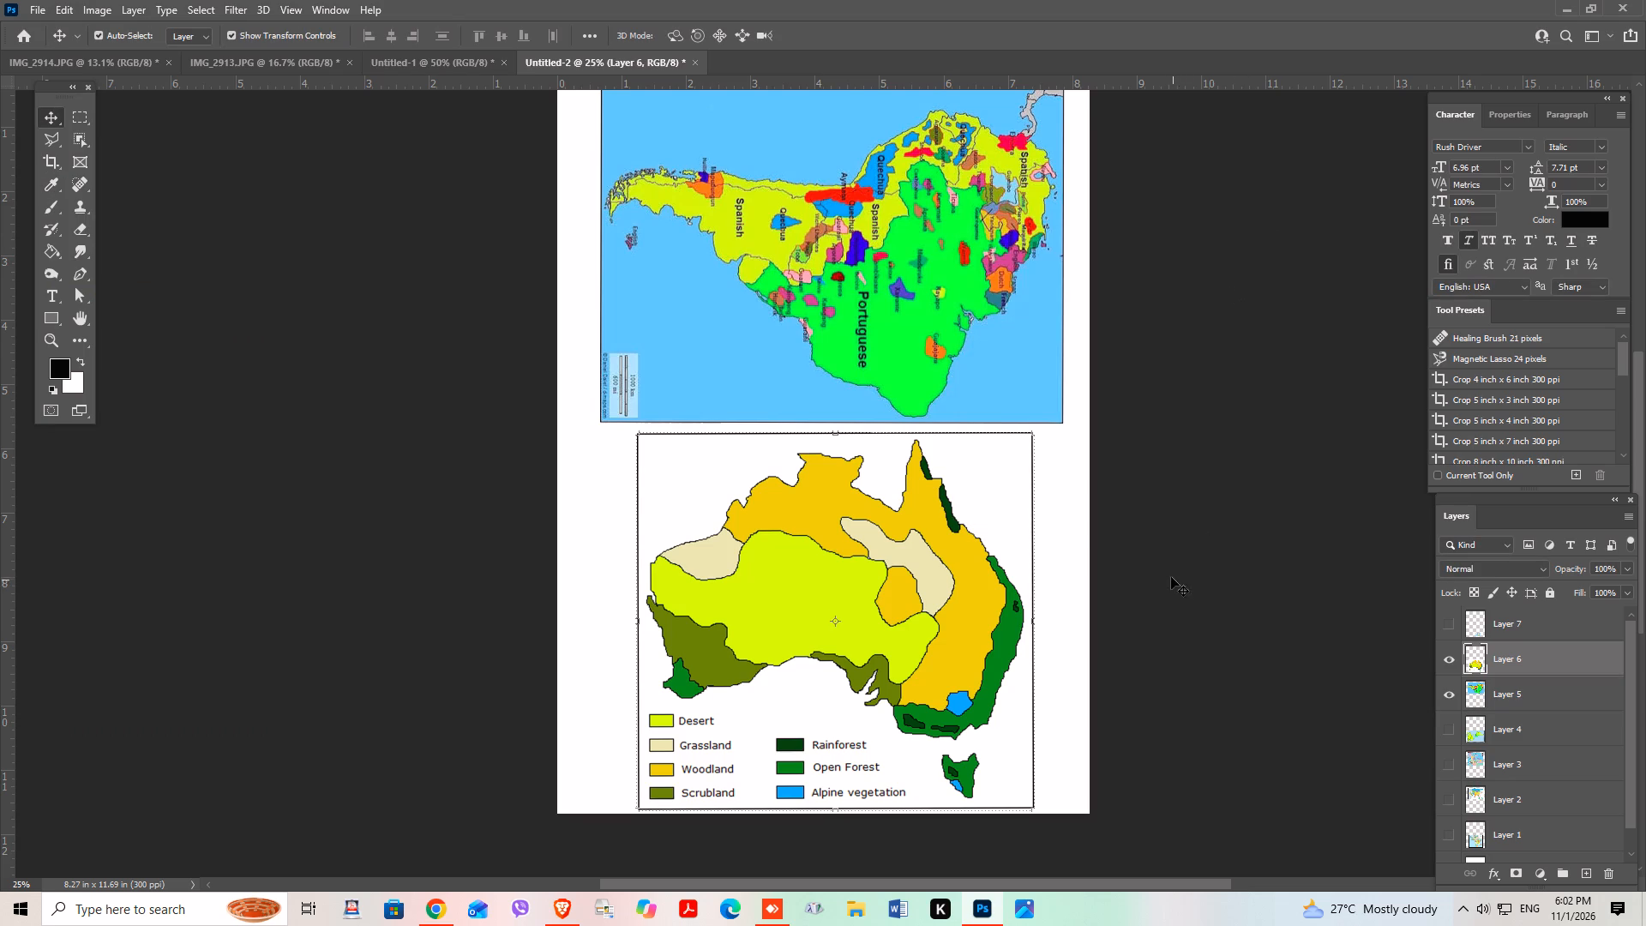
pyautogui.scroll(-2, 1028, 607)
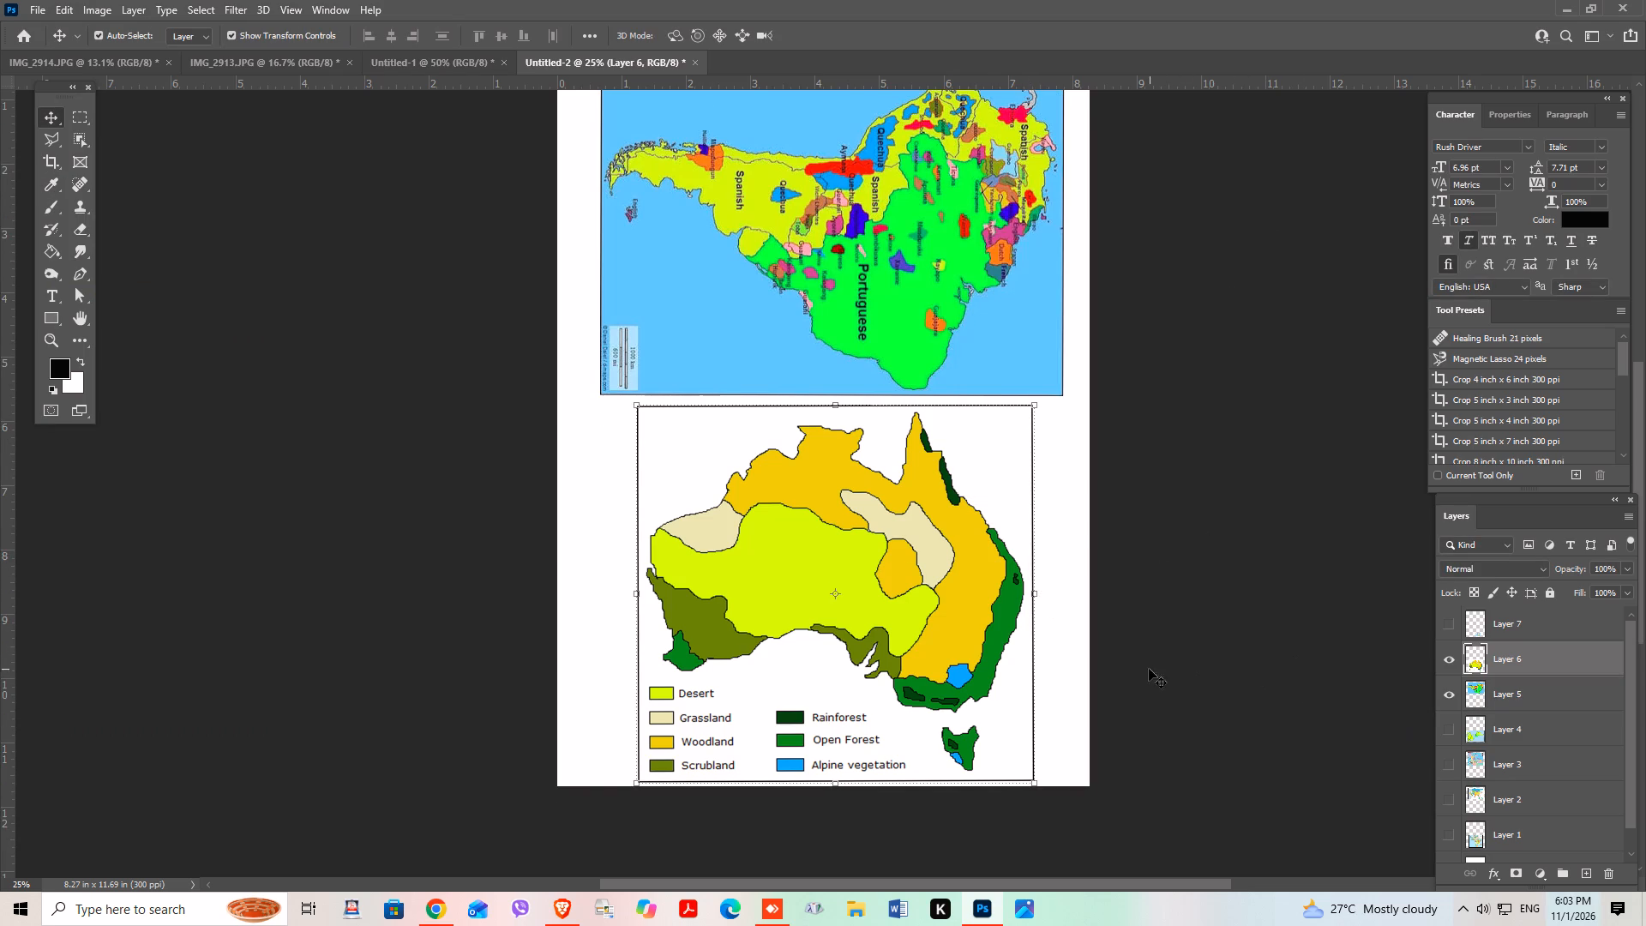
# Nudge the South America map on Layer 5 slightly upward, closer to the page's top edge.
pyautogui.scroll(6, 1116, 674)
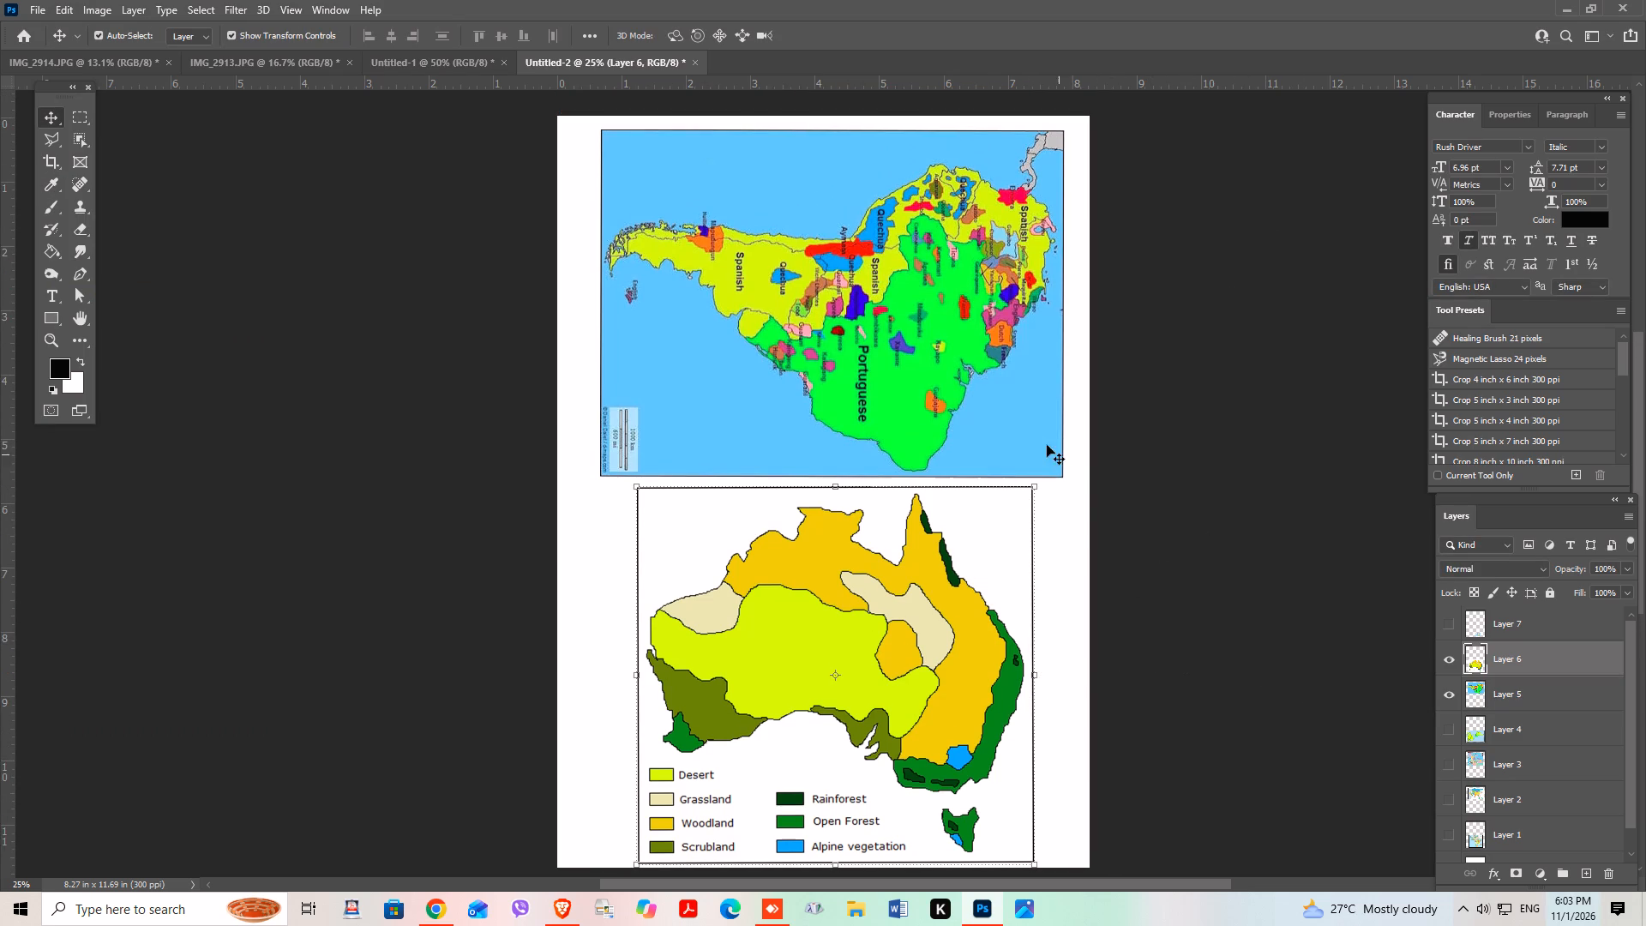
pyautogui.rightClick(896, 353)
pyautogui.click(913, 358)
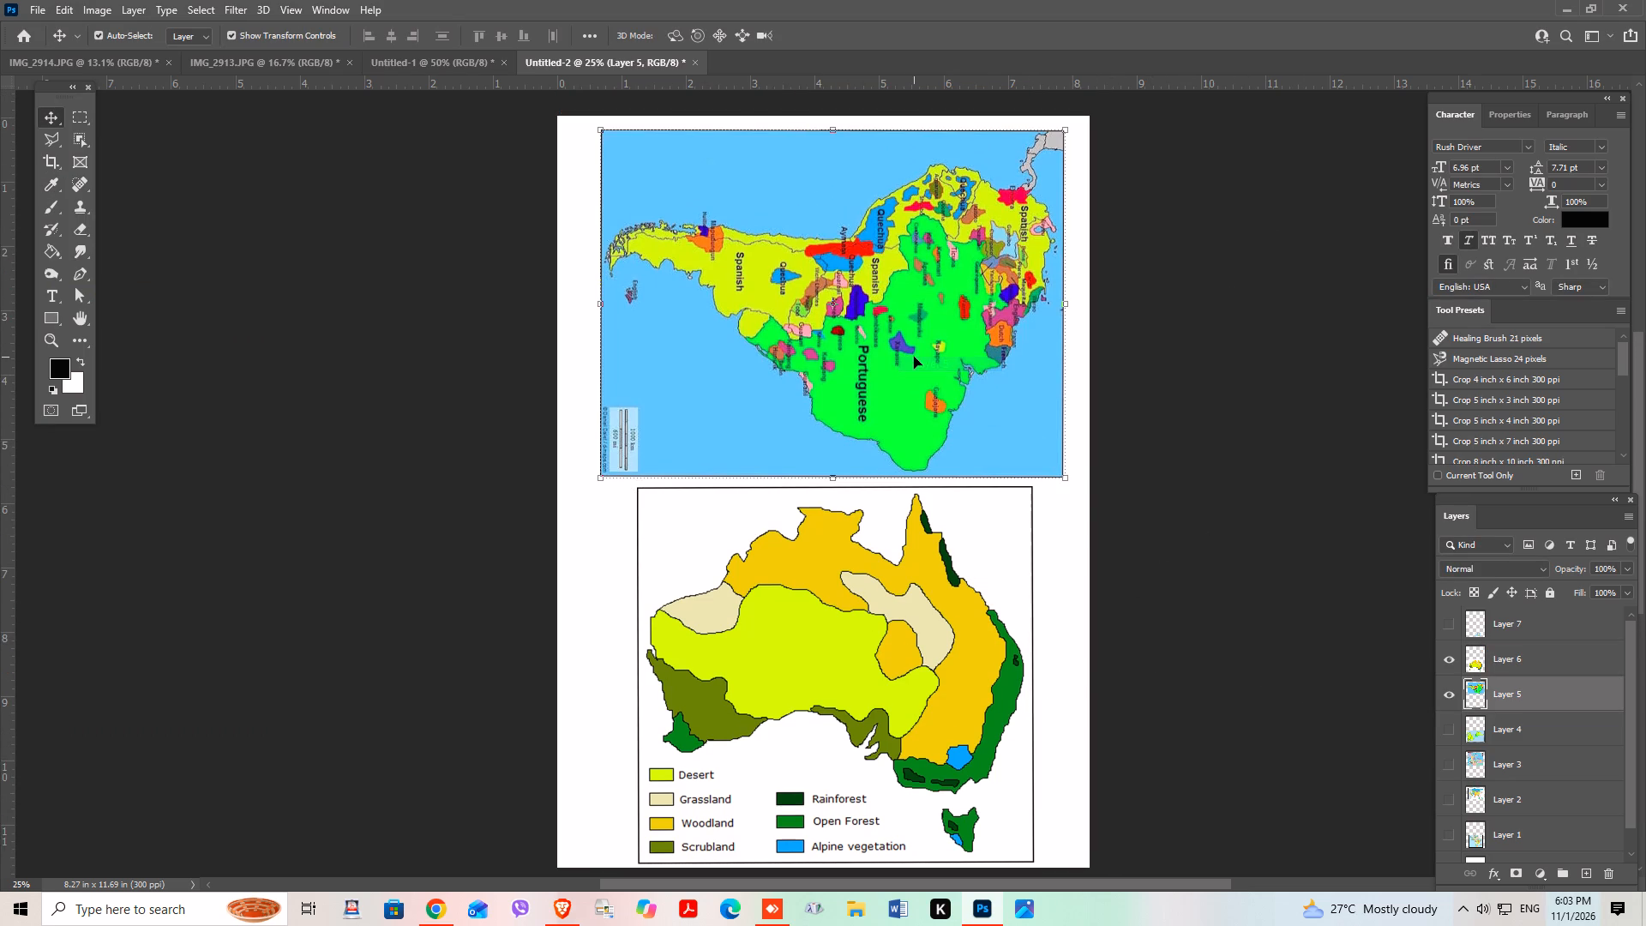
pyautogui.press('Up')
pyautogui.press('Up')
pyautogui.press('Up')
pyautogui.press('Up')
pyautogui.press('Up')
pyautogui.press('Up')
# Nudge the Australia map on Layer 6 slightly upward, away from the page's bottom edge.
pyautogui.click(840, 560)
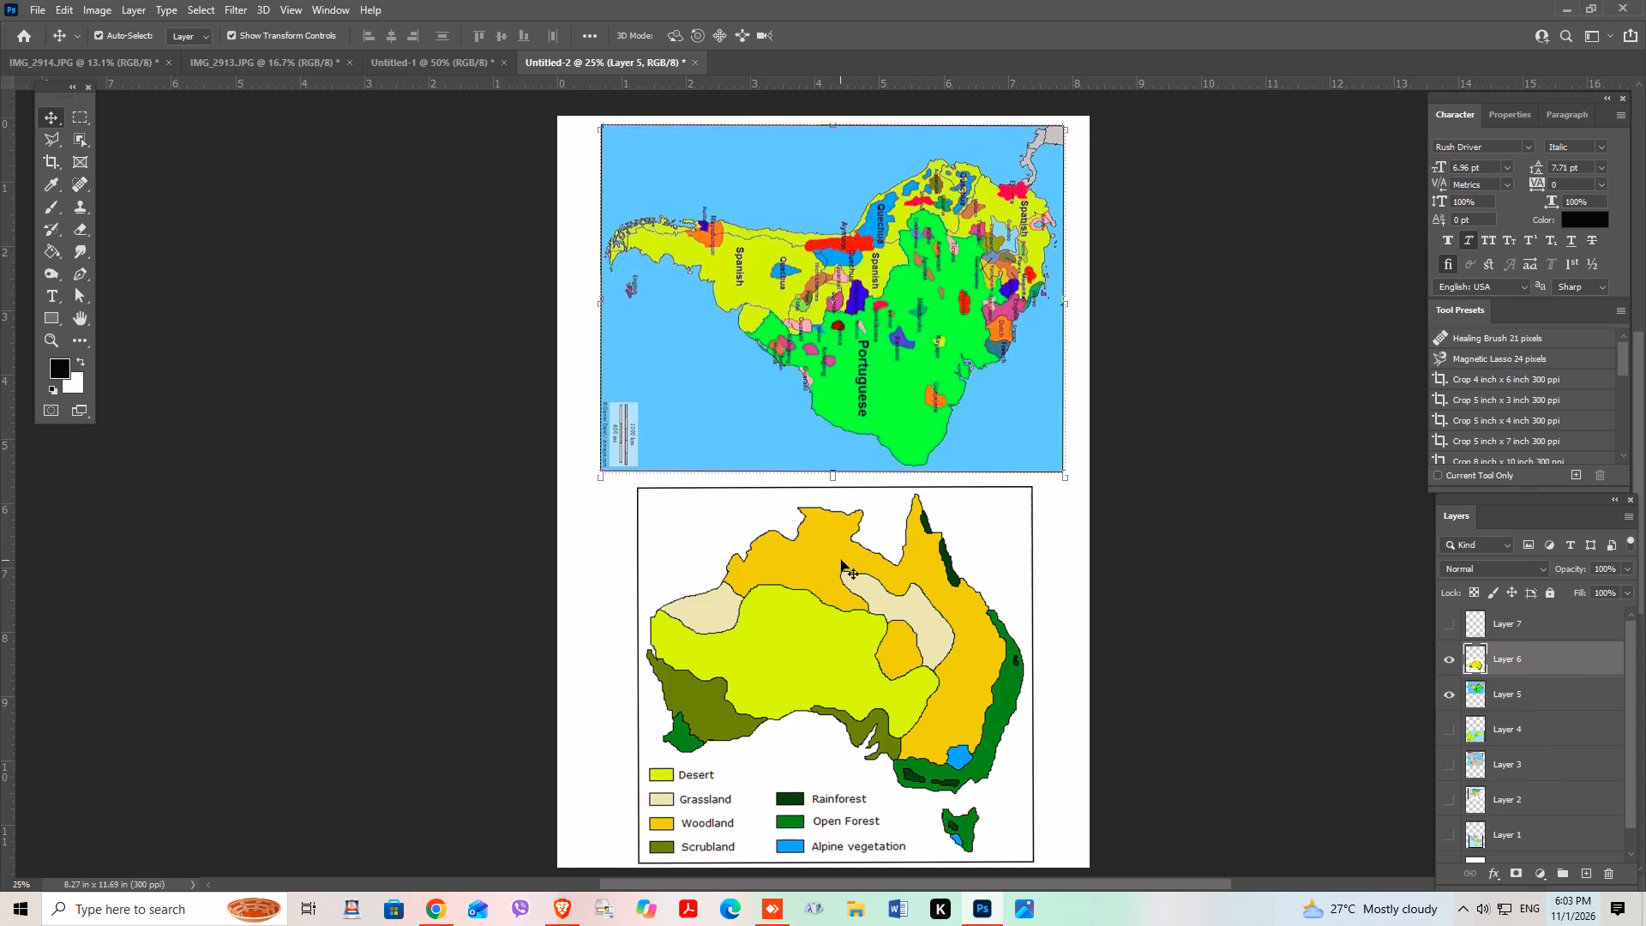
pyautogui.press('Up')
pyautogui.press('Up')
pyautogui.press('Up')
pyautogui.press('Up')
pyautogui.press('Up')
pyautogui.press('Up')
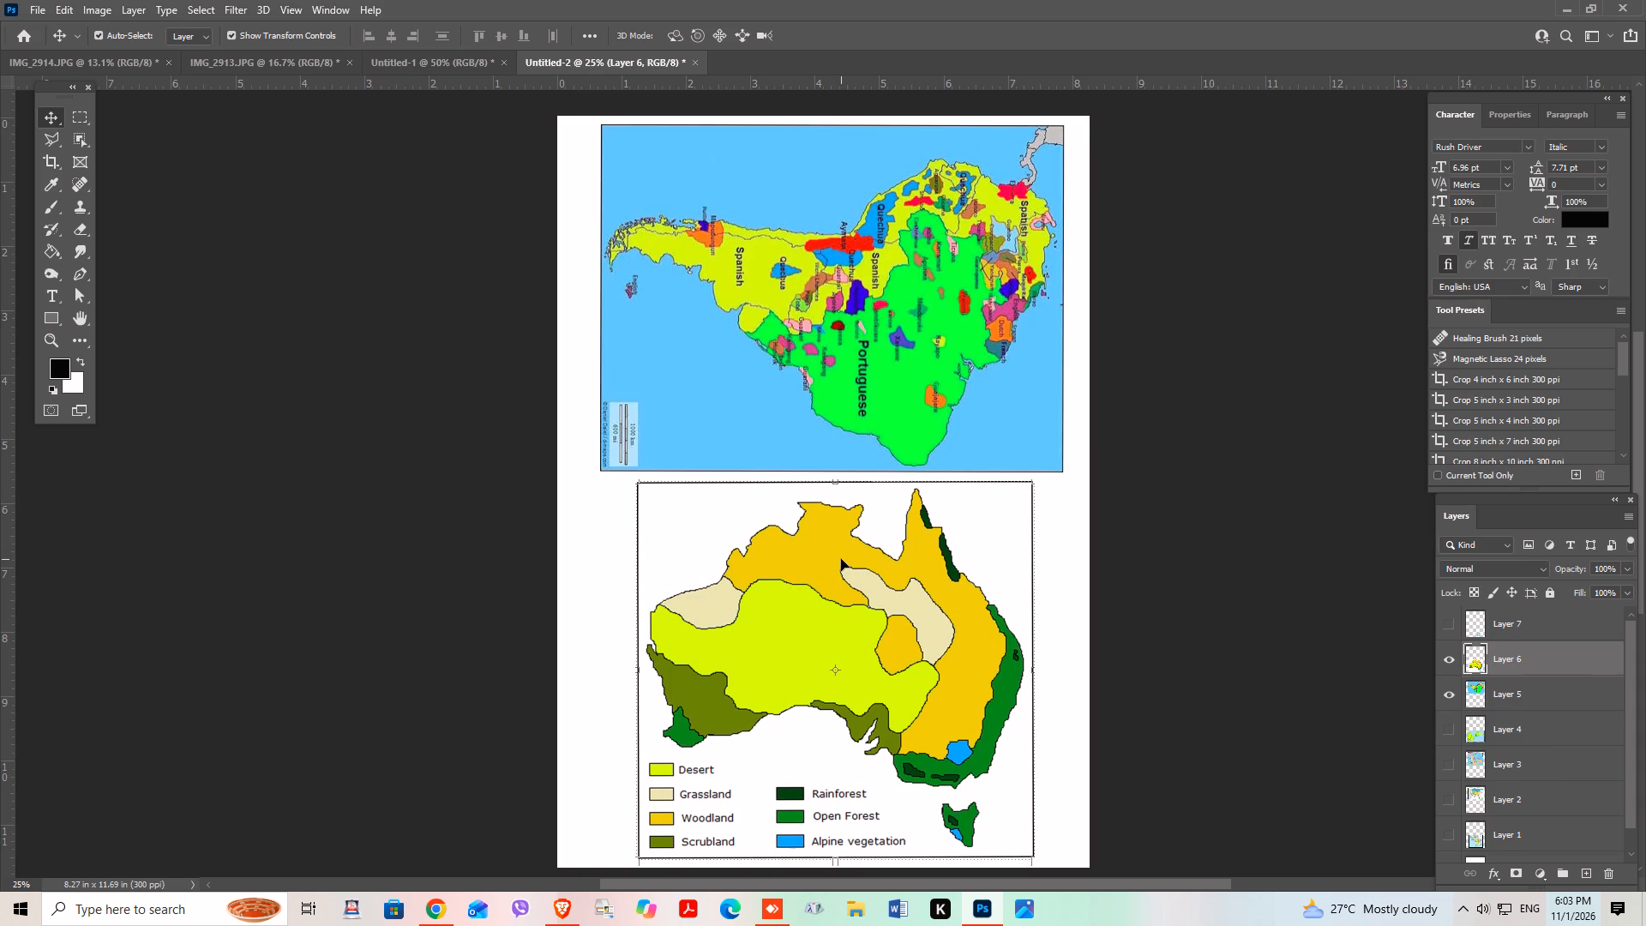
pyautogui.press('Up')
# Print one copy of the South America and Australia page on the Canon G3070 series with Scale to Fit Media enabled.
pyautogui.scroll(-5, 841, 559)
pyautogui.click(1072, 677)
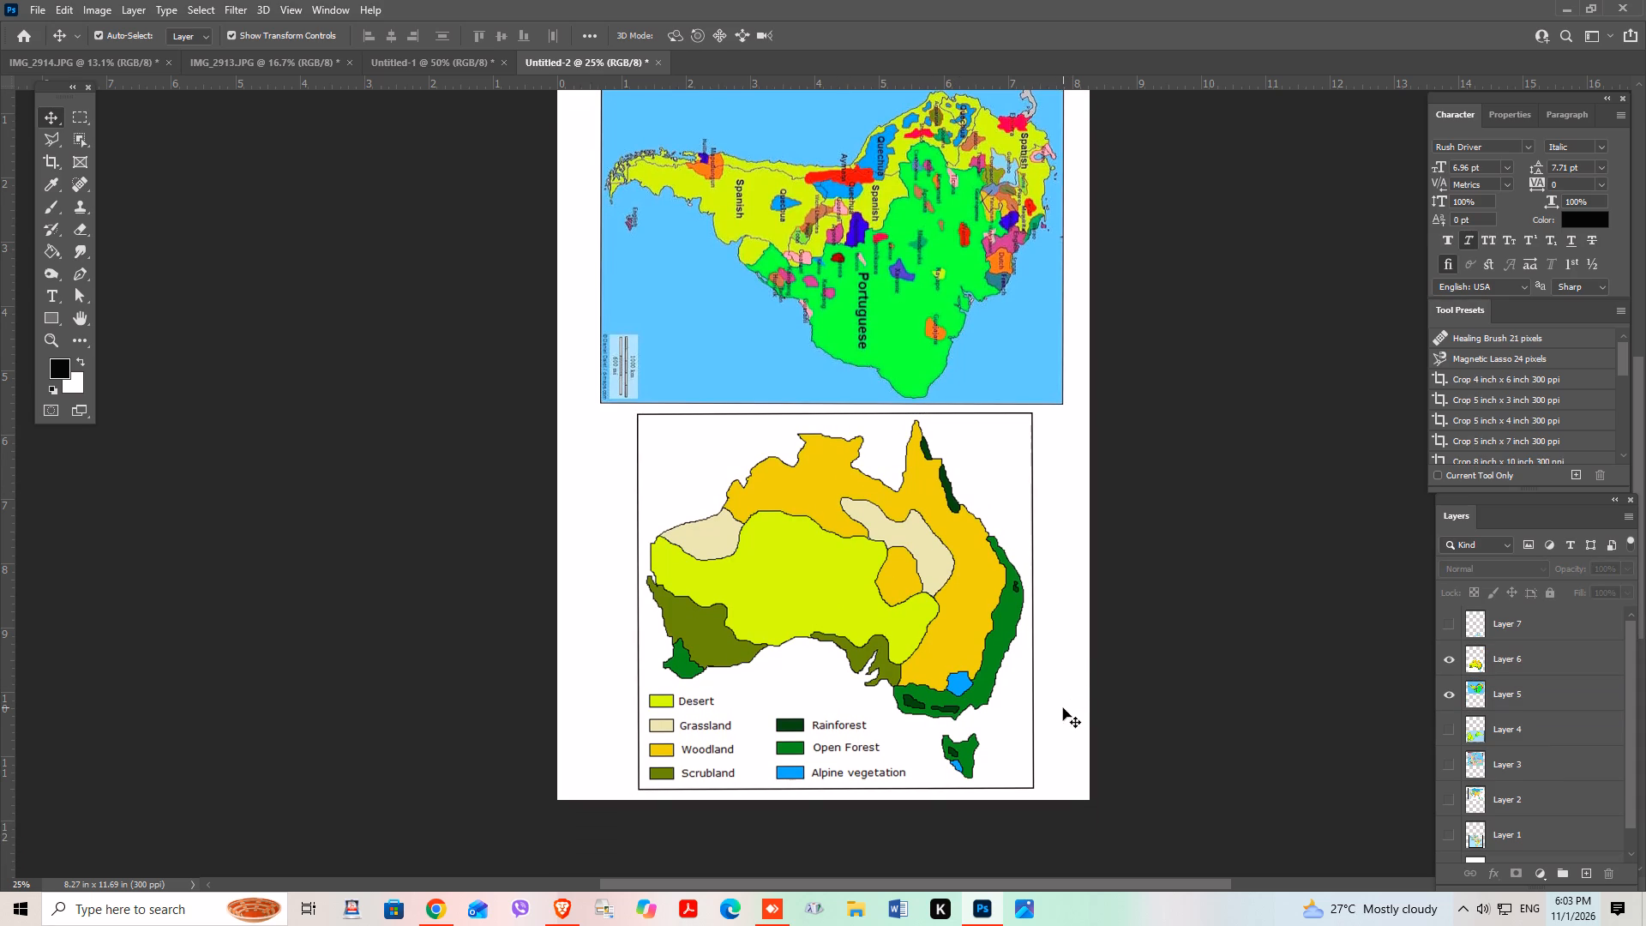
pyautogui.moveTo(1062, 708); pyautogui.dragTo(685, 154)
pyautogui.hotkey('ctrl', 'p')
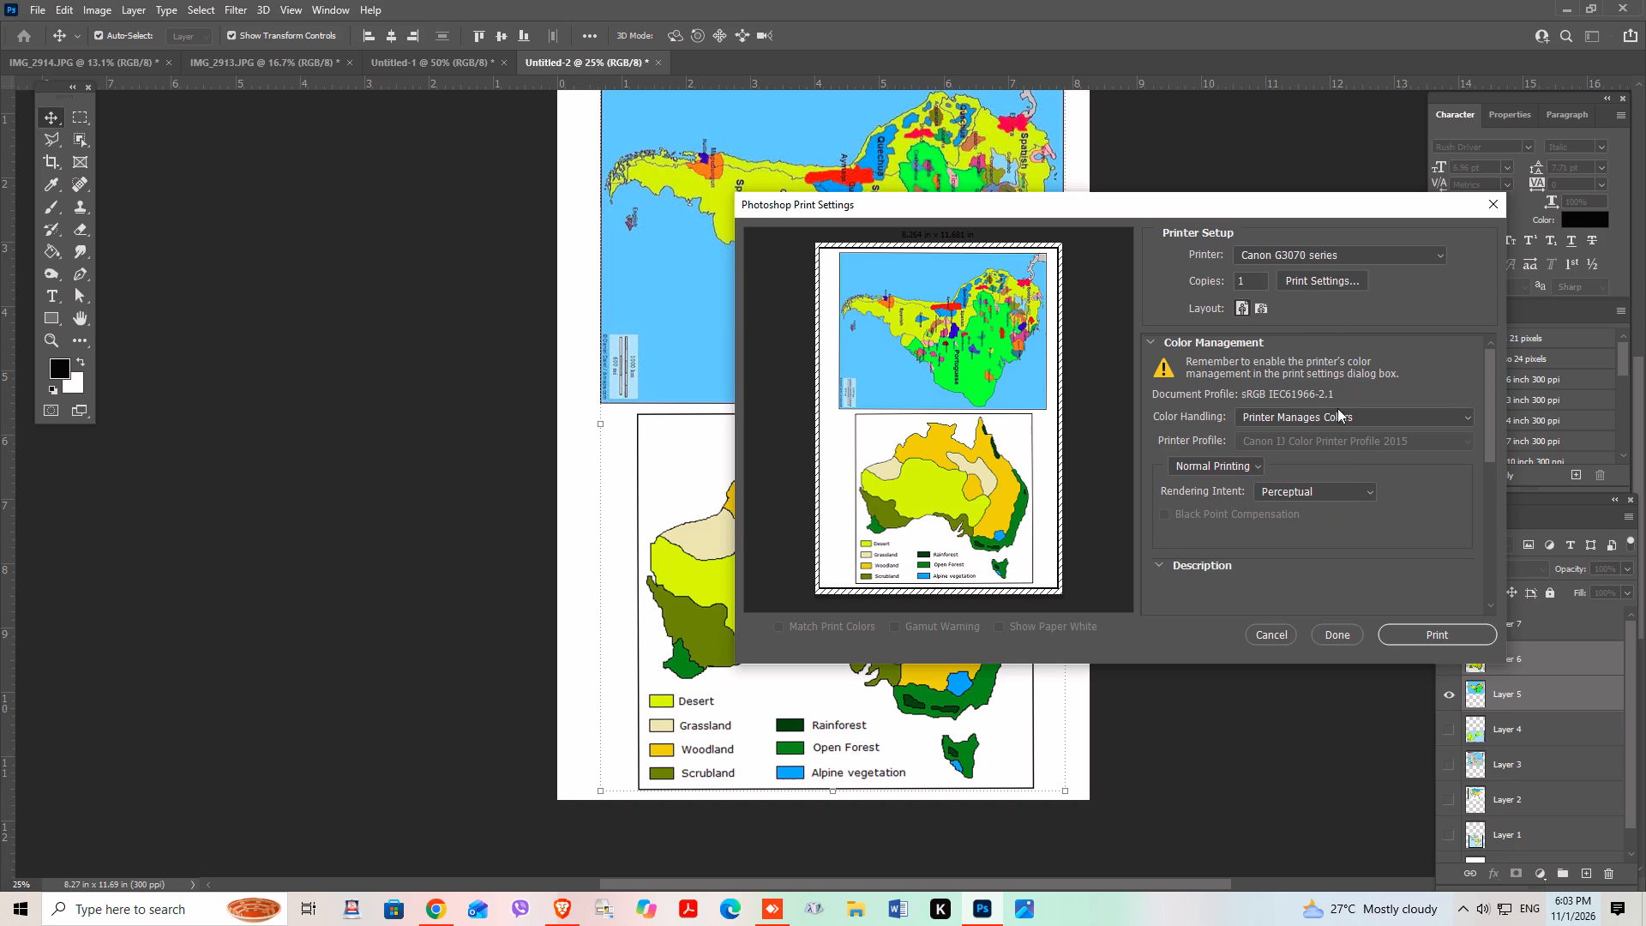
pyautogui.moveTo(1487, 415); pyautogui.dragTo(1487, 490)
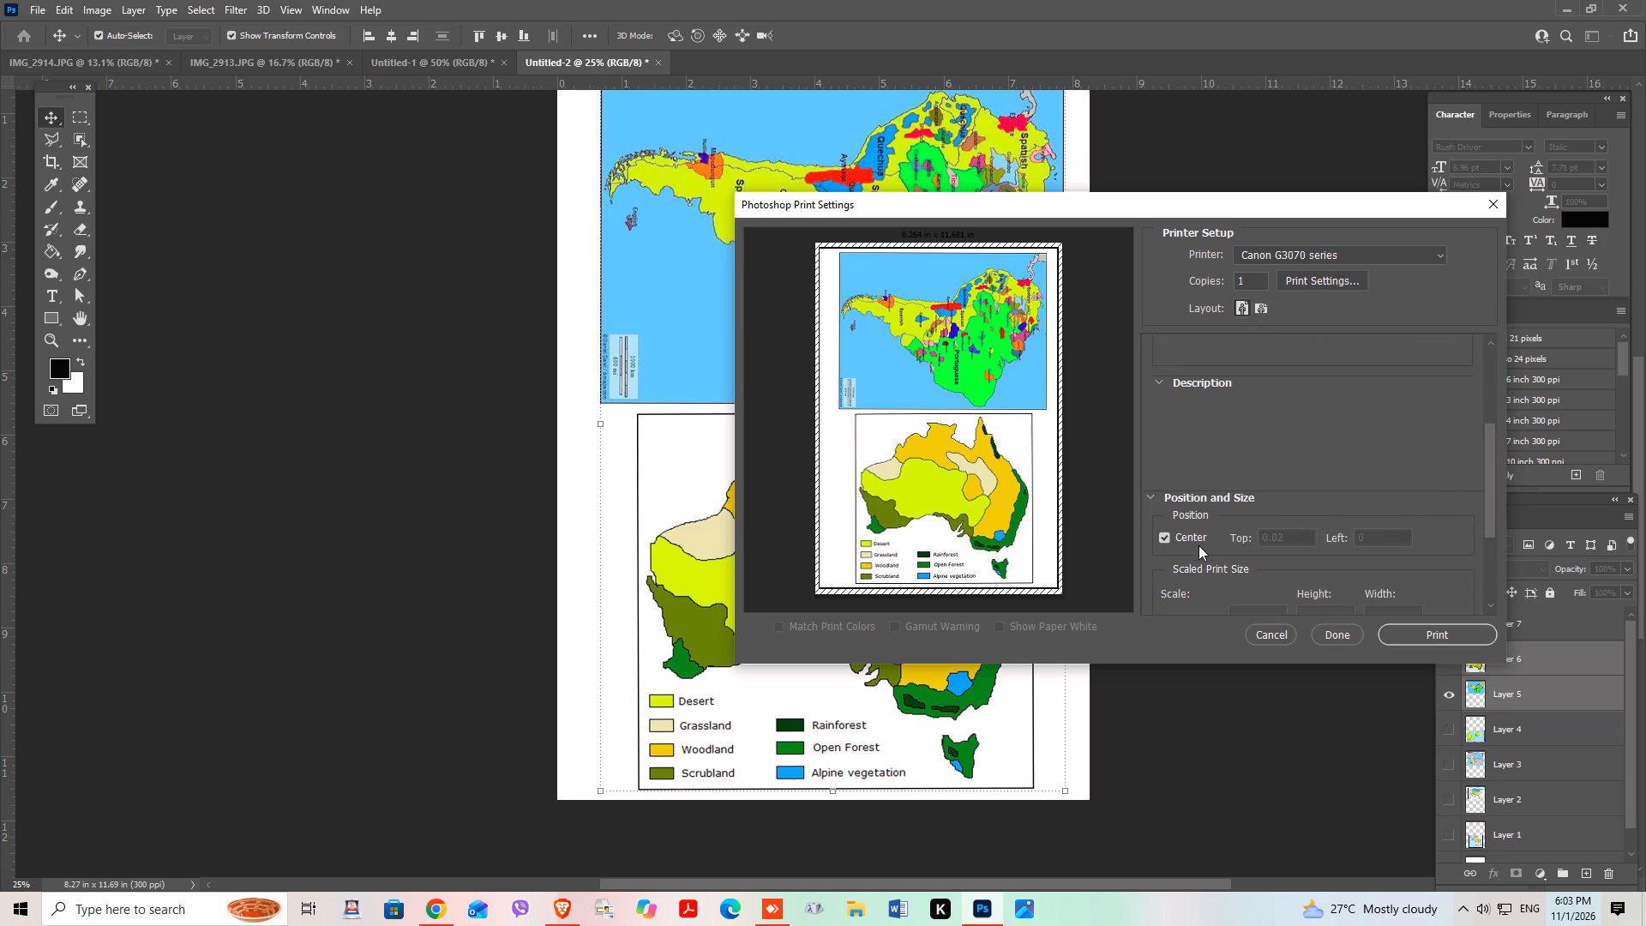
pyautogui.scroll(-6, 1226, 512)
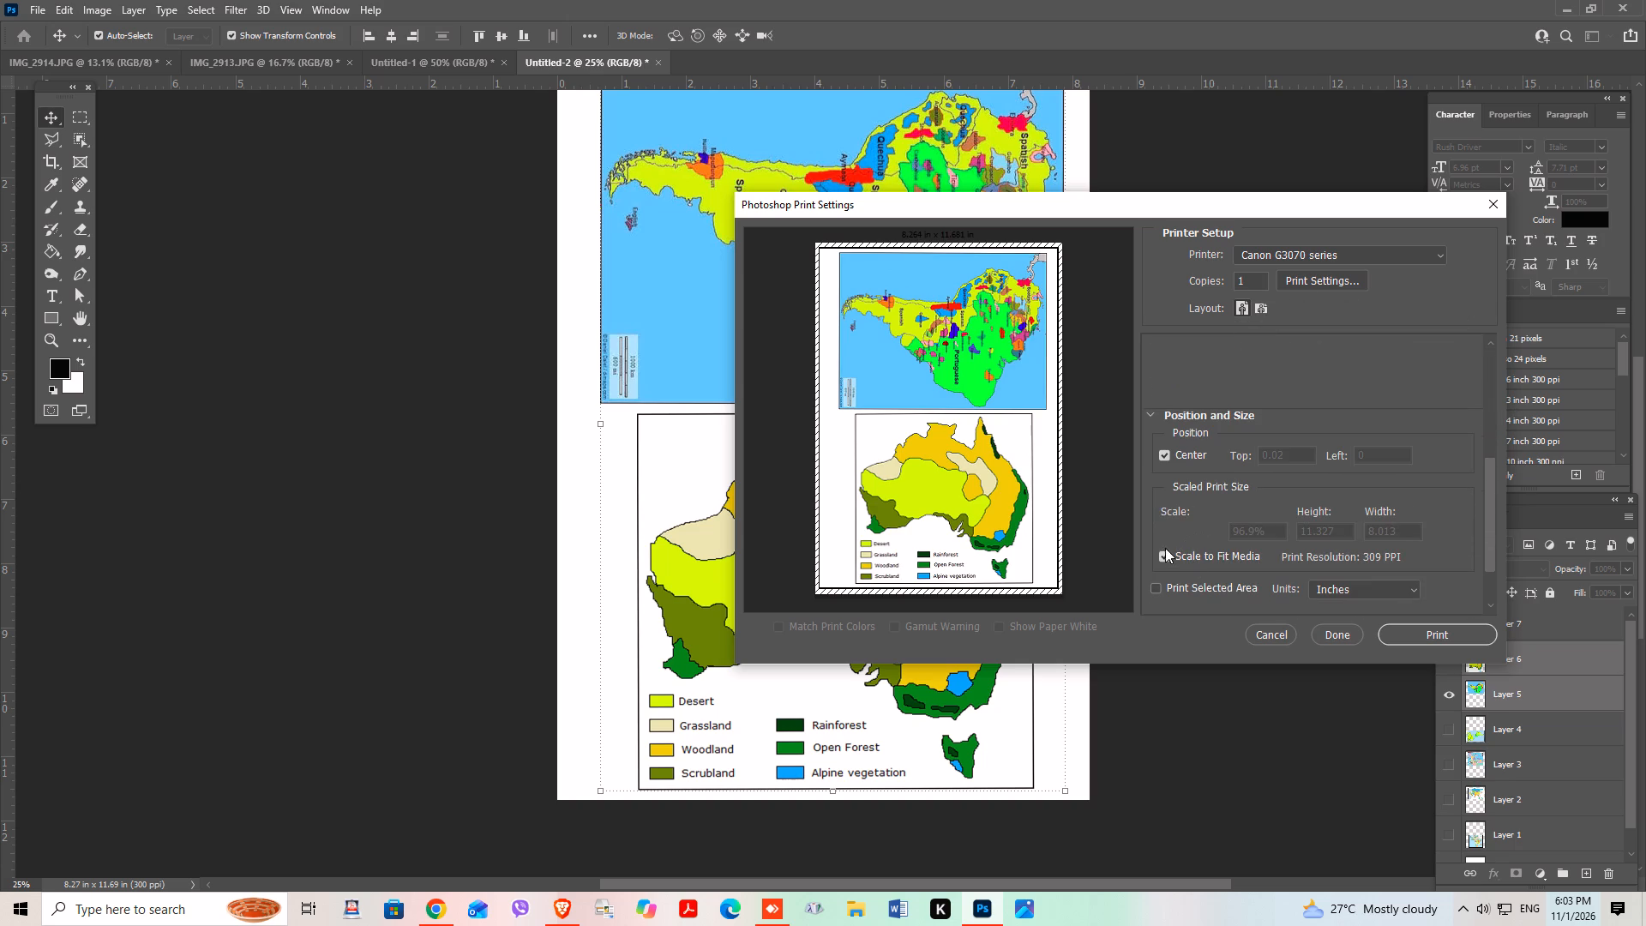
pyautogui.click(1162, 553)
pyautogui.click(1162, 555)
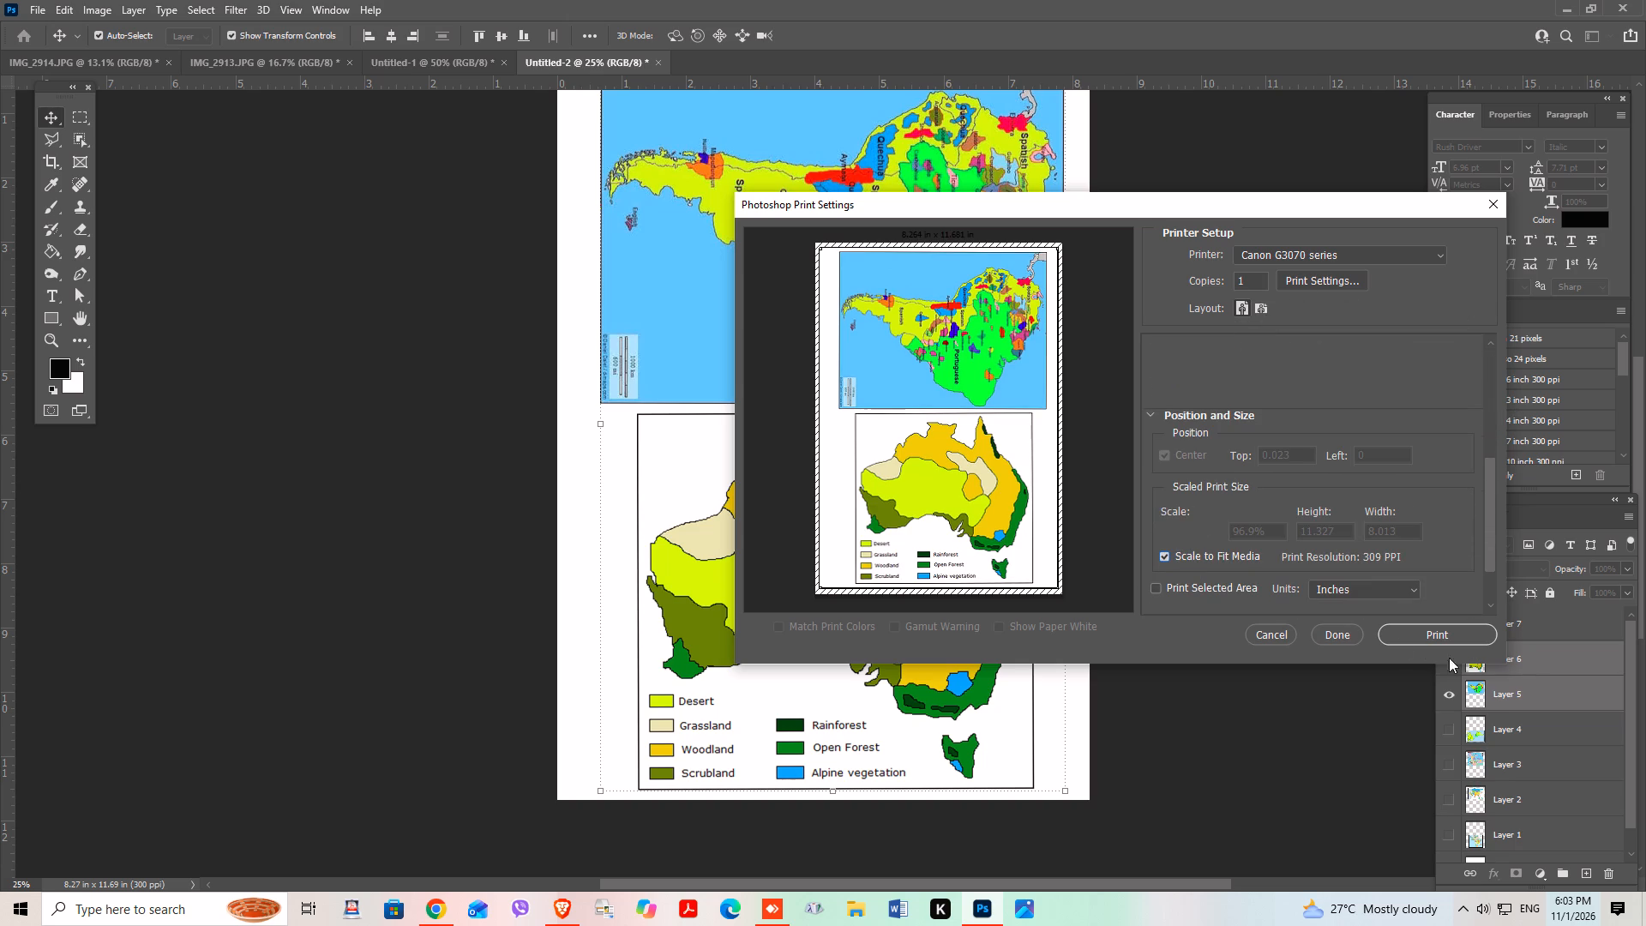
pyautogui.click(1414, 639)
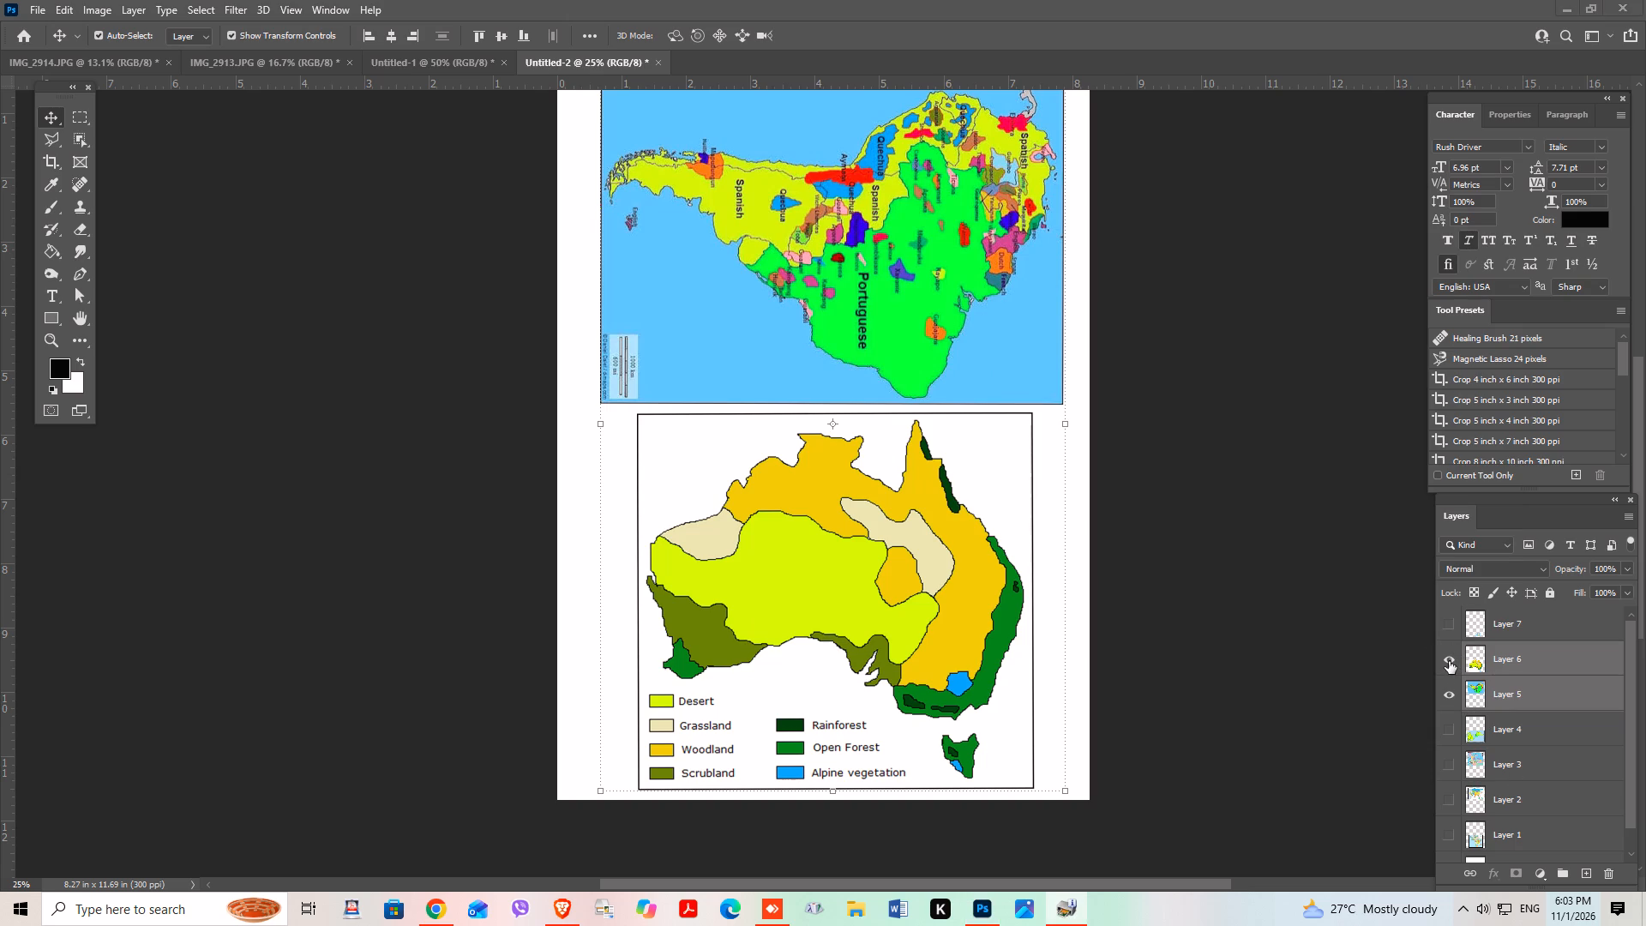
# Hide the Australia and South America maps on Layers 6 and 5 and show Layer 7.
pyautogui.click(1449, 661)
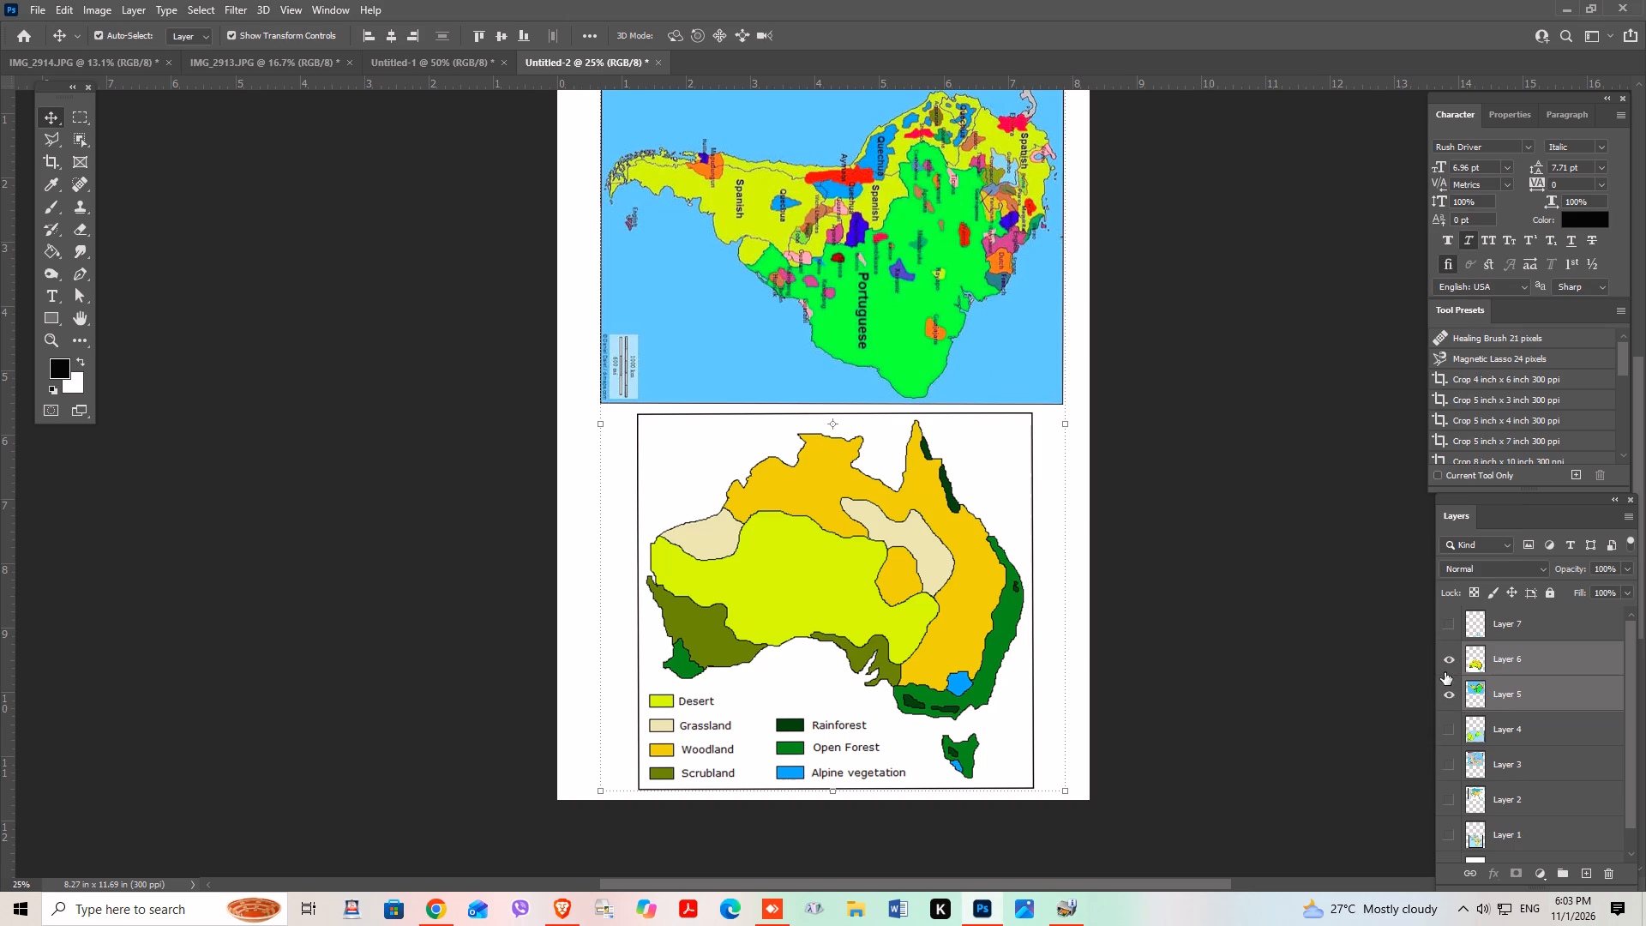
pyautogui.click(1448, 662)
pyautogui.click(1444, 692)
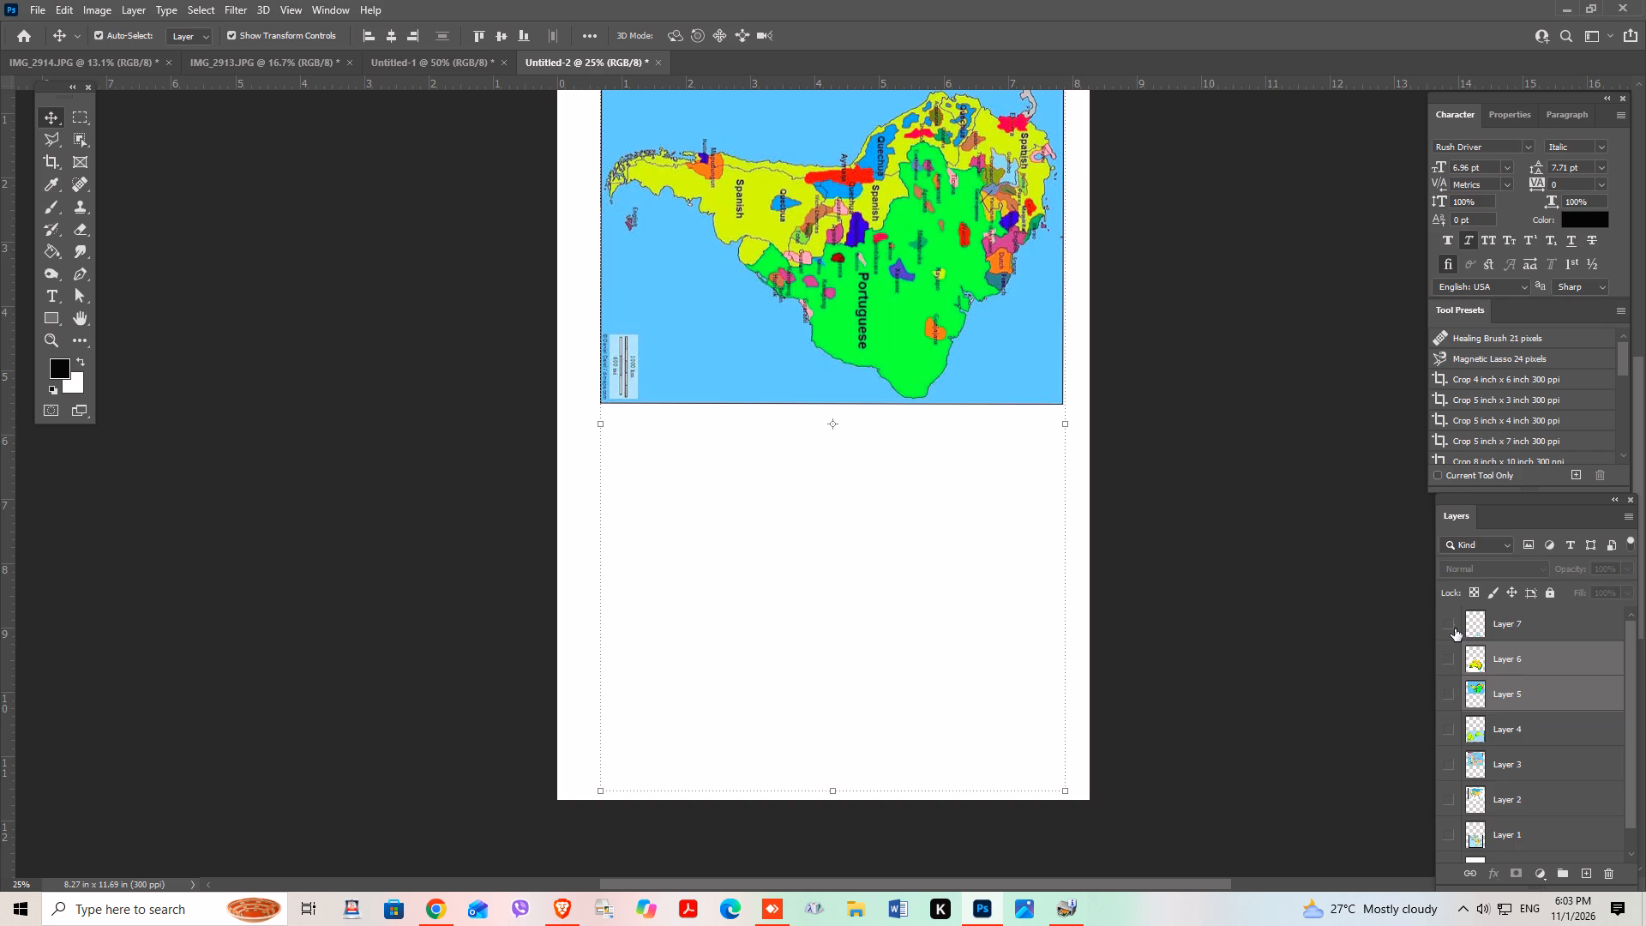
pyautogui.click(1455, 628)
# Move the Antarctica map on Layer 7 to the page's upper half and enlarge it proportionally to nearly the full page width.
pyautogui.moveTo(912, 706); pyautogui.dragTo(833, 244)
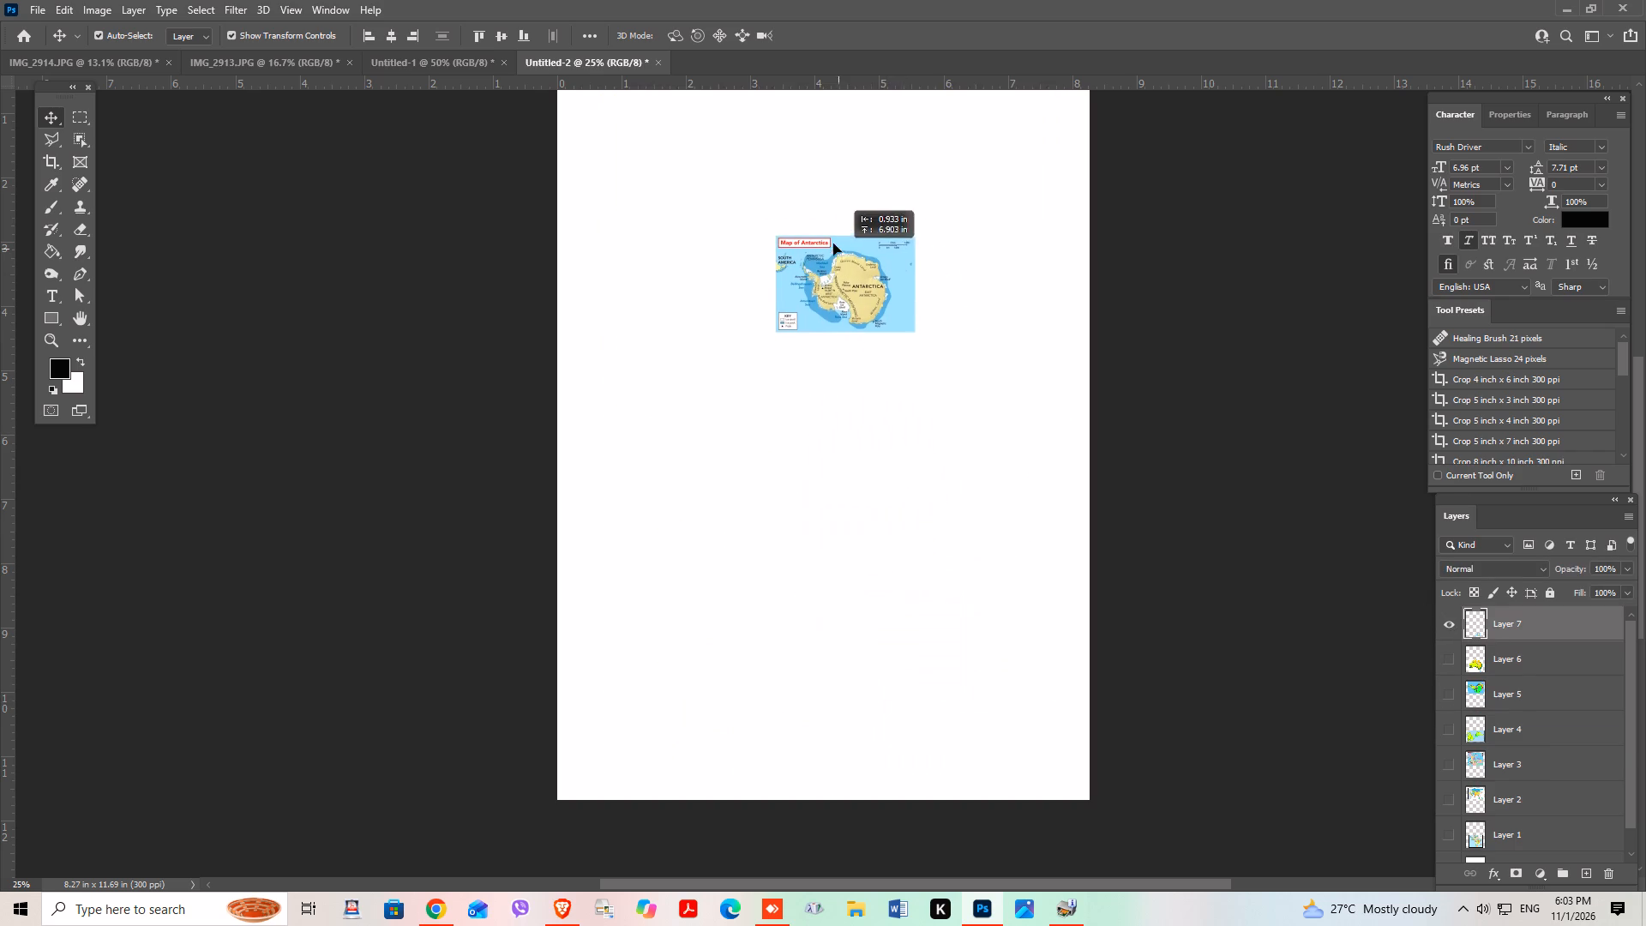
pyautogui.moveTo(833, 244); pyautogui.dragTo(817, 224)
pyautogui.scroll(10, 910, 349)
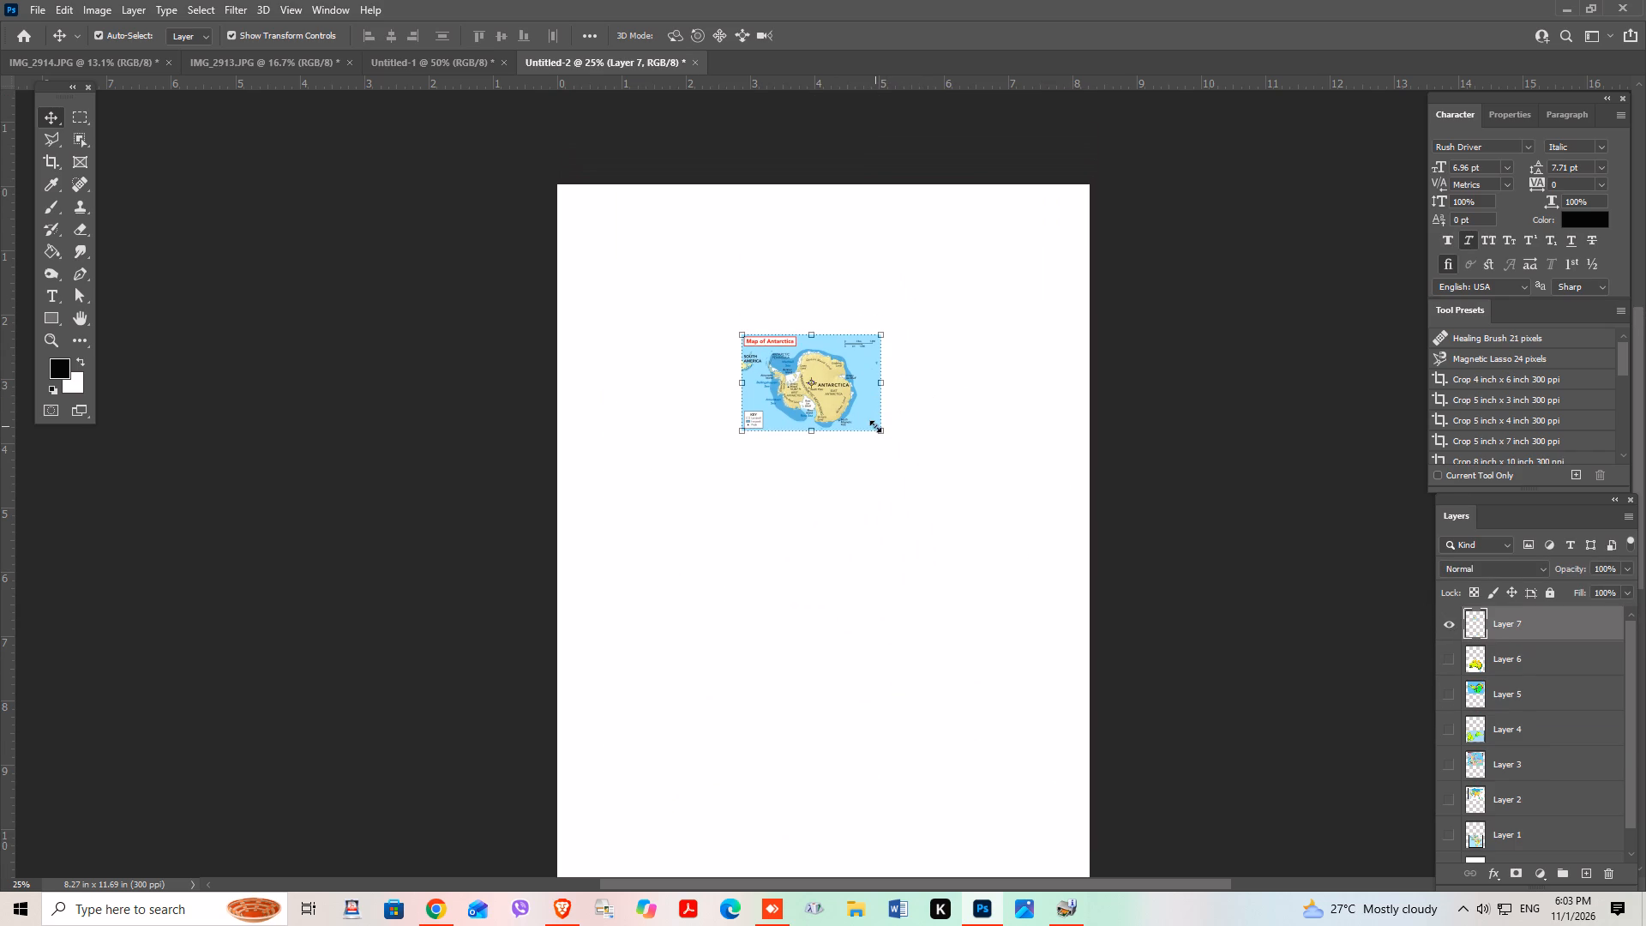
pyautogui.moveTo(880, 429); pyautogui.dragTo(1080, 582)
pyautogui.moveTo(940, 510); pyautogui.dragTo(846, 399)
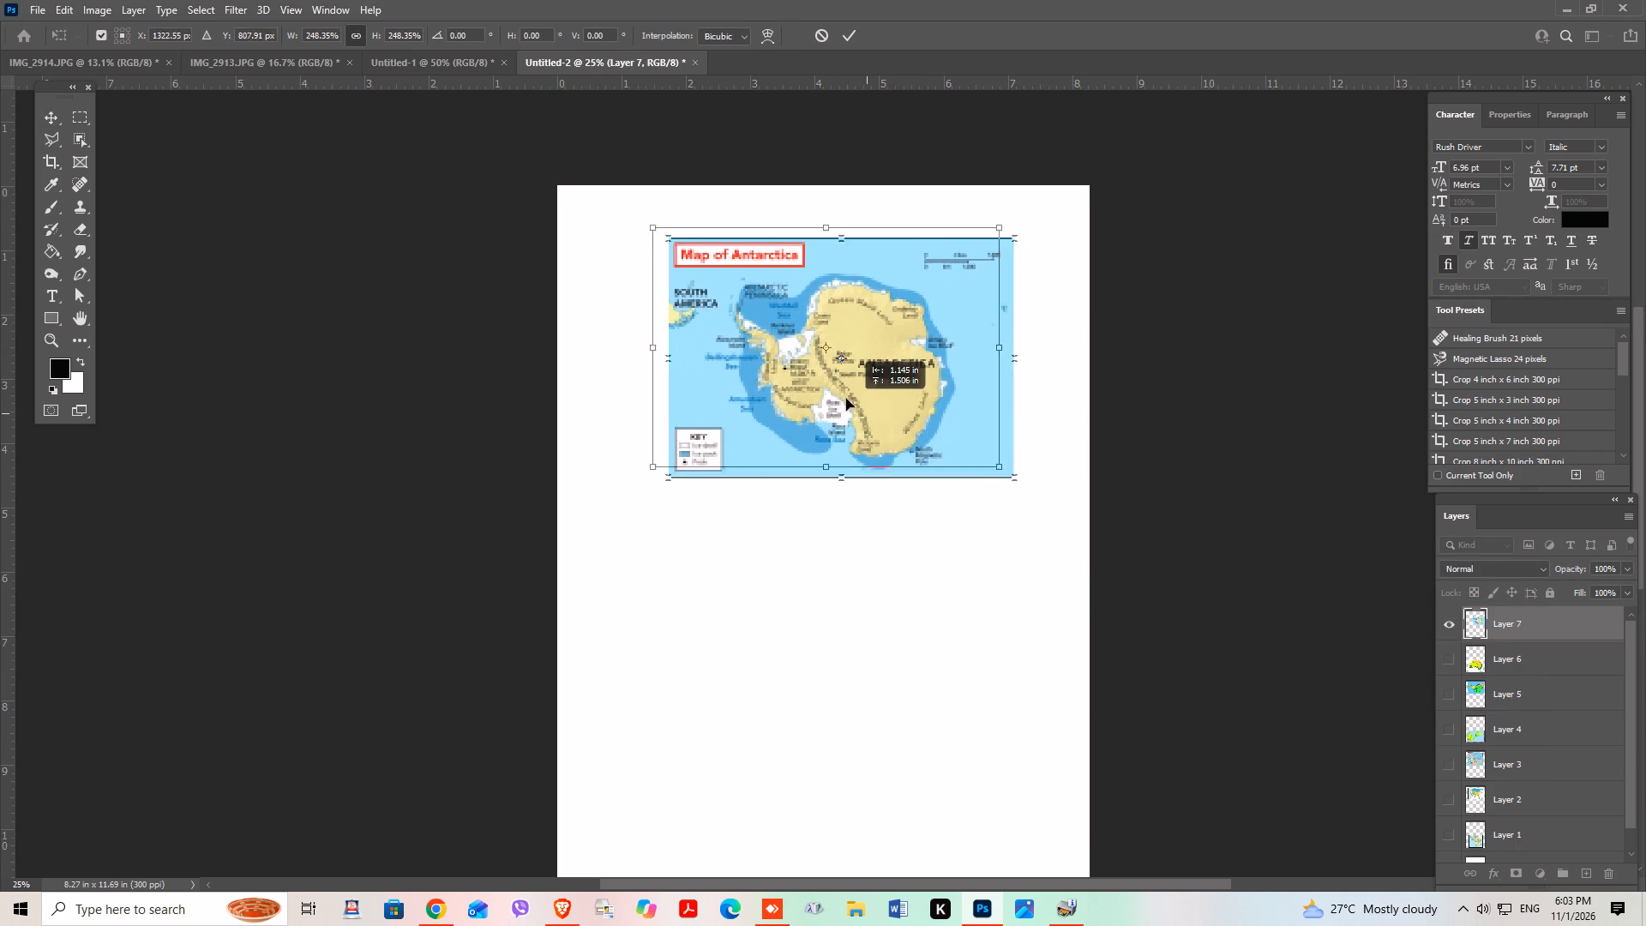
pyautogui.moveTo(846, 399); pyautogui.dragTo(826, 403)
pyautogui.moveTo(976, 466); pyautogui.dragTo(983, 488)
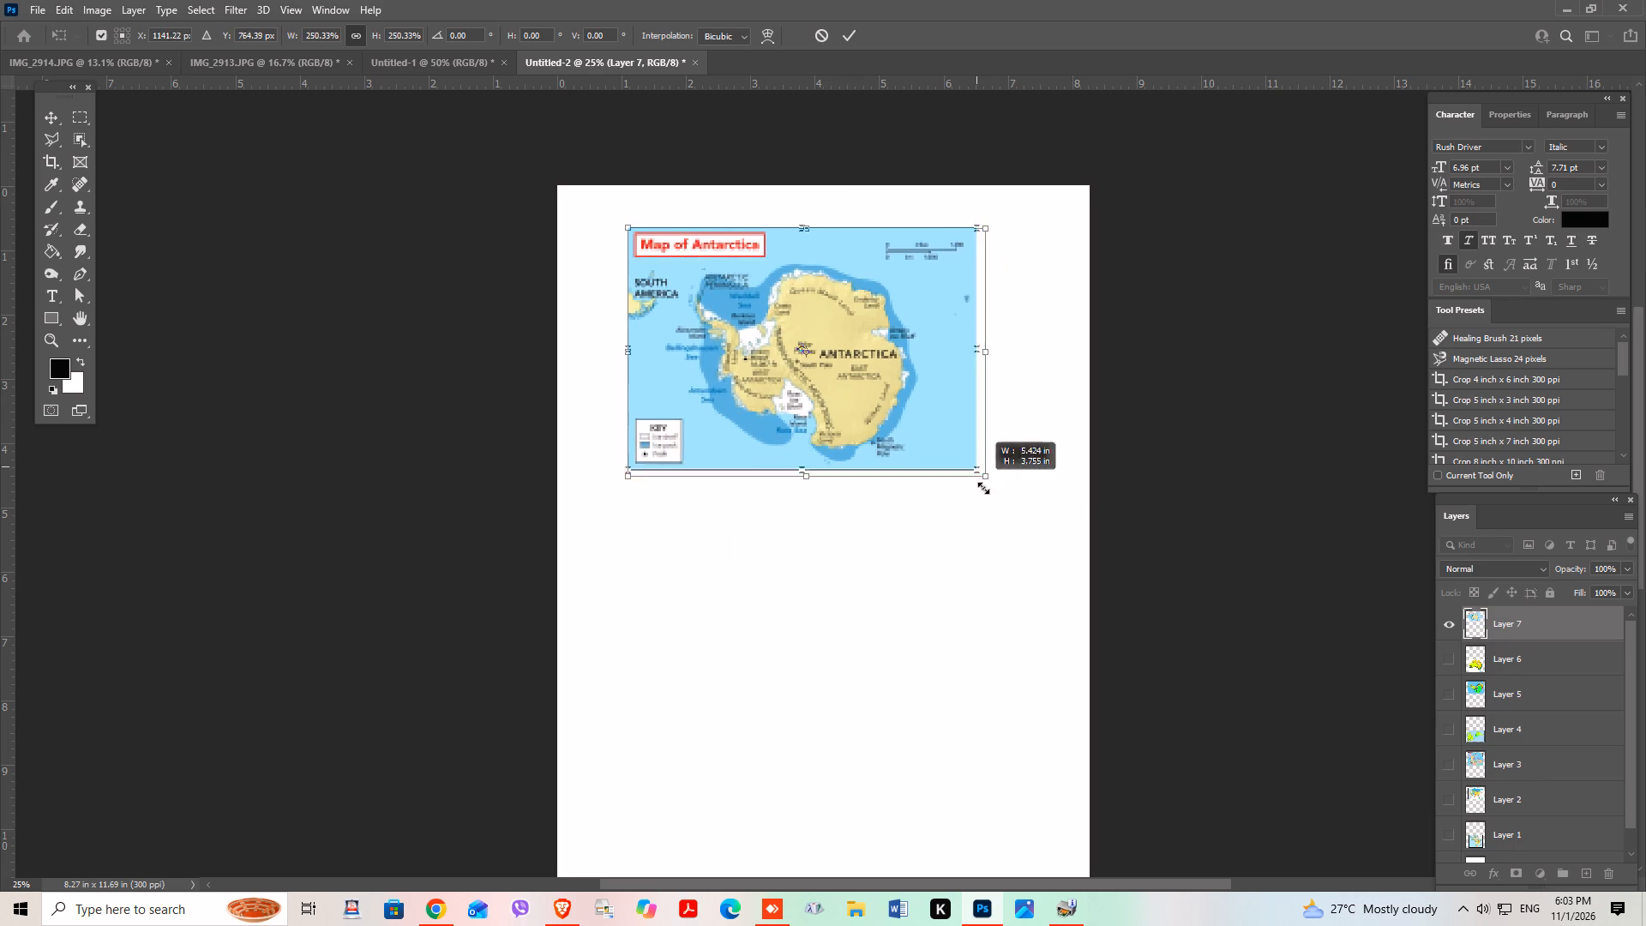
pyautogui.moveTo(983, 488); pyautogui.dragTo(1049, 587)
pyautogui.moveTo(970, 507); pyautogui.dragTo(920, 495)
pyautogui.moveTo(1030, 527); pyautogui.dragTo(1085, 555)
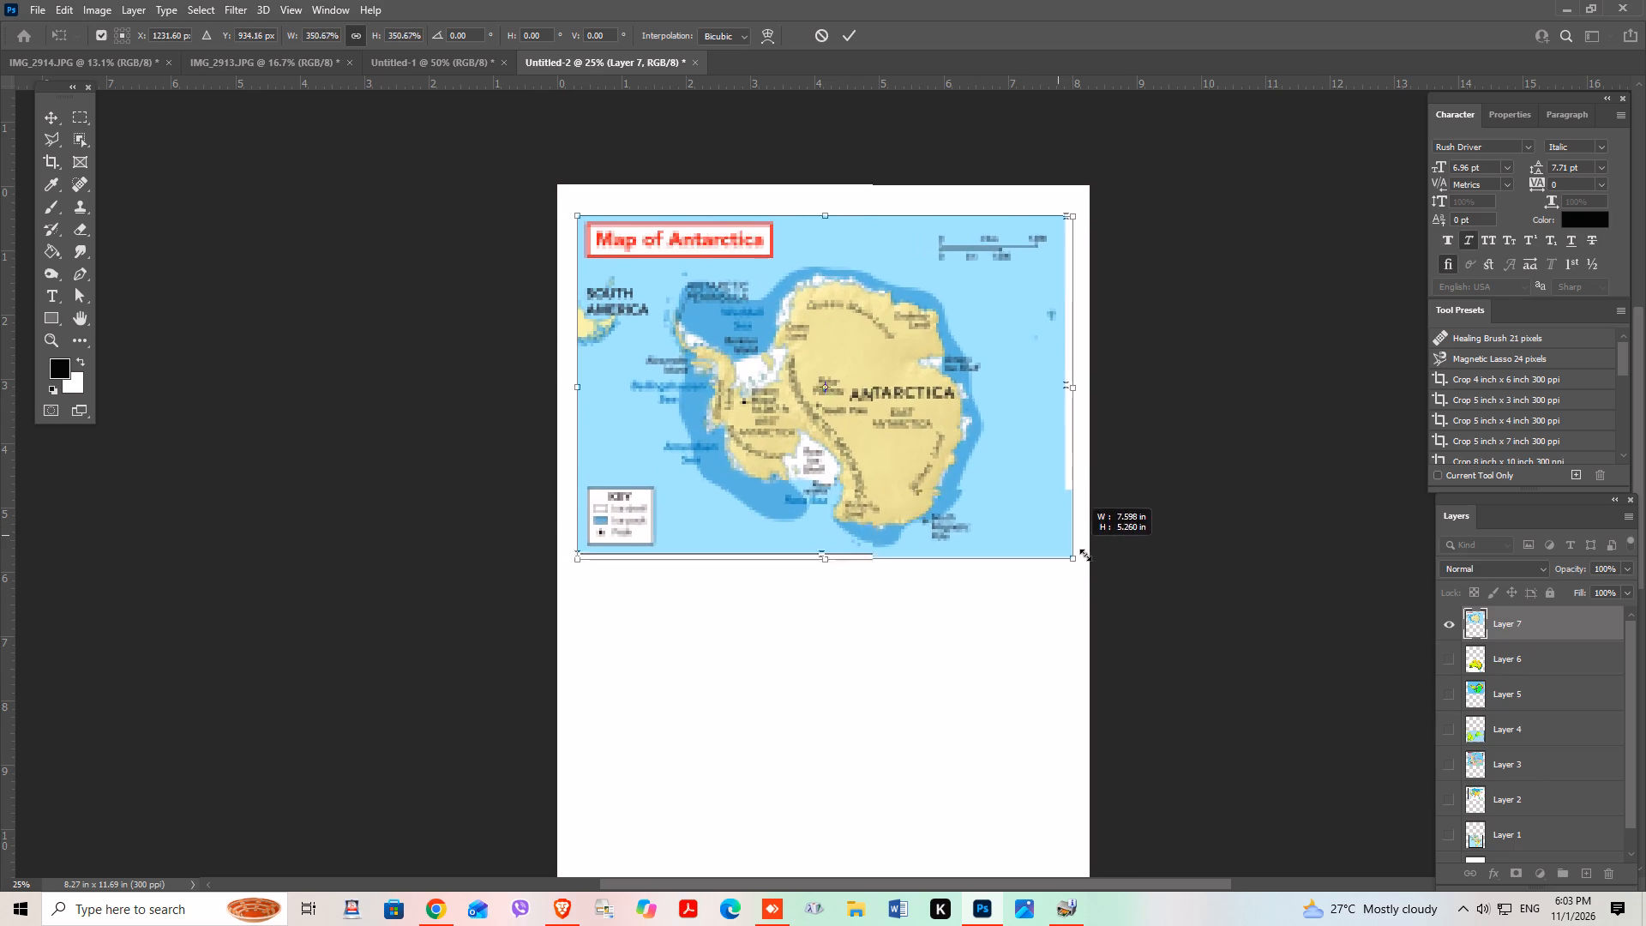
pyautogui.moveTo(1085, 555); pyautogui.dragTo(1090, 559)
pyautogui.moveTo(985, 519); pyautogui.dragTo(976, 518)
pyautogui.click(857, 35)
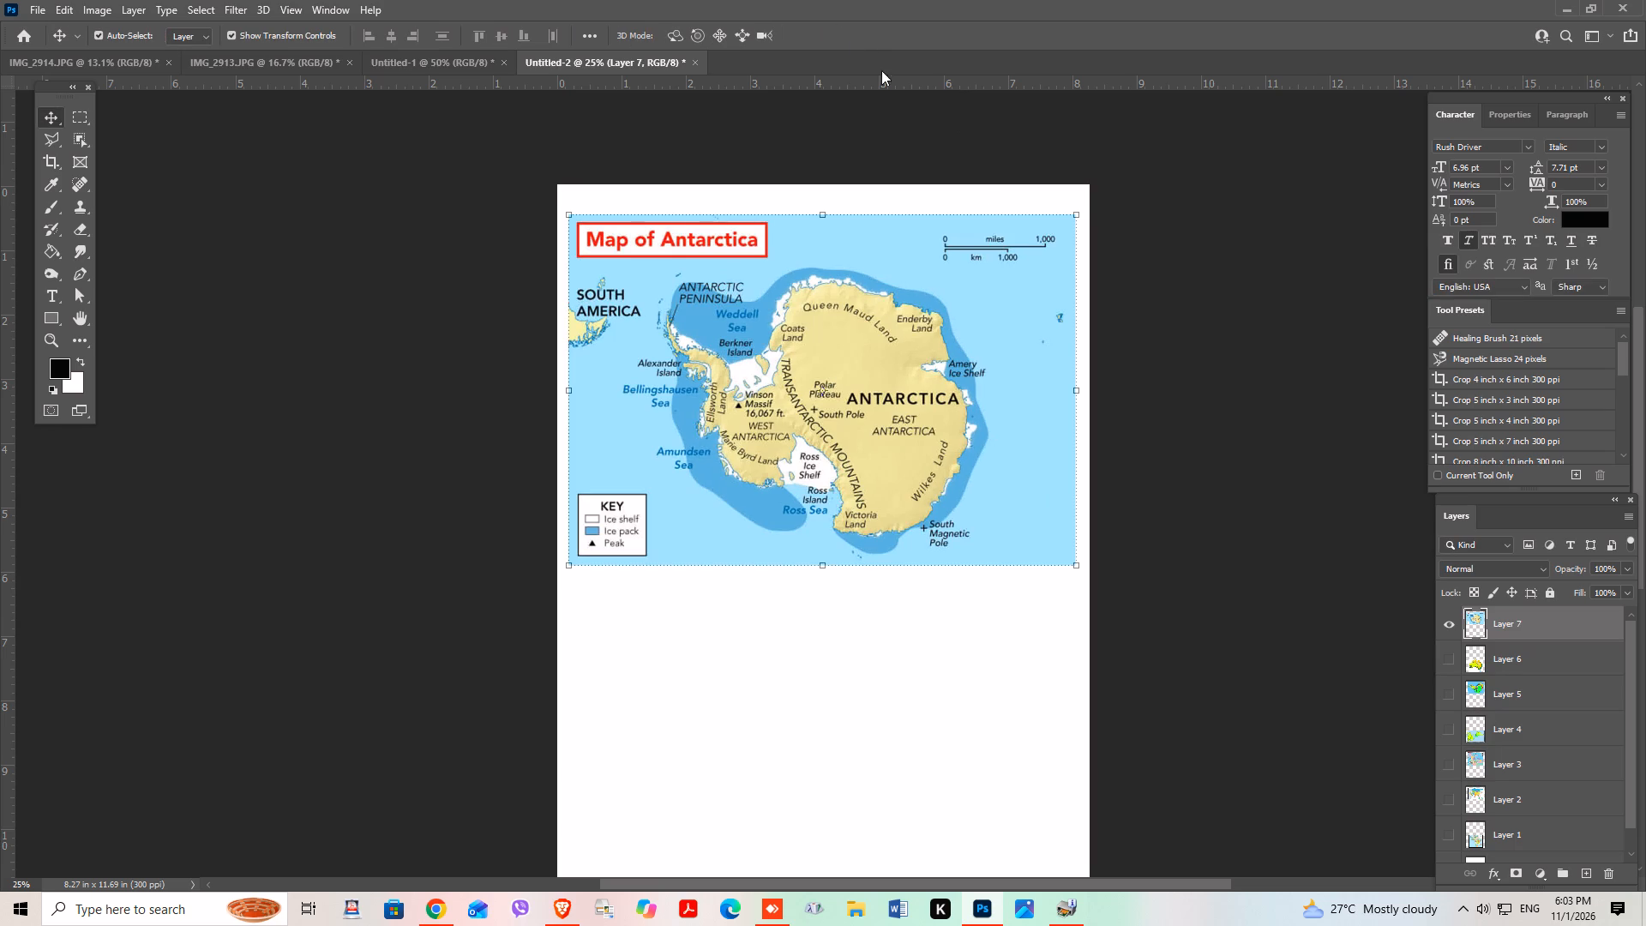
# Add a 6 px black inside stroke around the Antarctica map on Layer 7.
pyautogui.click(67, 9)
pyautogui.click(119, 292)
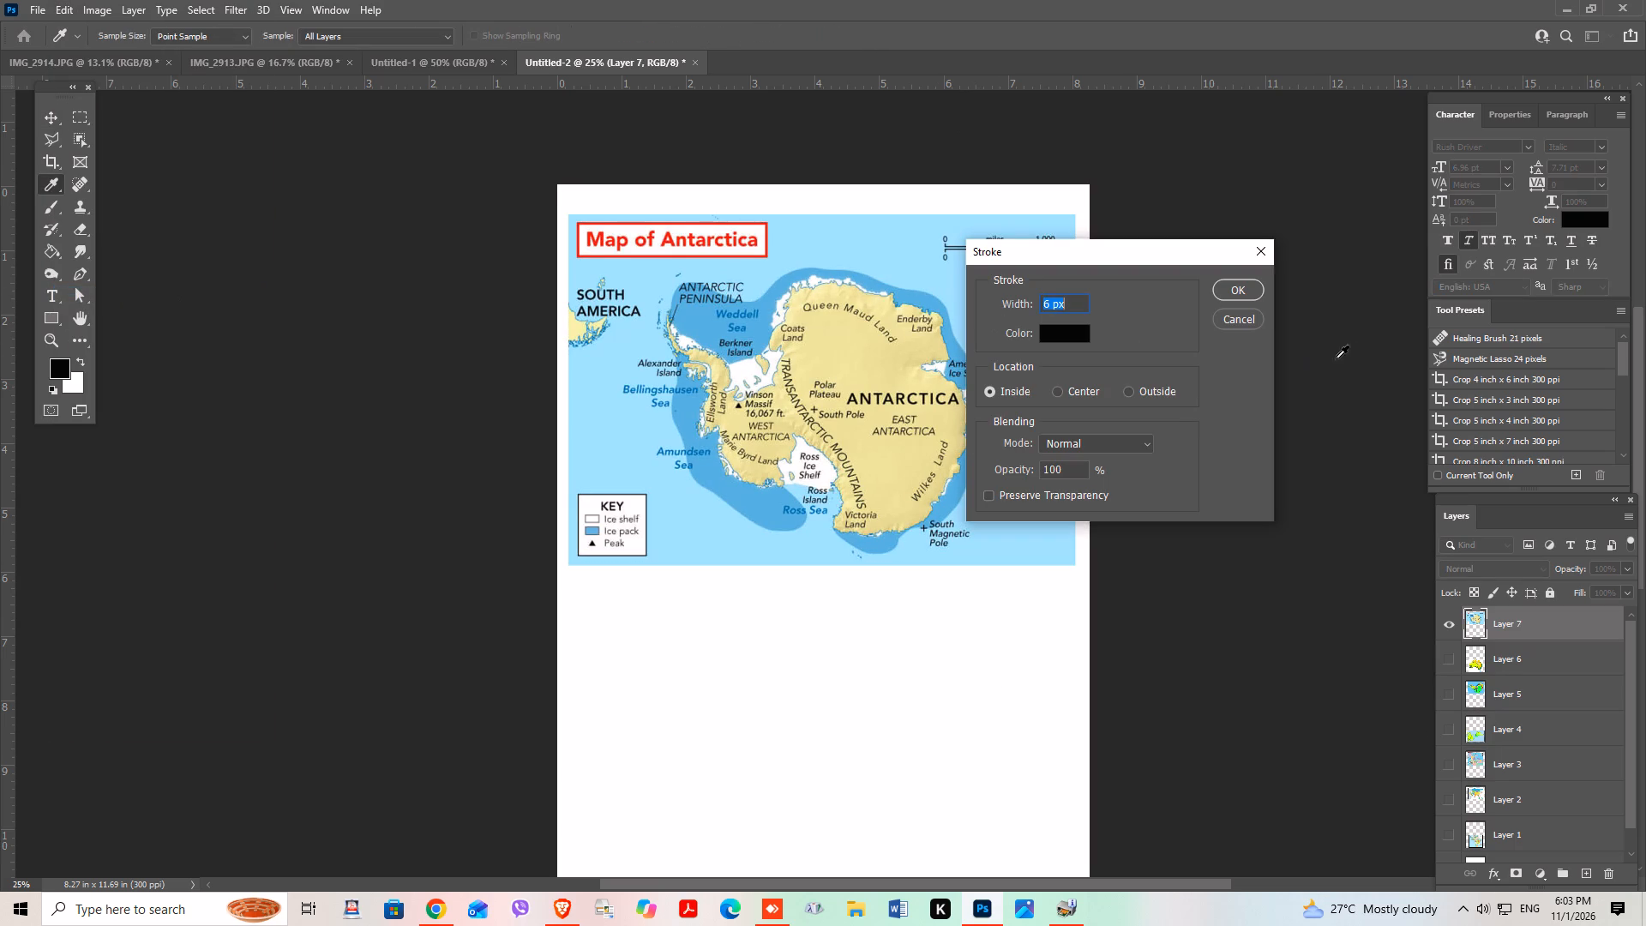
pyautogui.click(1234, 290)
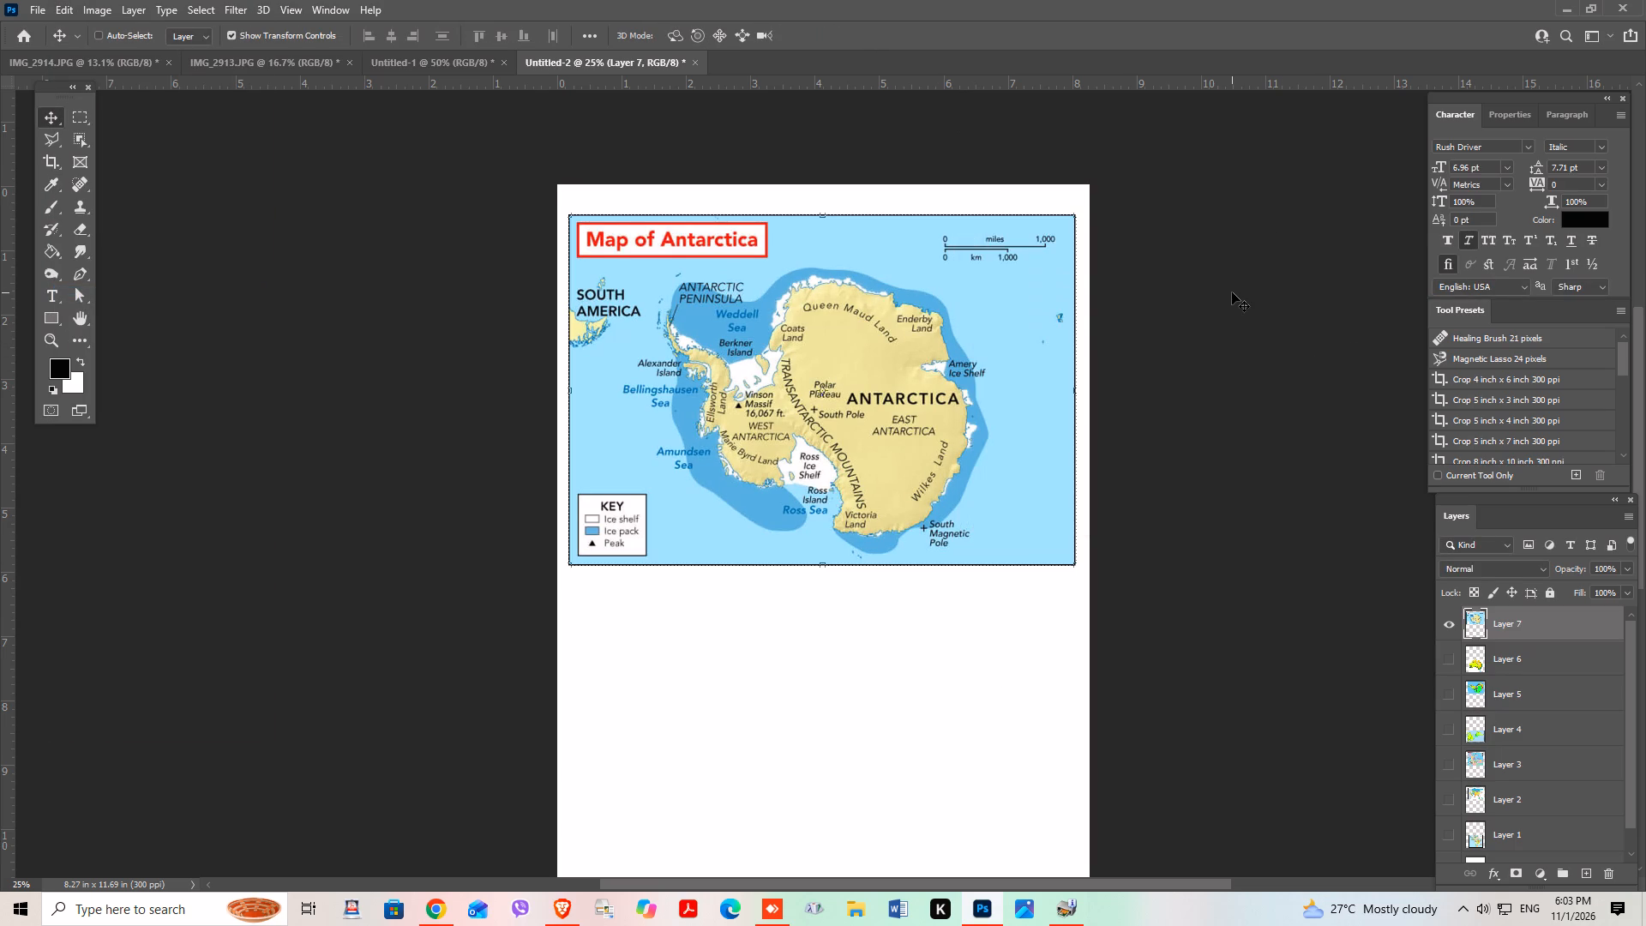
# Print one portrait A4 plain-paper copy of the Antarctica page on the Canon G3070 series, scaled to fit the media.
pyautogui.hotkey('ctrl', 'p')
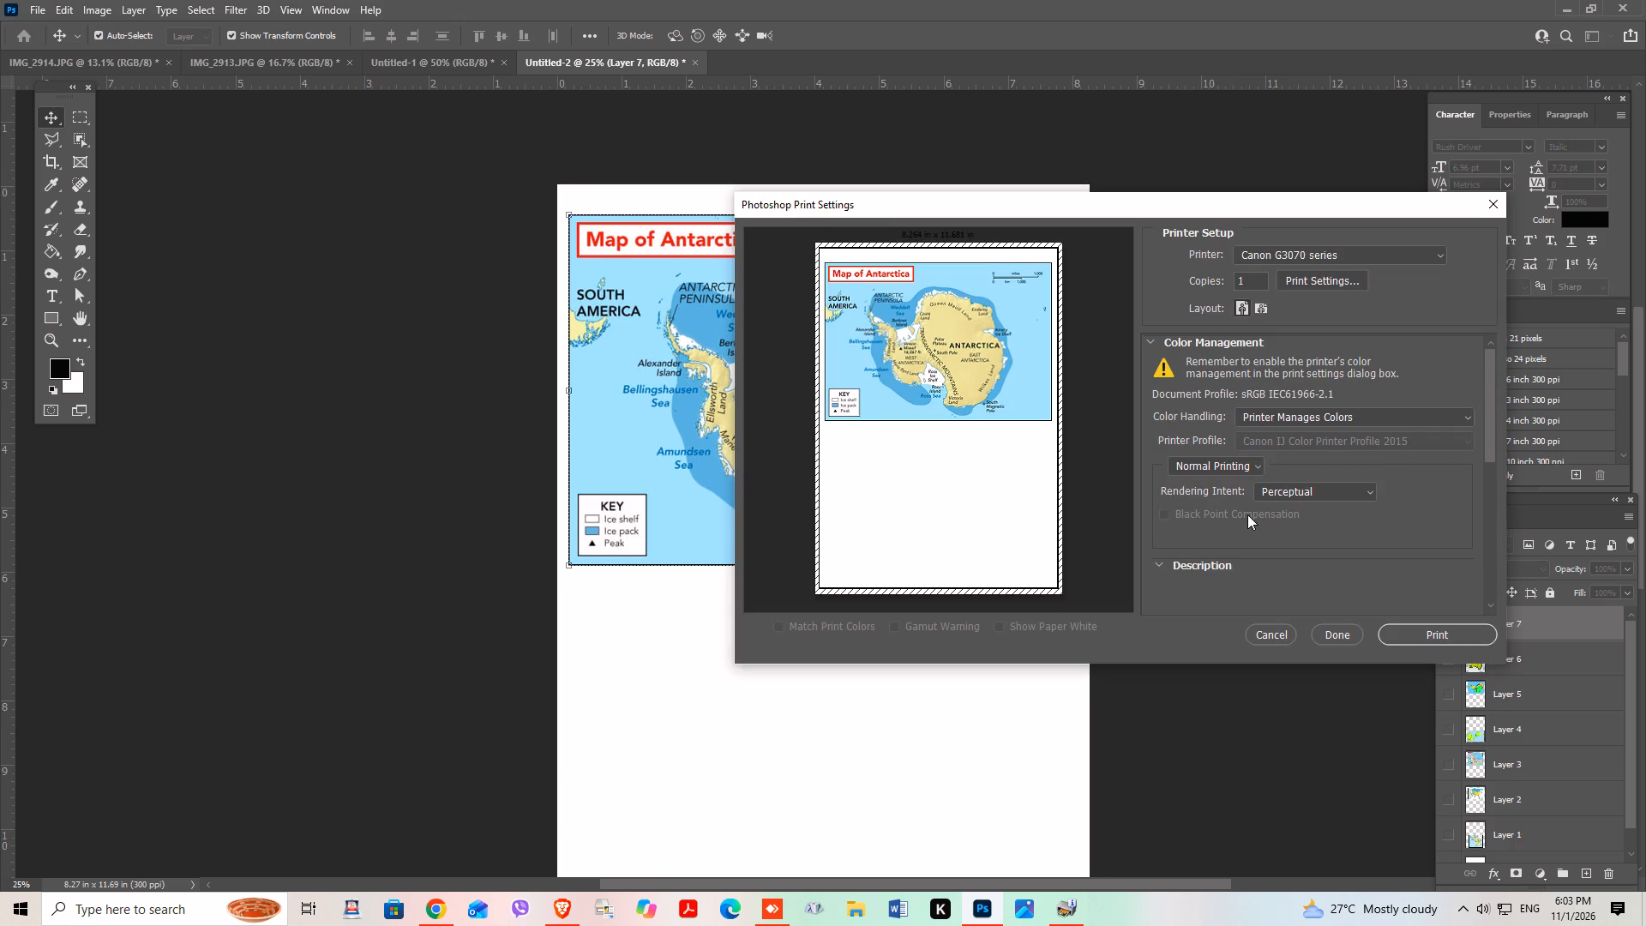
pyautogui.scroll(-18, 1247, 514)
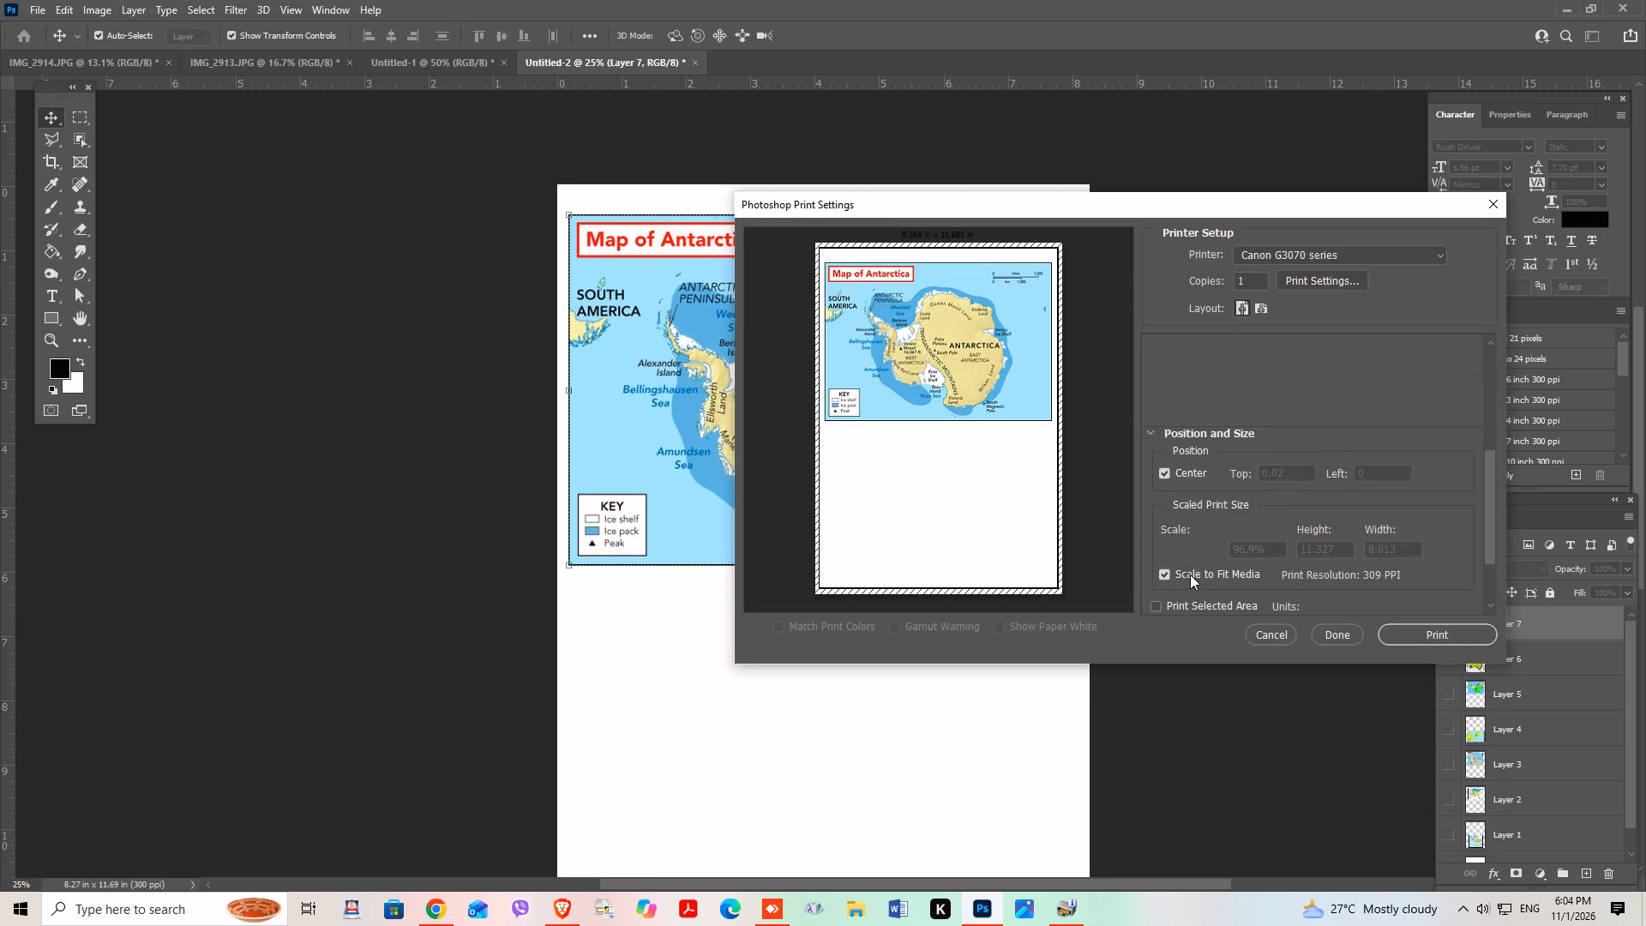
pyautogui.click(1328, 282)
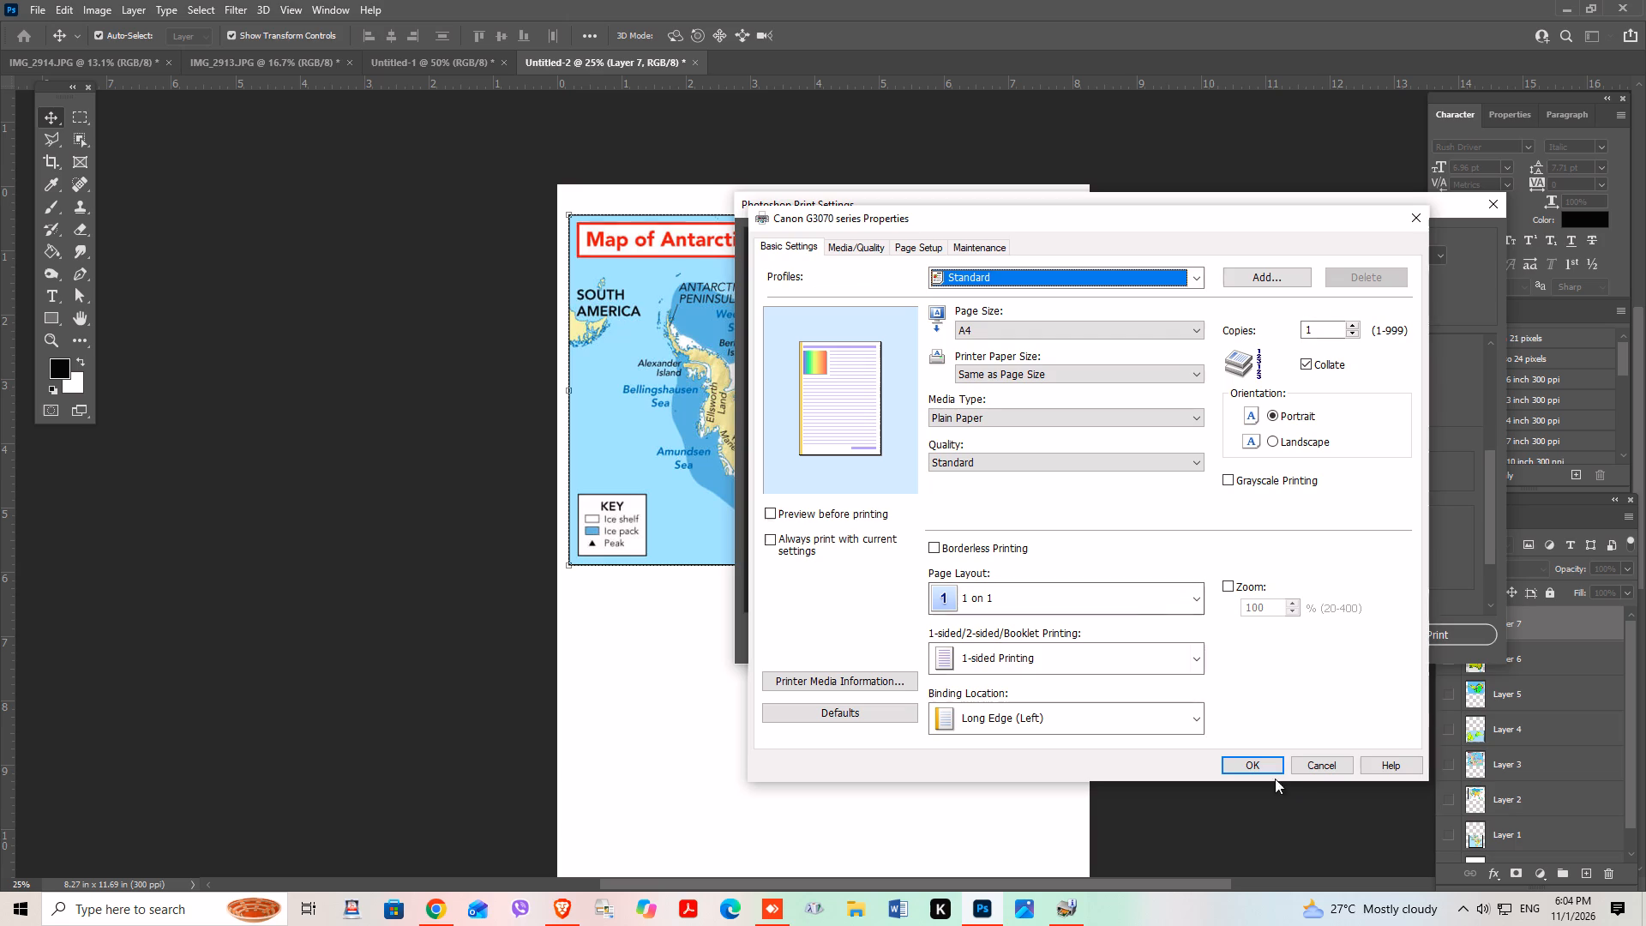
pyautogui.click(1262, 767)
pyautogui.click(1412, 632)
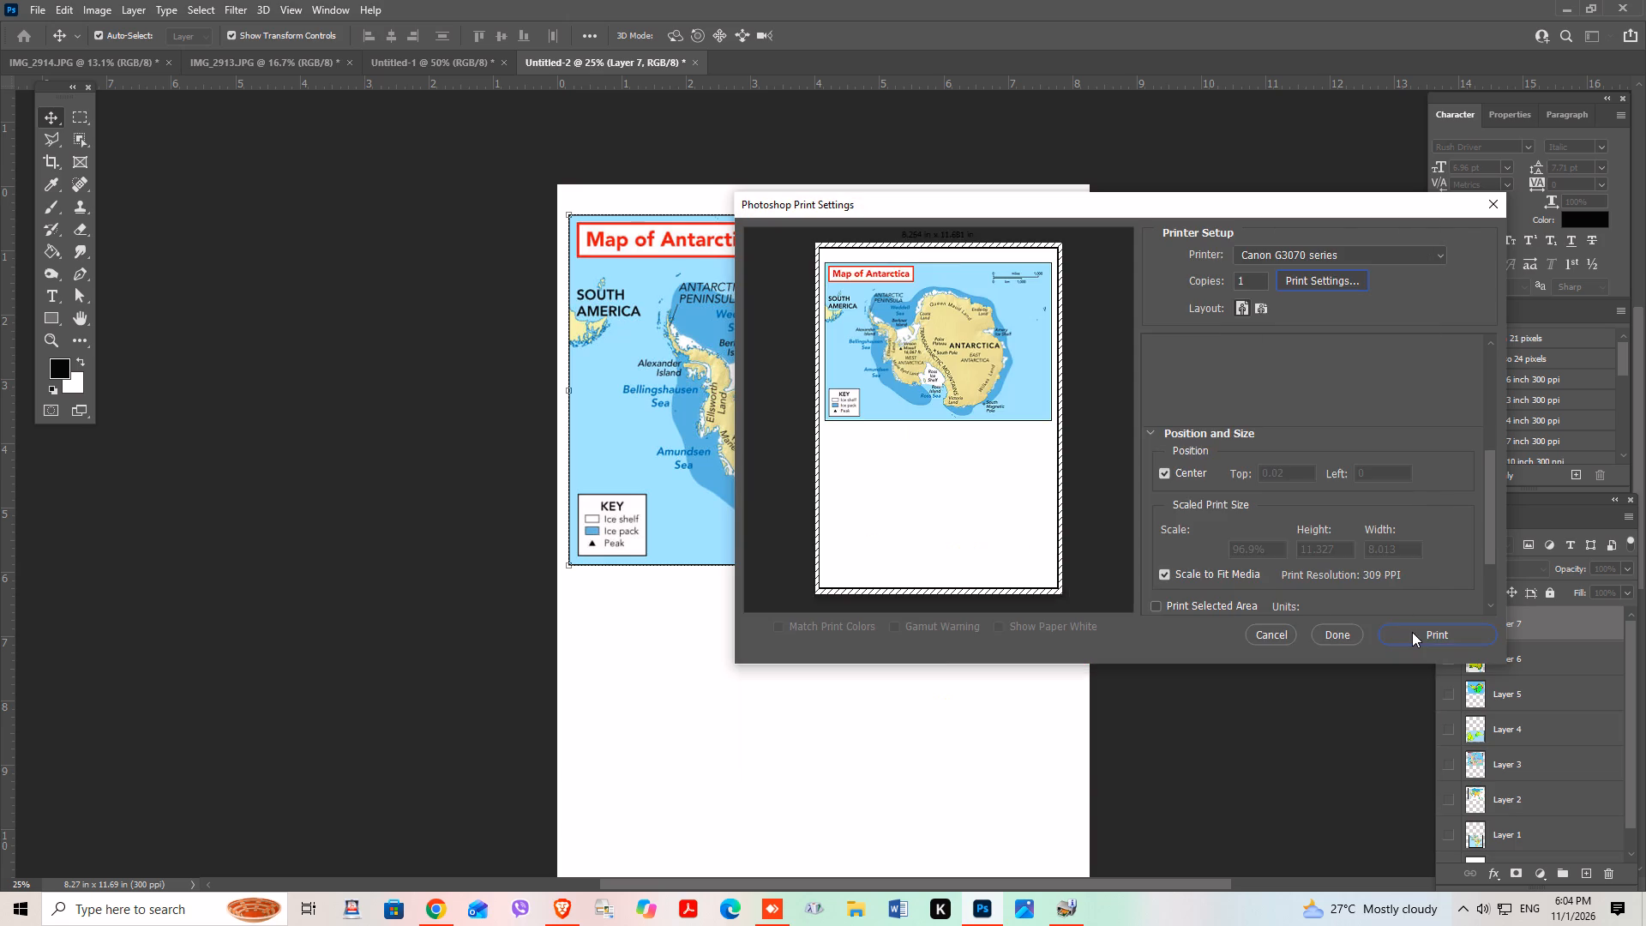